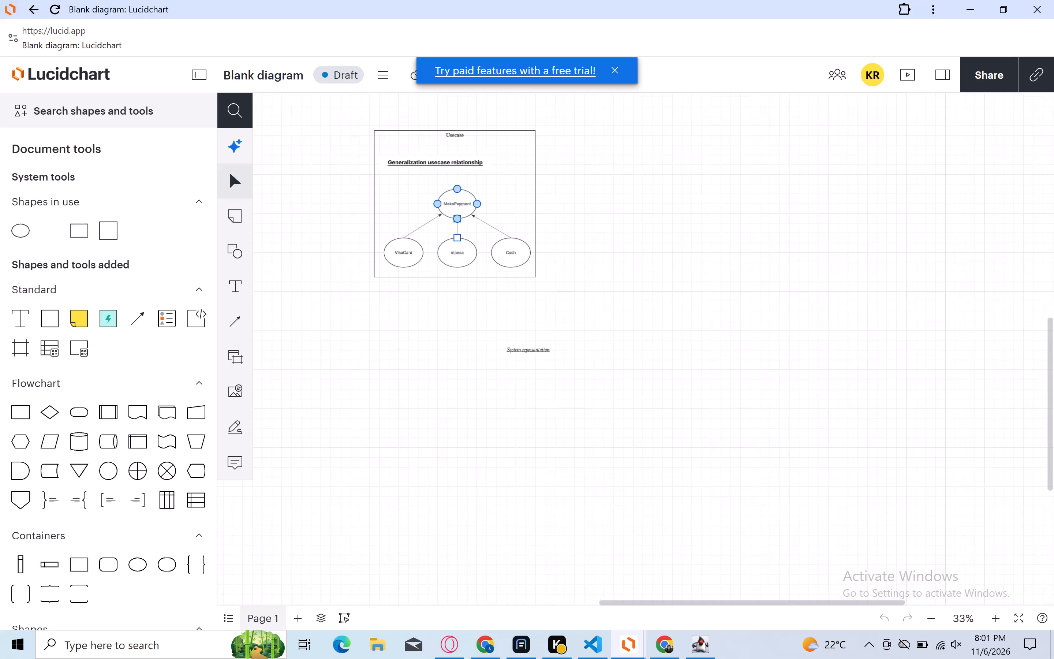
# Look over the existing use case diagrams and find an empty canvas area beside them.
pyautogui.scroll(-3, 441, 292)
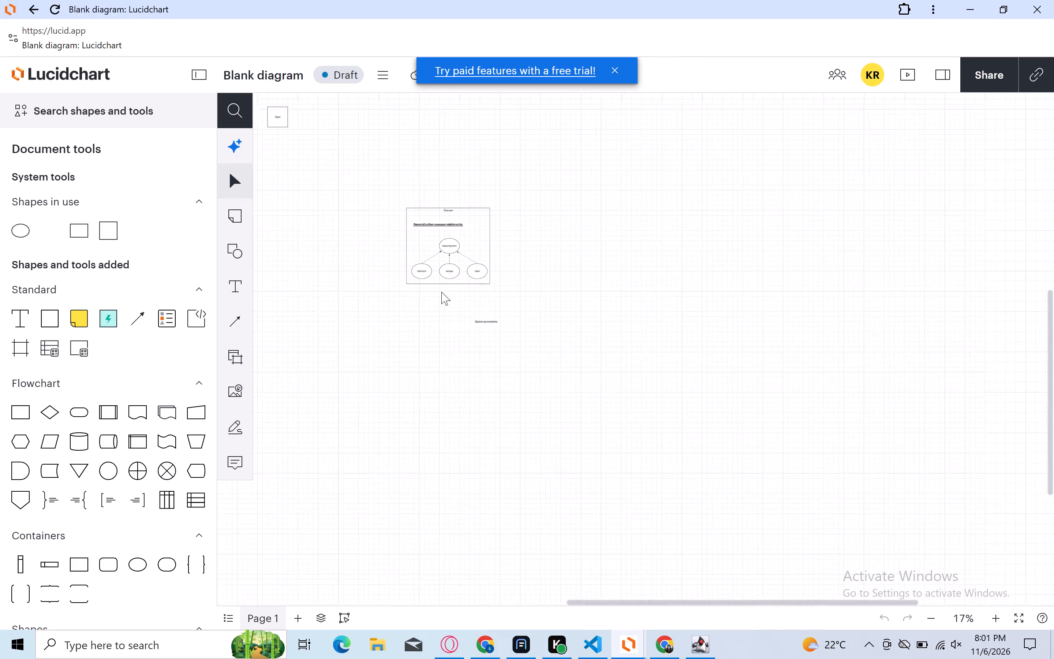
pyautogui.scroll(5, 441, 292)
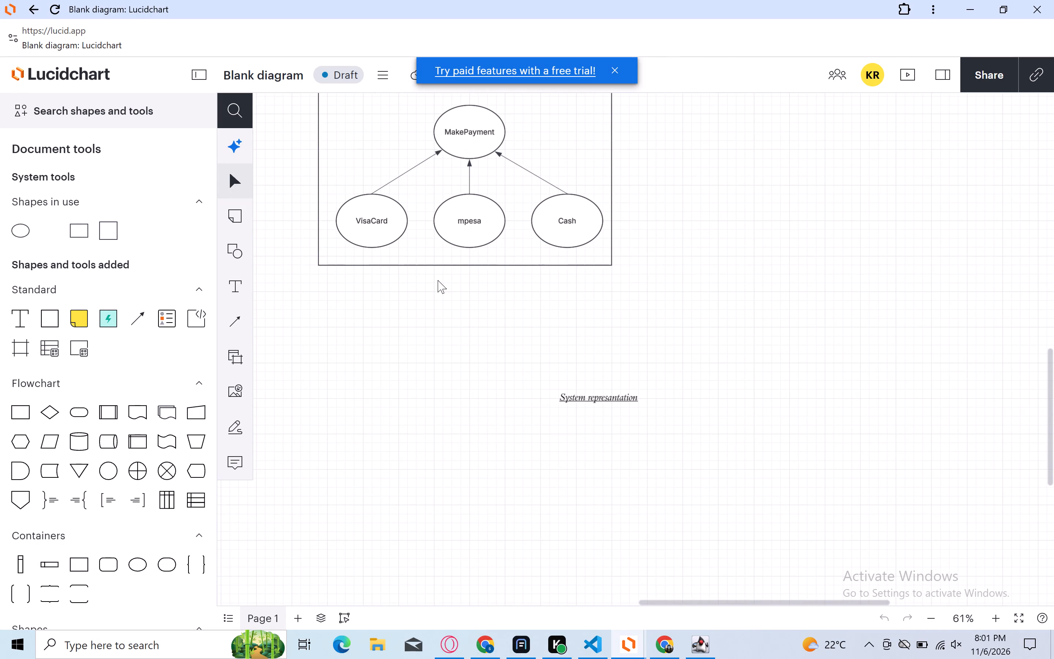
pyautogui.scroll(-5, 438, 280)
pyautogui.scroll(5, 422, 208)
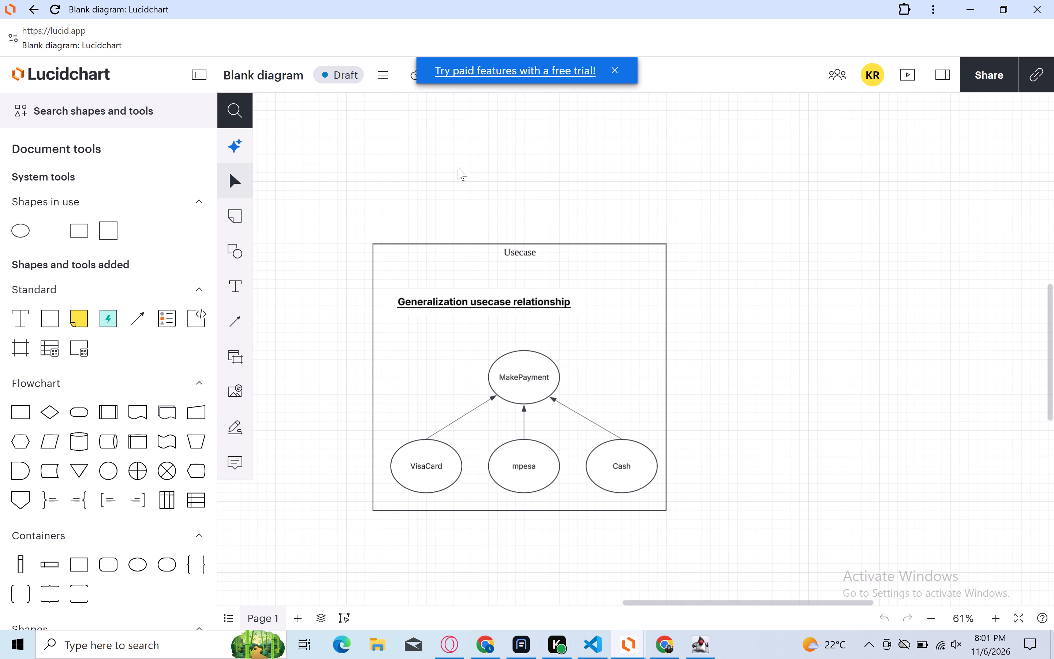
pyautogui.scroll(10, 851, 298)
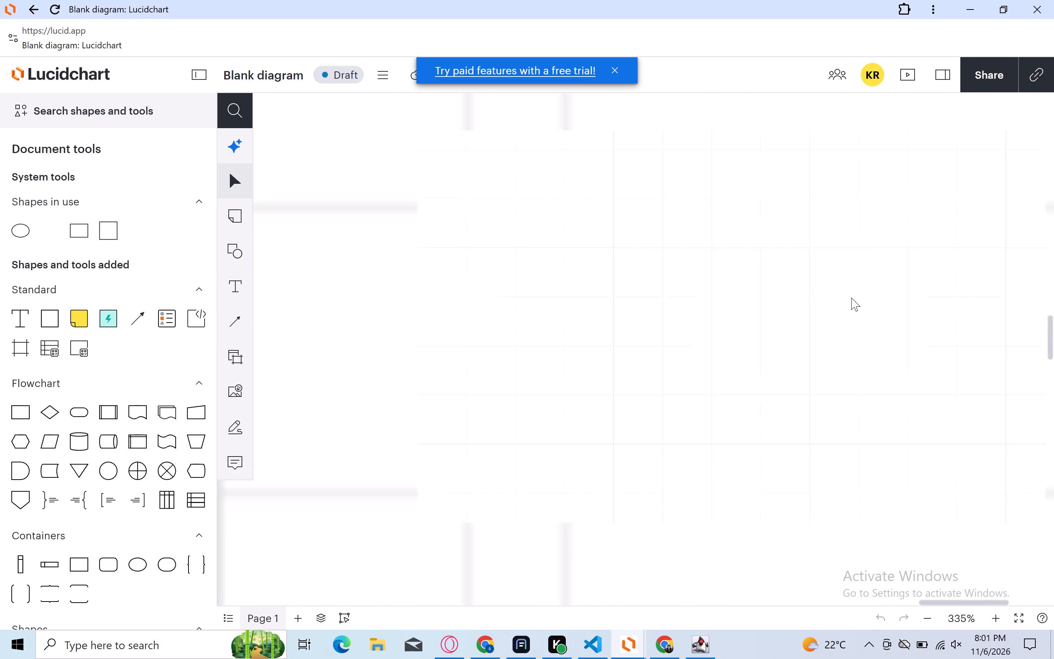
pyautogui.scroll(3, 851, 298)
pyautogui.scroll(-20, 851, 298)
pyautogui.scroll(-18, 851, 298)
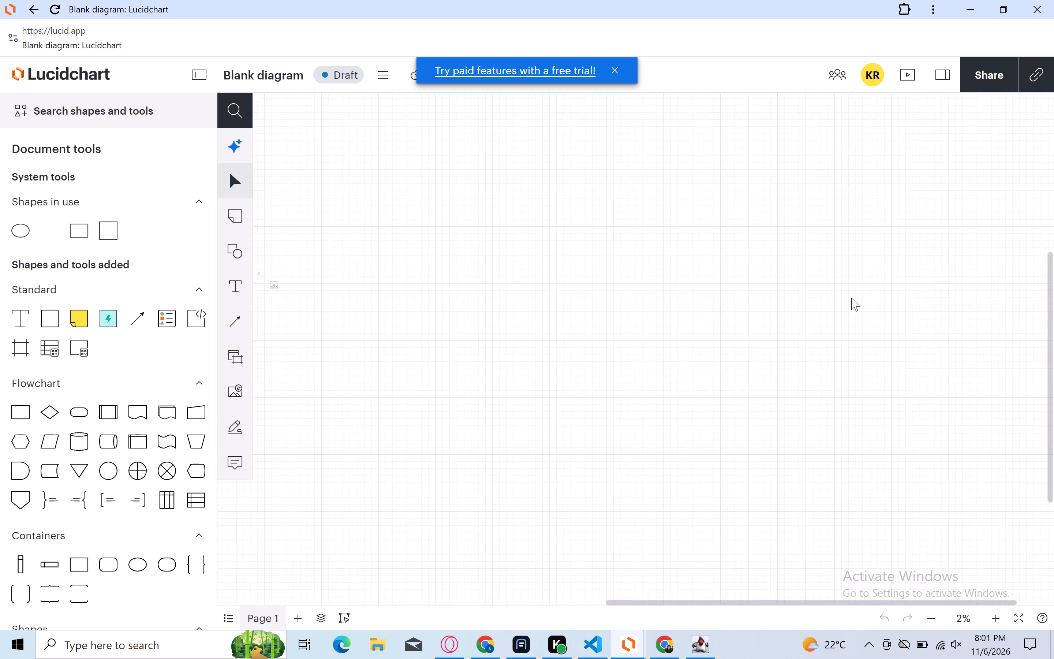
pyautogui.scroll(2, 851, 298)
pyautogui.scroll(-6, 851, 298)
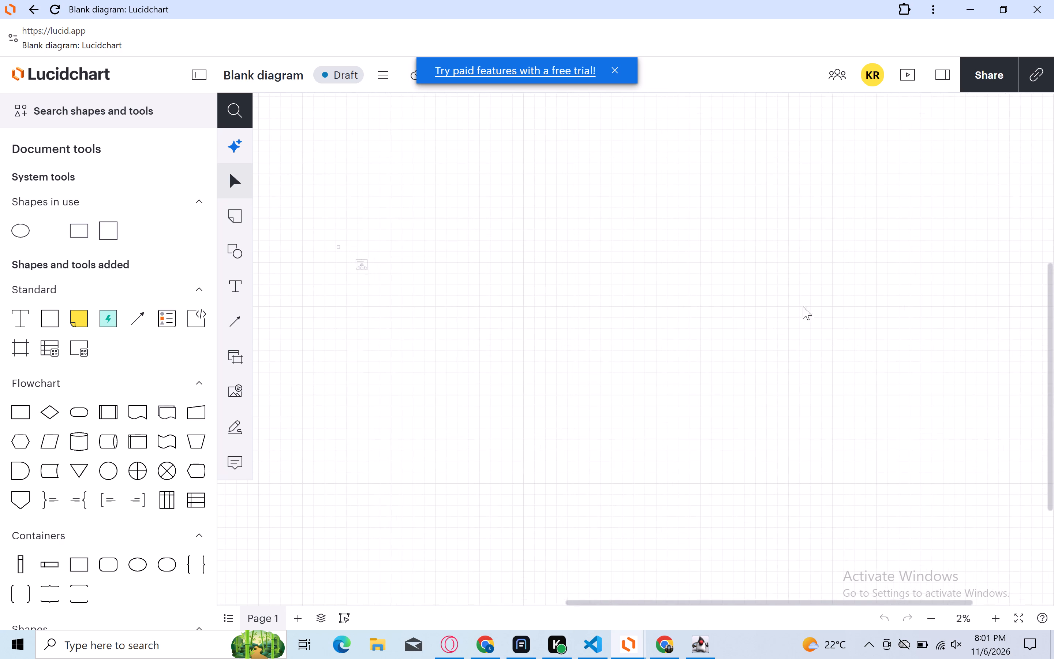
pyautogui.scroll(1, 470, 227)
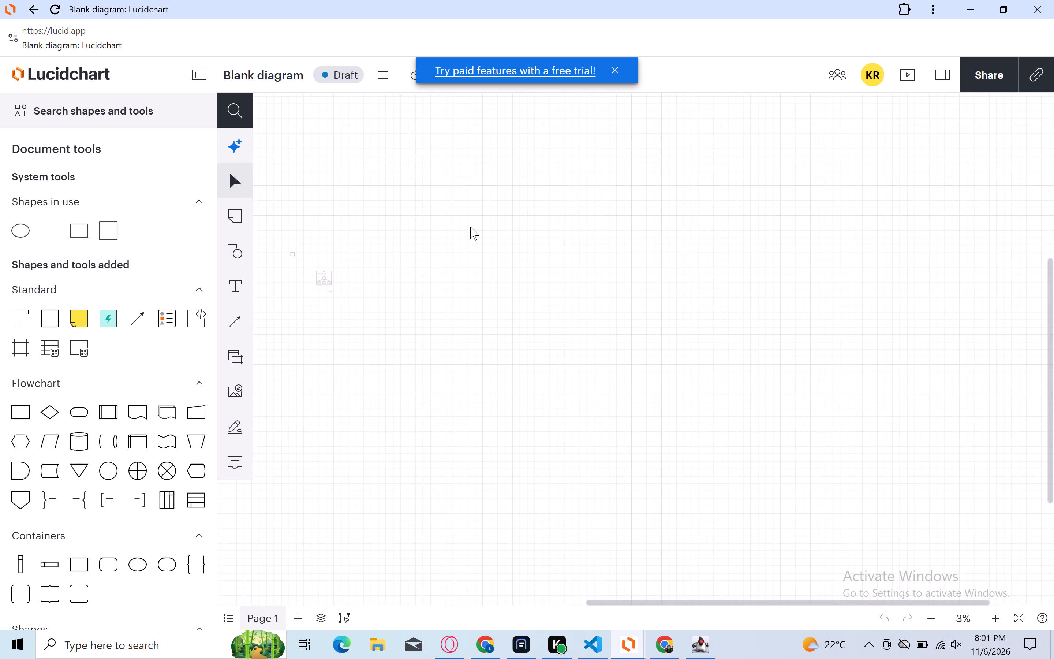
pyautogui.scroll(9, 352, 279)
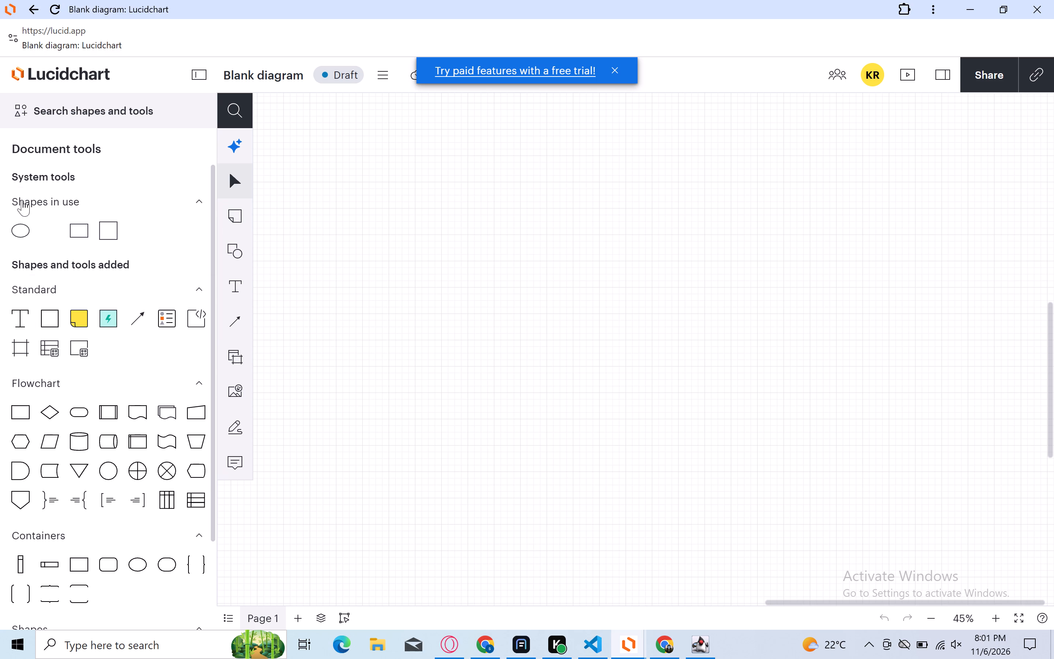
# Search the shape library for UML.
pyautogui.scroll(12, 156, 208)
pyautogui.scroll(-15, 156, 208)
pyautogui.scroll(8, 156, 208)
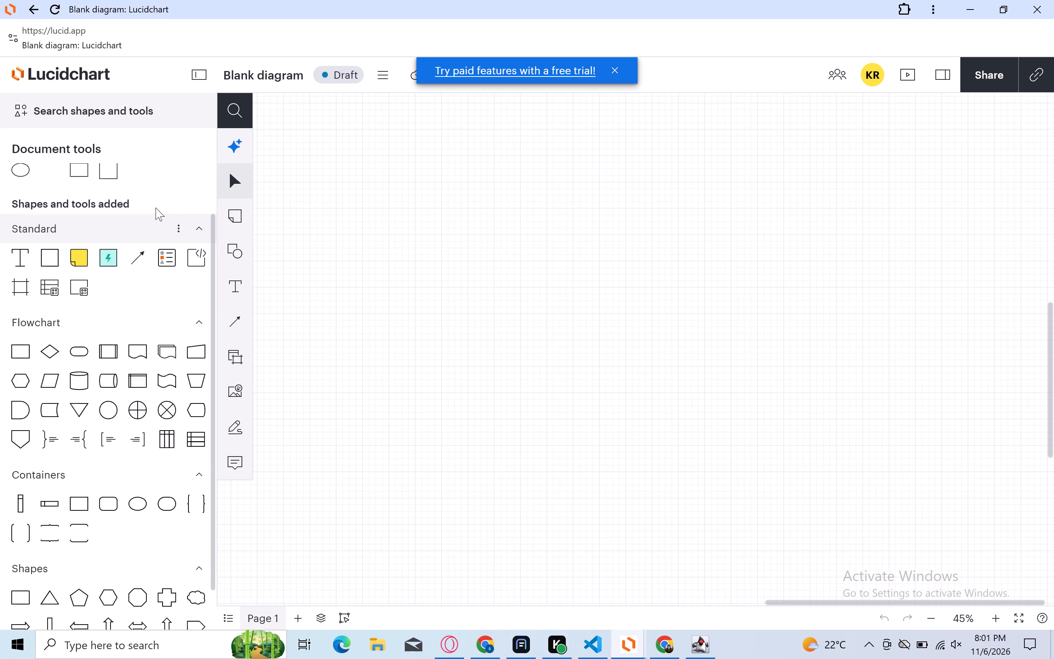
pyautogui.scroll(11, 156, 208)
pyautogui.click(60, 115)
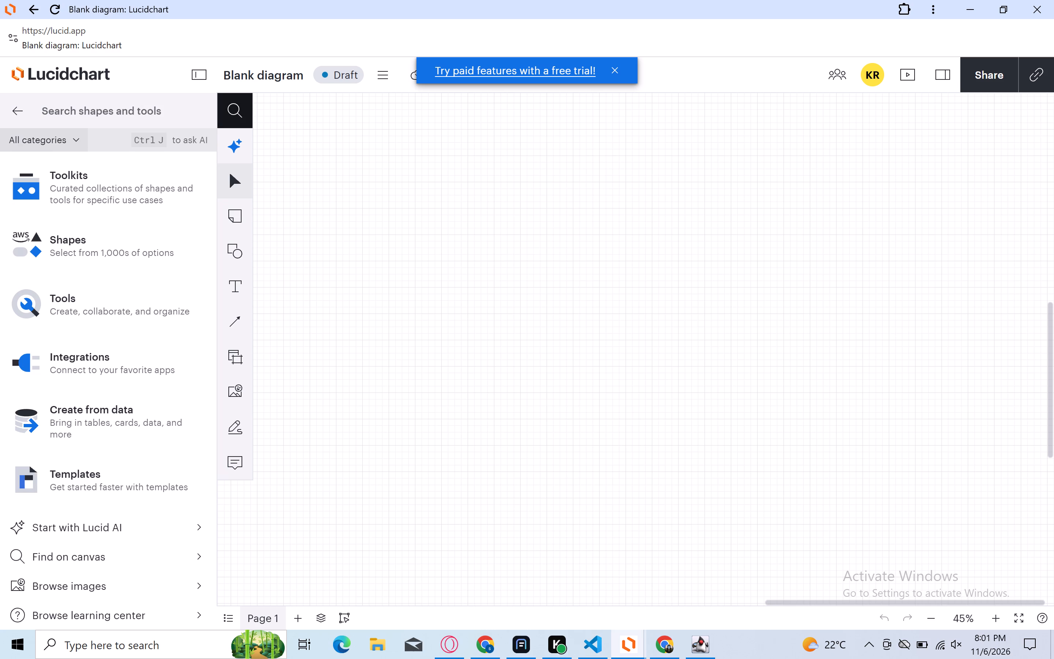
pyautogui.write('UML:')
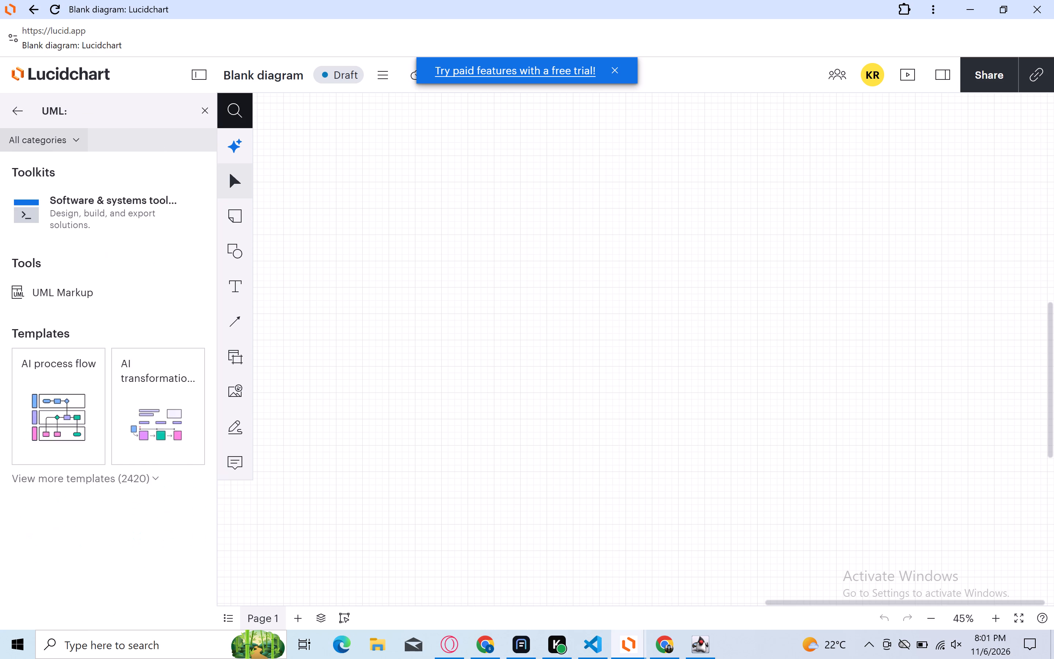
pyautogui.hotkey('shift', 'BackSpace')
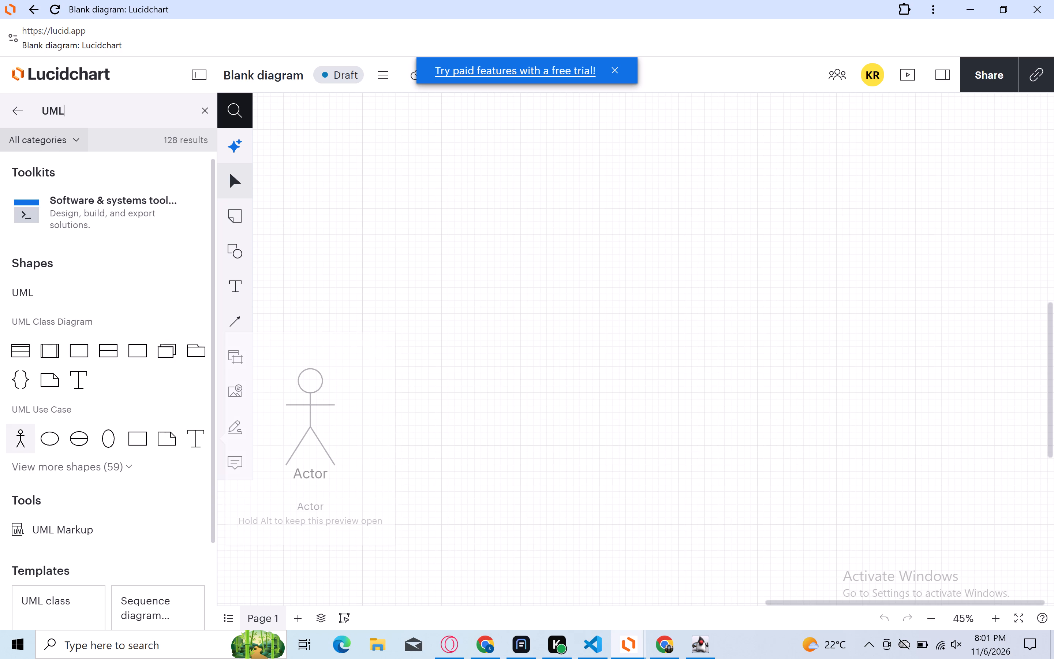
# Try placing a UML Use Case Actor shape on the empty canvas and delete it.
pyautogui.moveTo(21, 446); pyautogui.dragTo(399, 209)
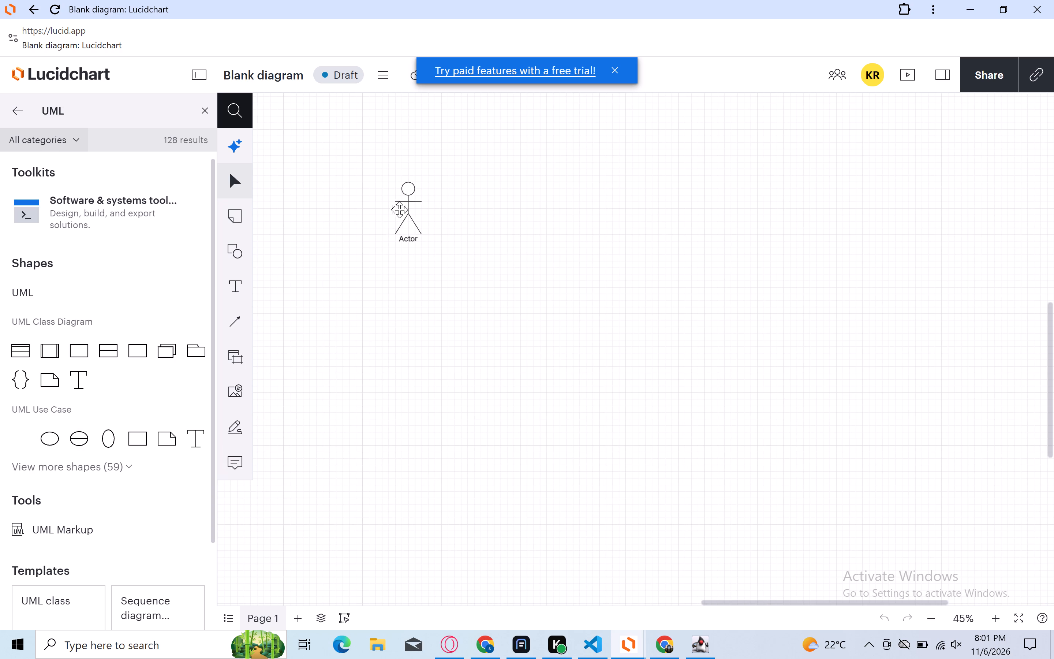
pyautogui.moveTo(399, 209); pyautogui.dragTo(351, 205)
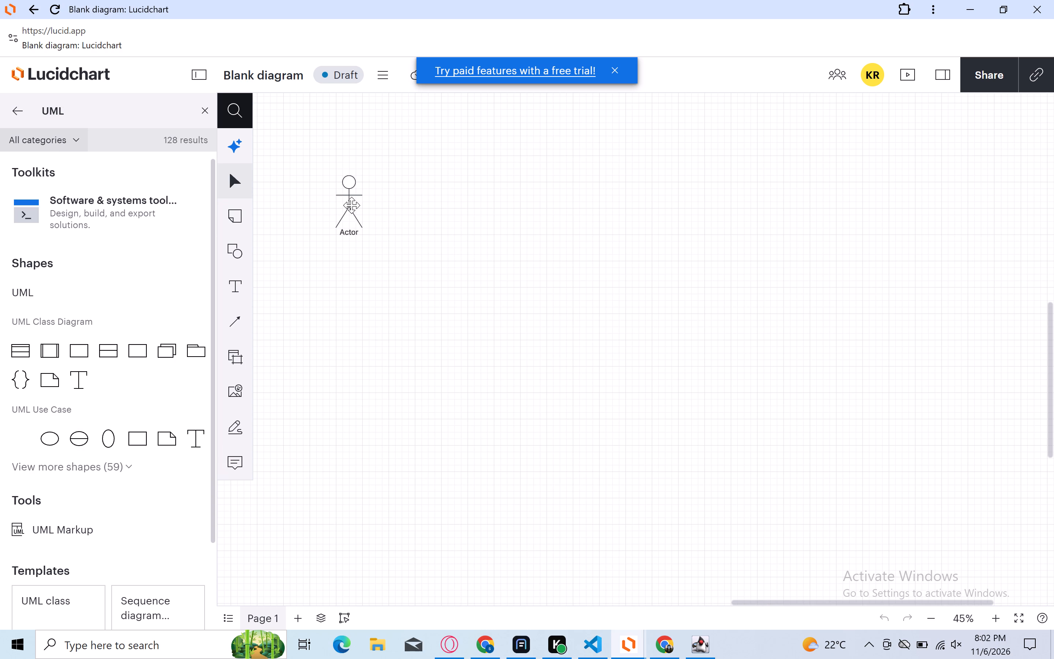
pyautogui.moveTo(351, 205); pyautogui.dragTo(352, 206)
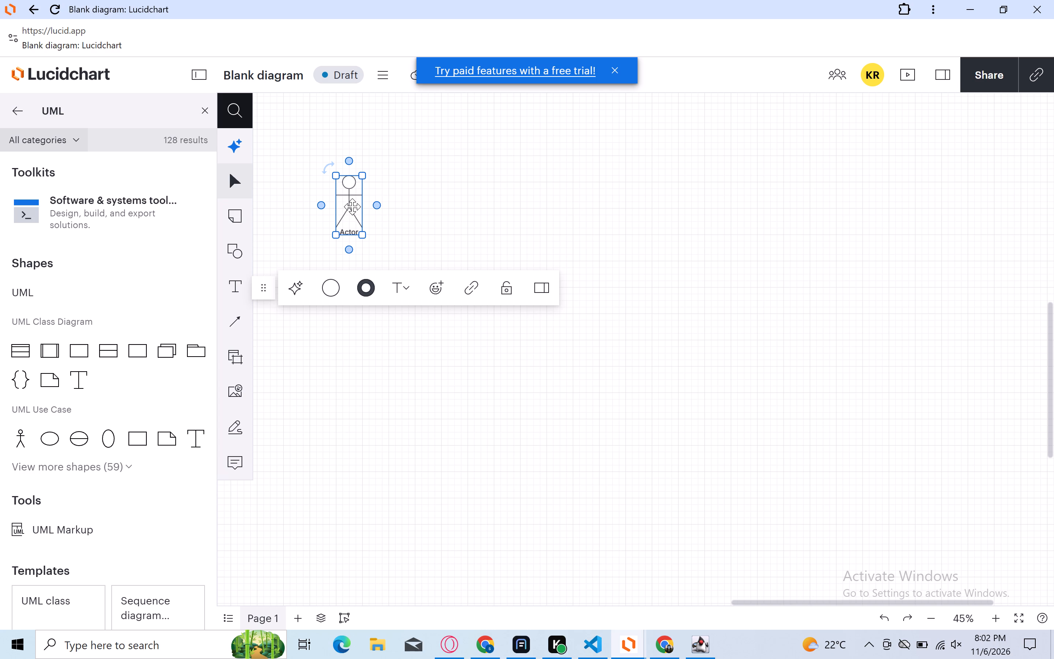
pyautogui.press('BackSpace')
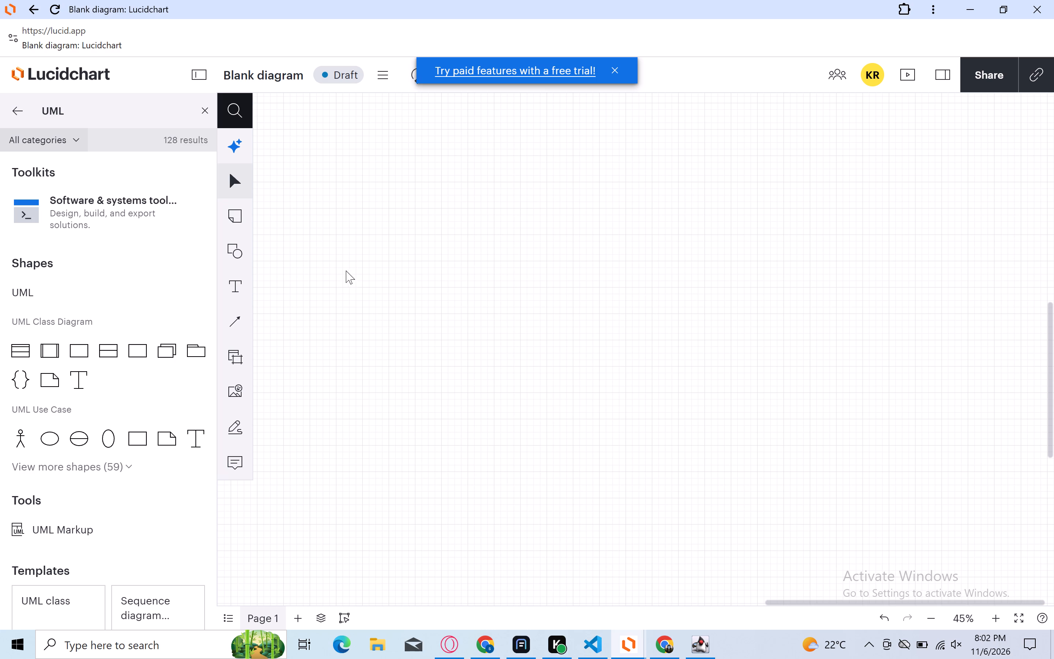
# Add a text block reading "Sequence diagram for usecase login" on the empty canvas area.
pyautogui.click(232, 290)
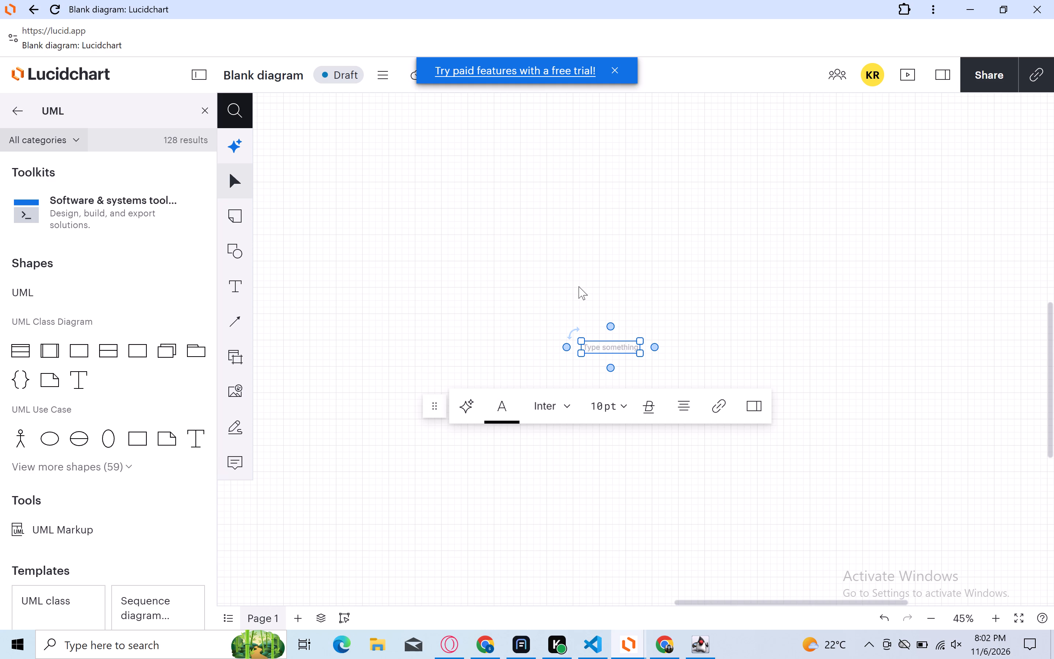
pyautogui.hotkey('shift', 's')
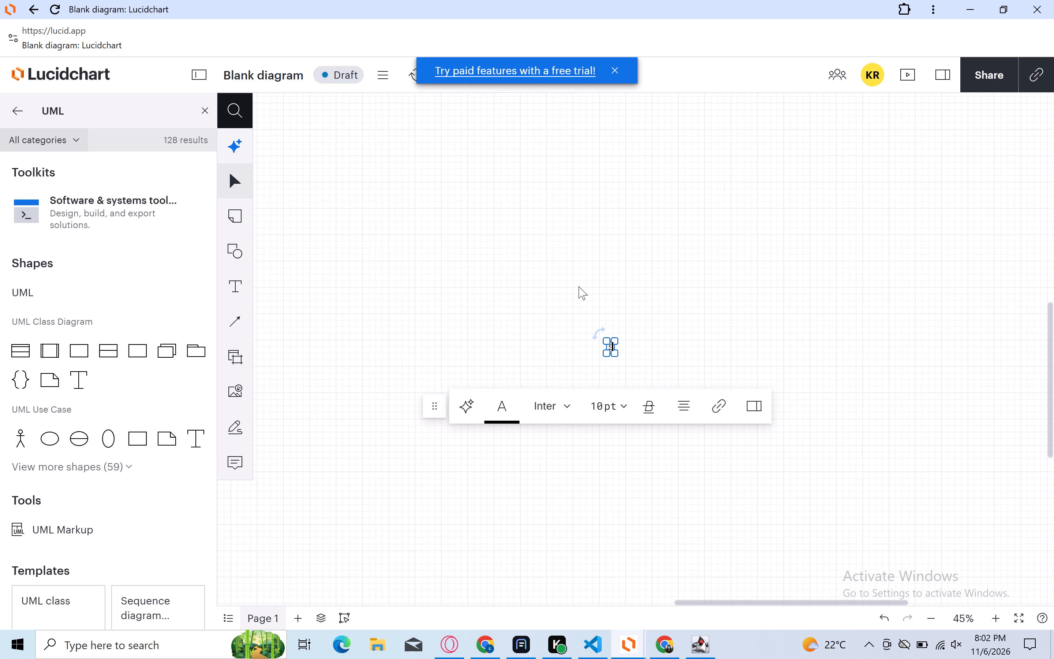
pyautogui.press('e')
pyautogui.write('que')
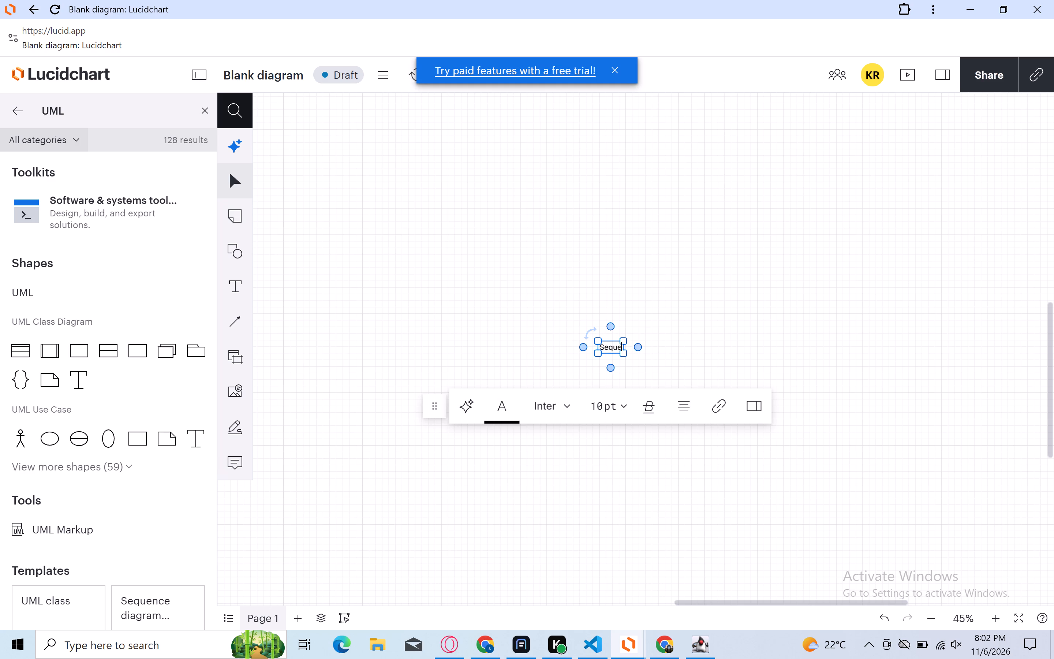
pyautogui.write('nce')
pyautogui.press('space')
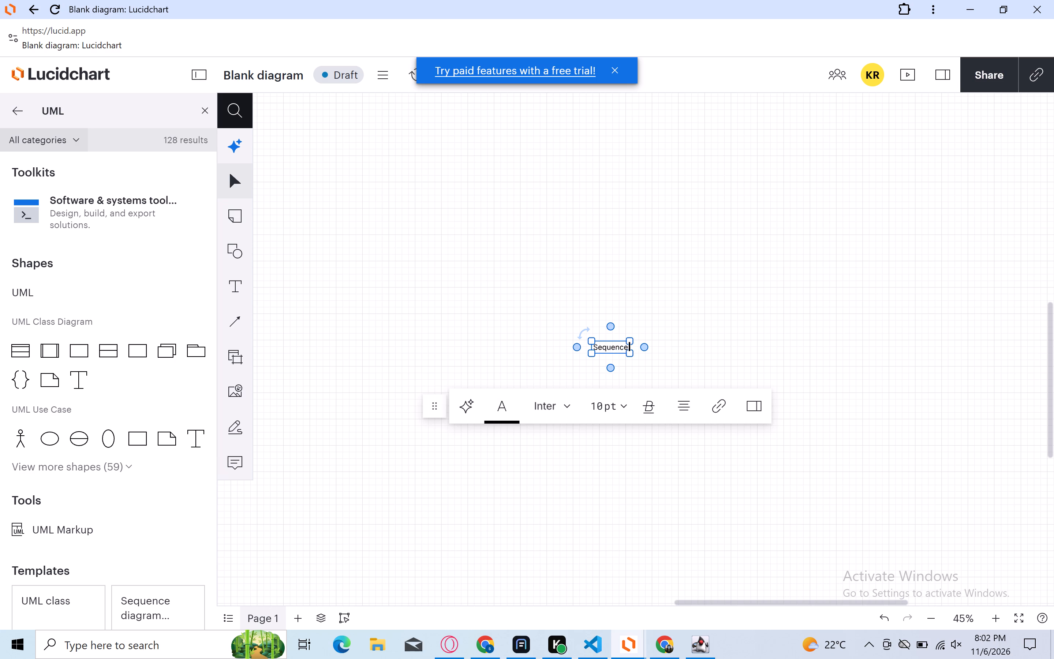
pyautogui.press('space')
pyautogui.press('BackSpace')
pyautogui.write('dia')
pyautogui.write('gram')
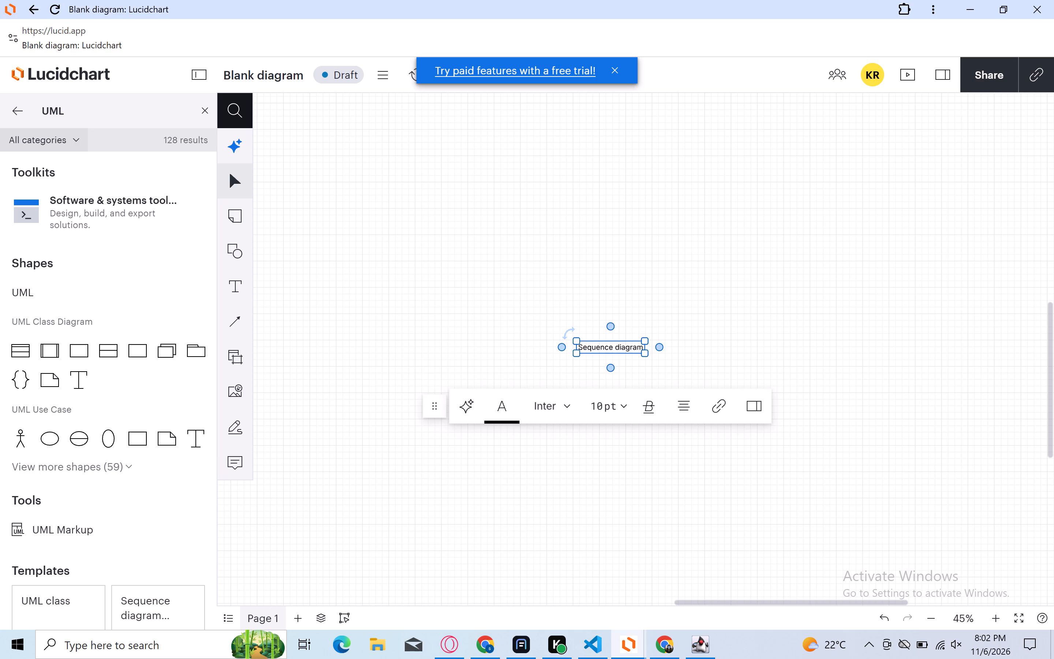
pyautogui.press('space')
pyautogui.write('for')
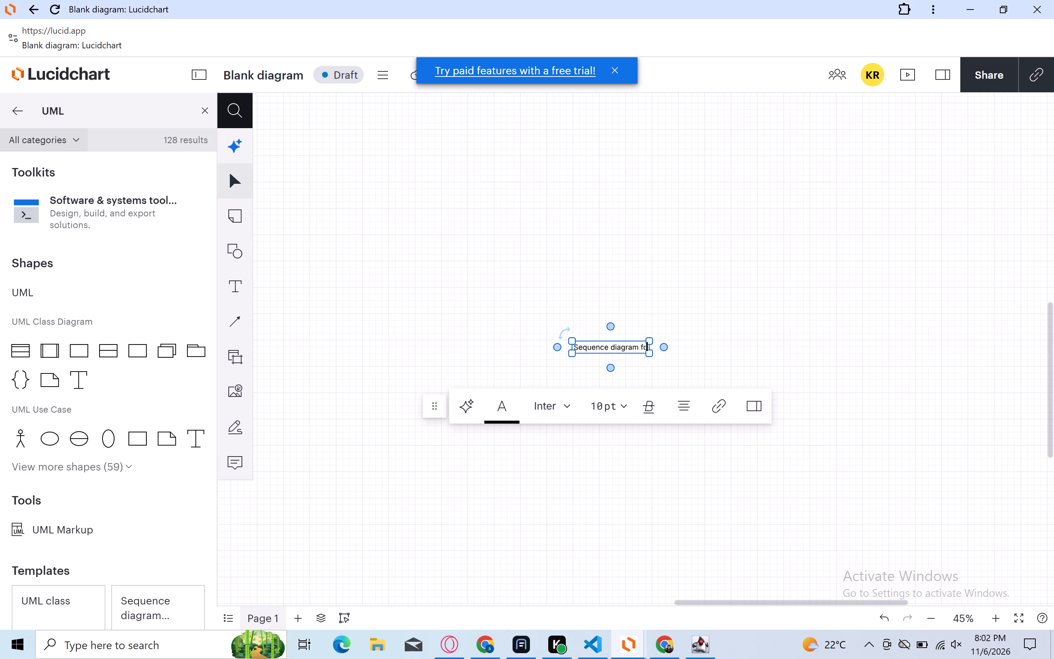
pyautogui.press('space')
pyautogui.write('use')
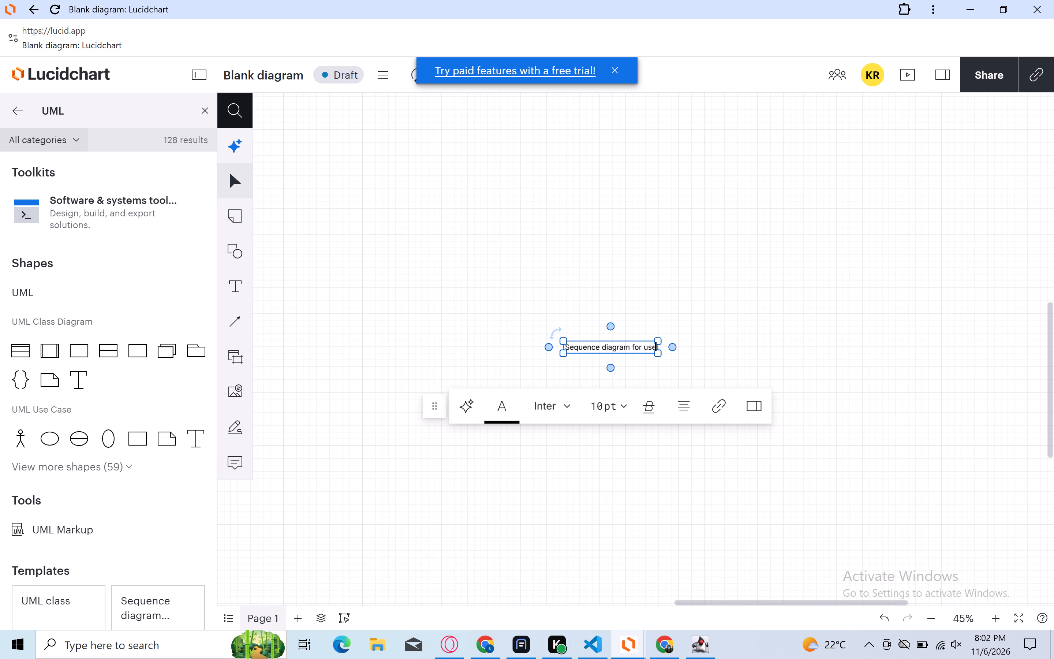
pyautogui.write('case')
pyautogui.press('space')
pyautogui.write('lo')
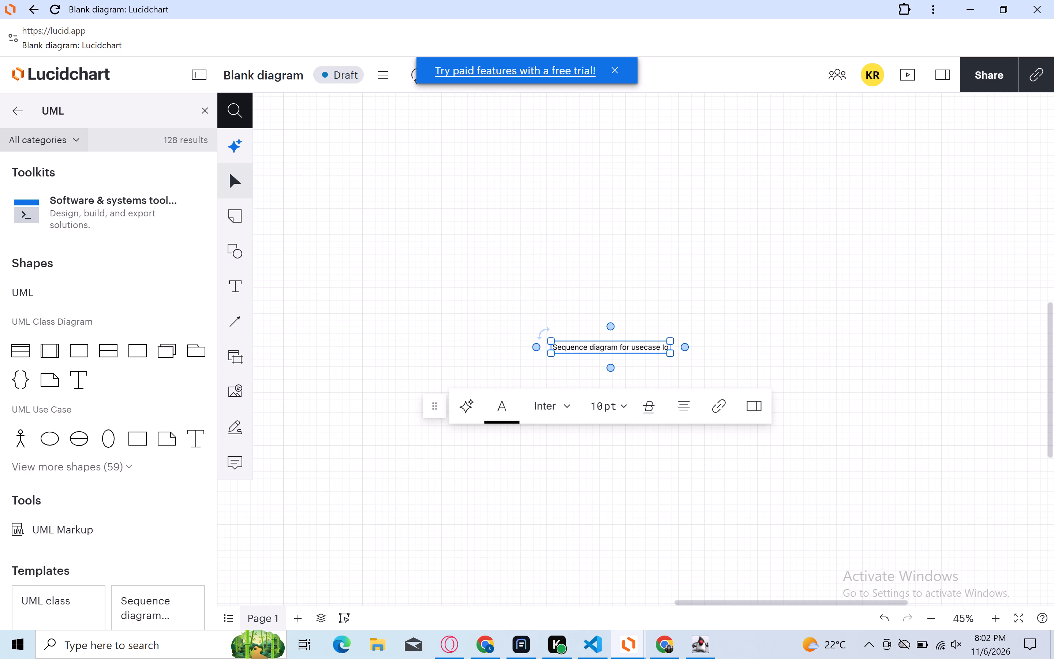
pyautogui.write('gin')
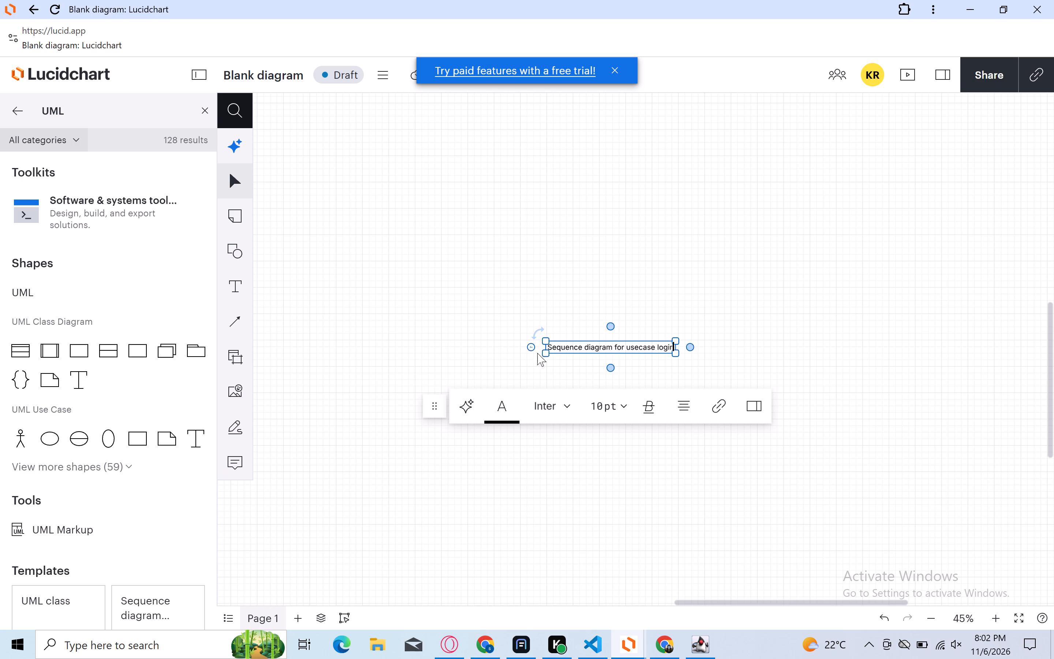
# Set the font size of the whole "Sequence diagram for usecase login" text to 12 pt.
pyautogui.moveTo(548, 347); pyautogui.dragTo(628, 350)
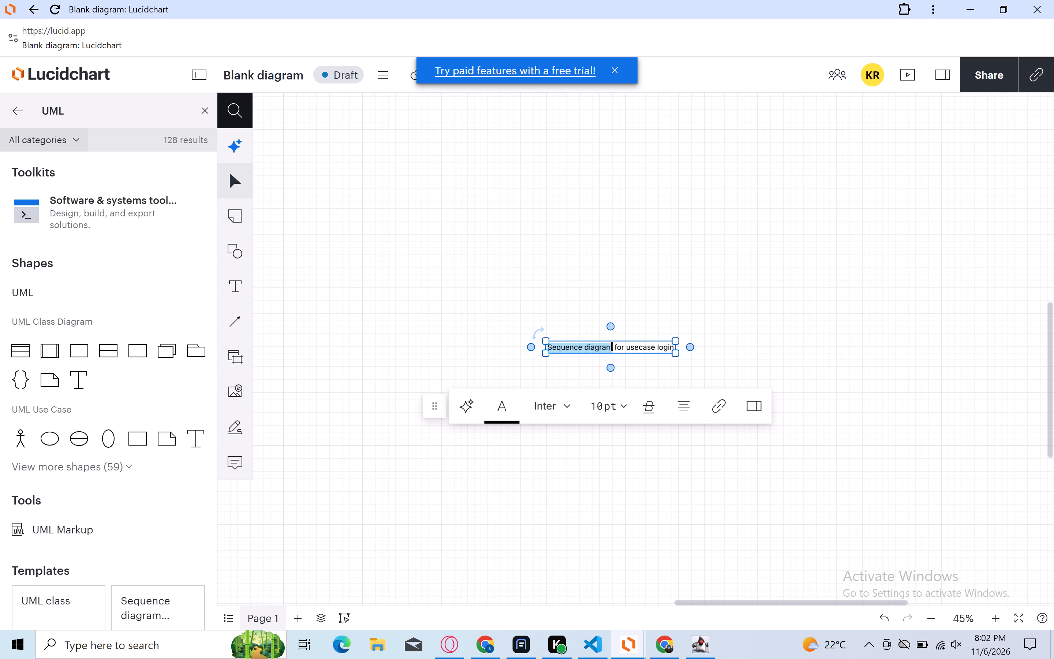
pyautogui.moveTo(628, 350); pyautogui.dragTo(691, 352)
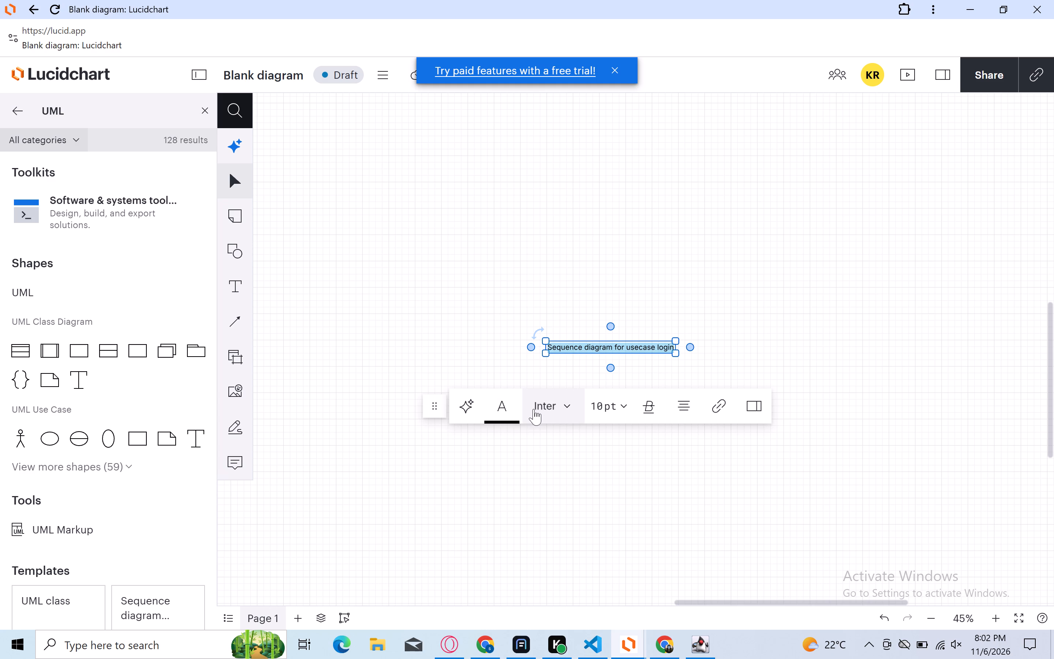
pyautogui.click(506, 406)
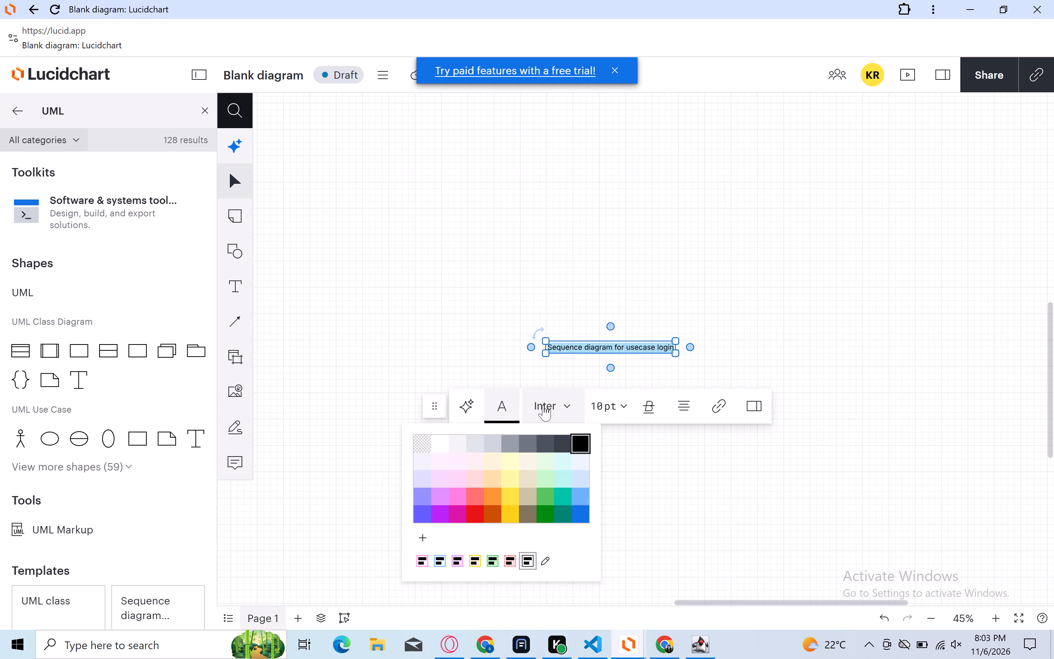
pyautogui.click(614, 399)
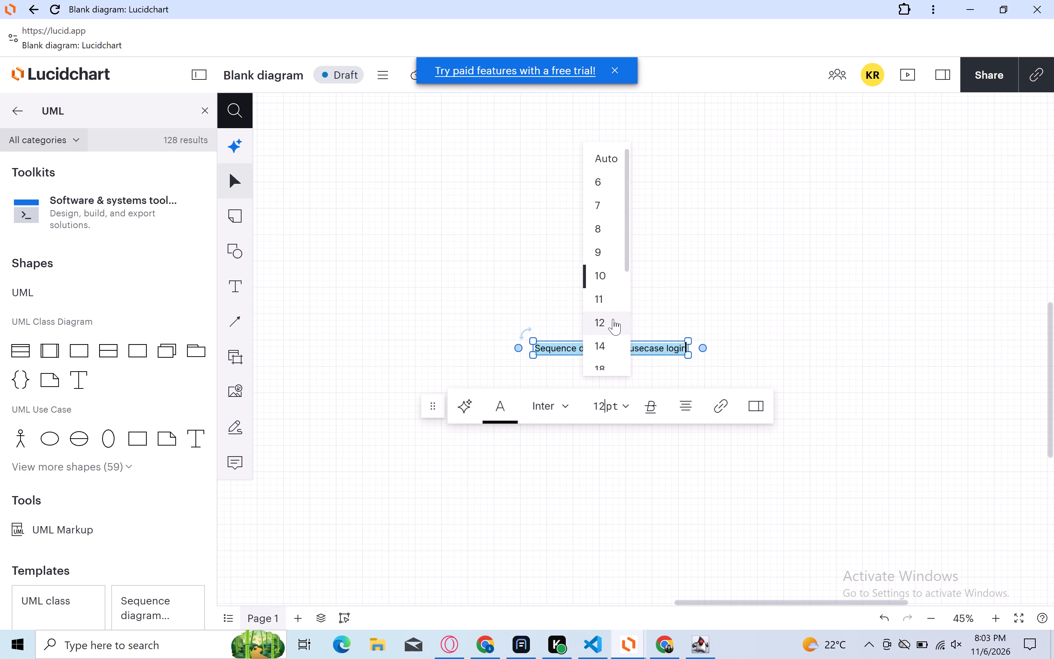
pyautogui.click(613, 322)
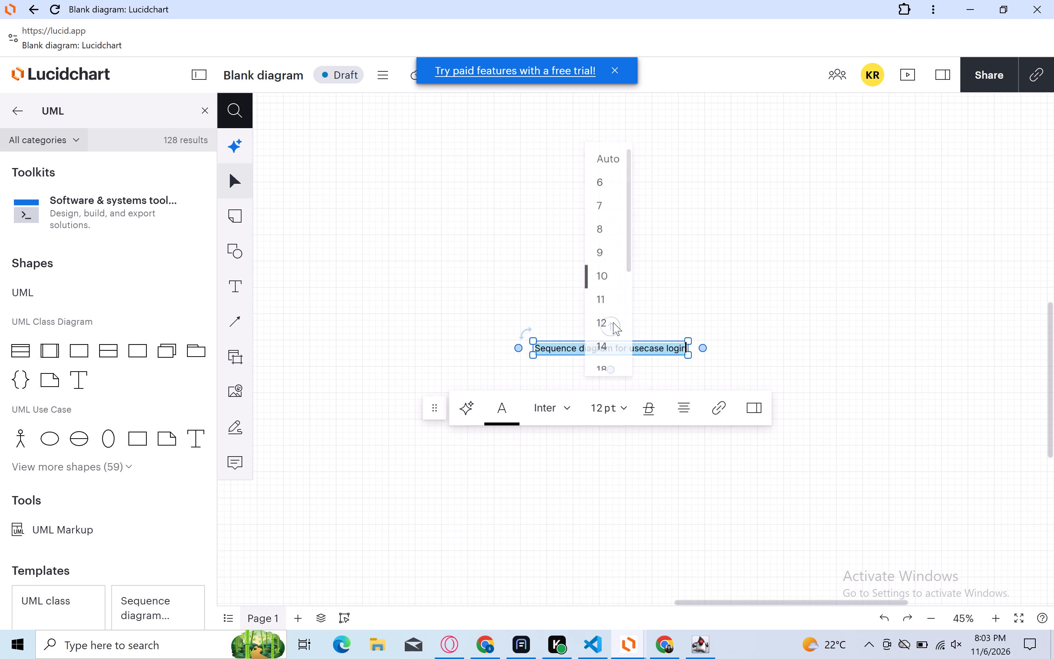
# Make the "Sequence diagram for usecase login" title bold, underlined and italic.
pyautogui.click(647, 409)
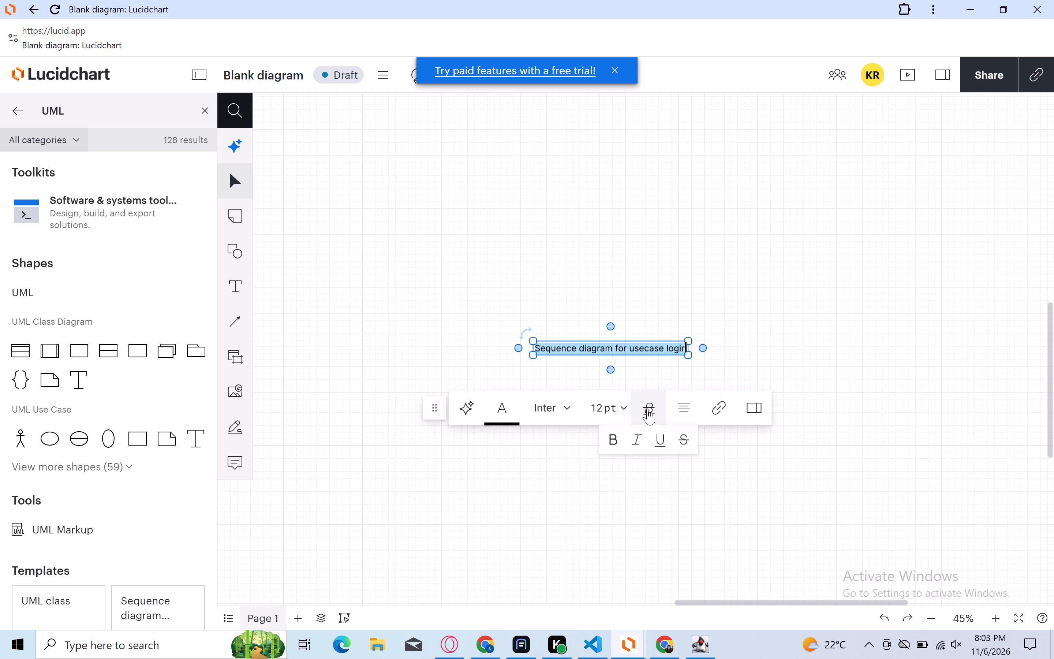
pyautogui.click(616, 438)
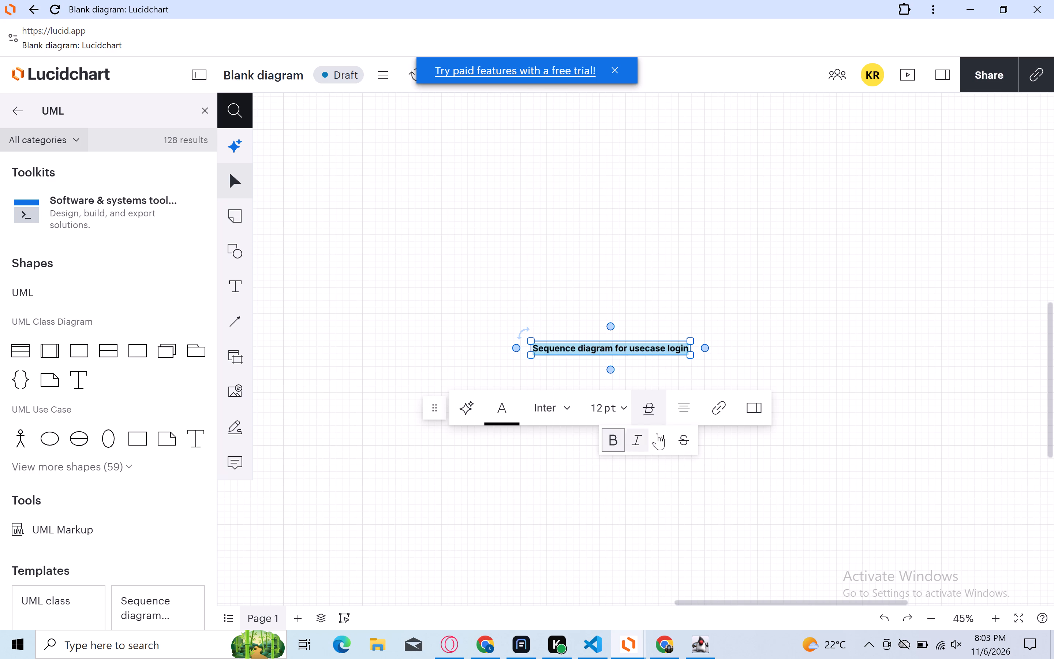
pyautogui.click(657, 440)
pyautogui.click(636, 436)
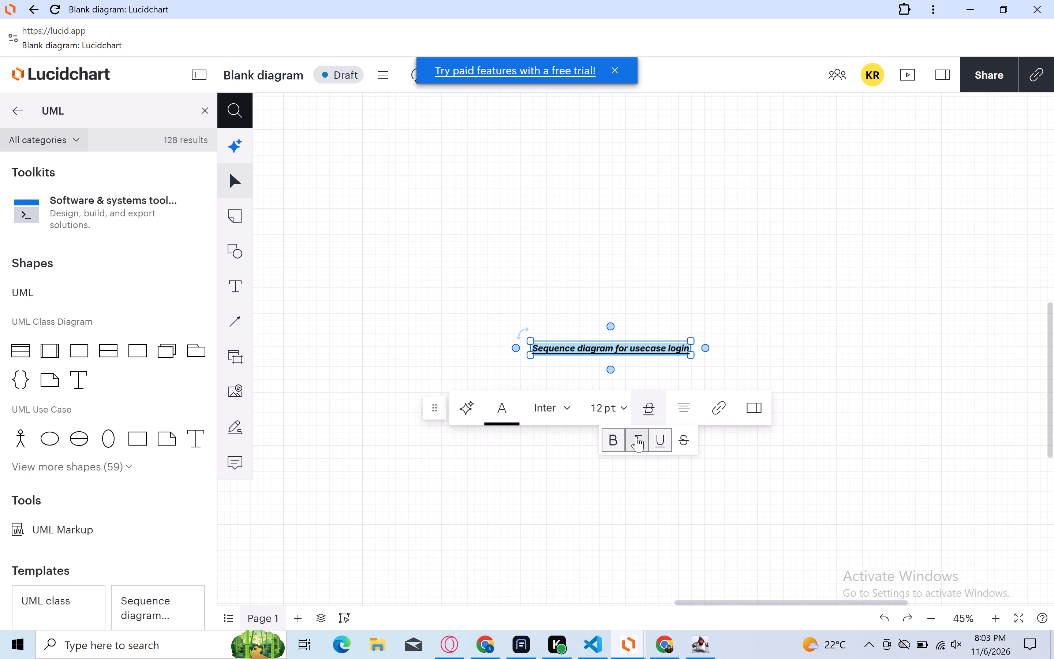
pyautogui.click(744, 351)
pyautogui.click(584, 374)
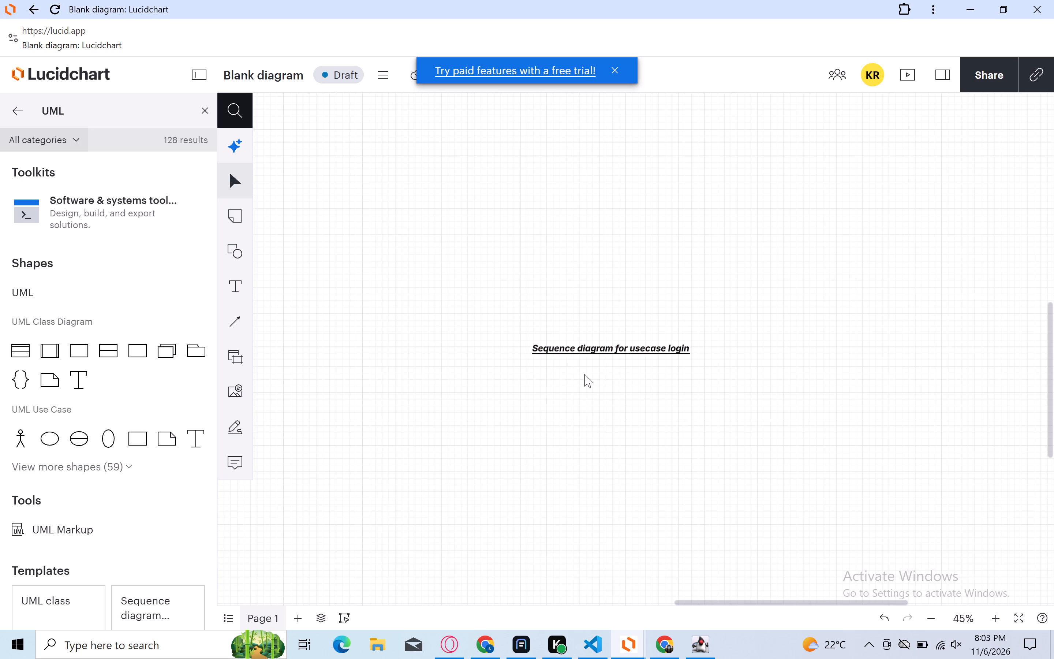
# Place a UML Deployment Object shape below the title's start, at about X 2300 px, Y 500 px.
pyautogui.scroll(-5, 584, 374)
pyautogui.hscroll(-1, 584, 374)
pyautogui.scroll(-3, 584, 374)
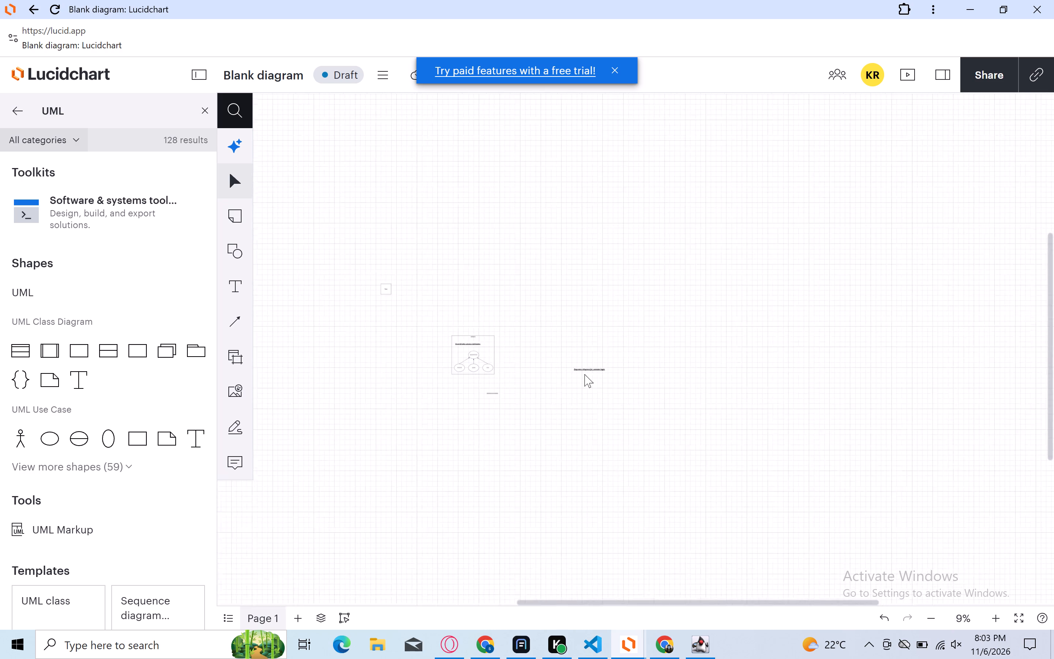
pyautogui.scroll(7, 584, 374)
pyautogui.hscroll(1, 584, 374)
pyautogui.scroll(8, 599, 521)
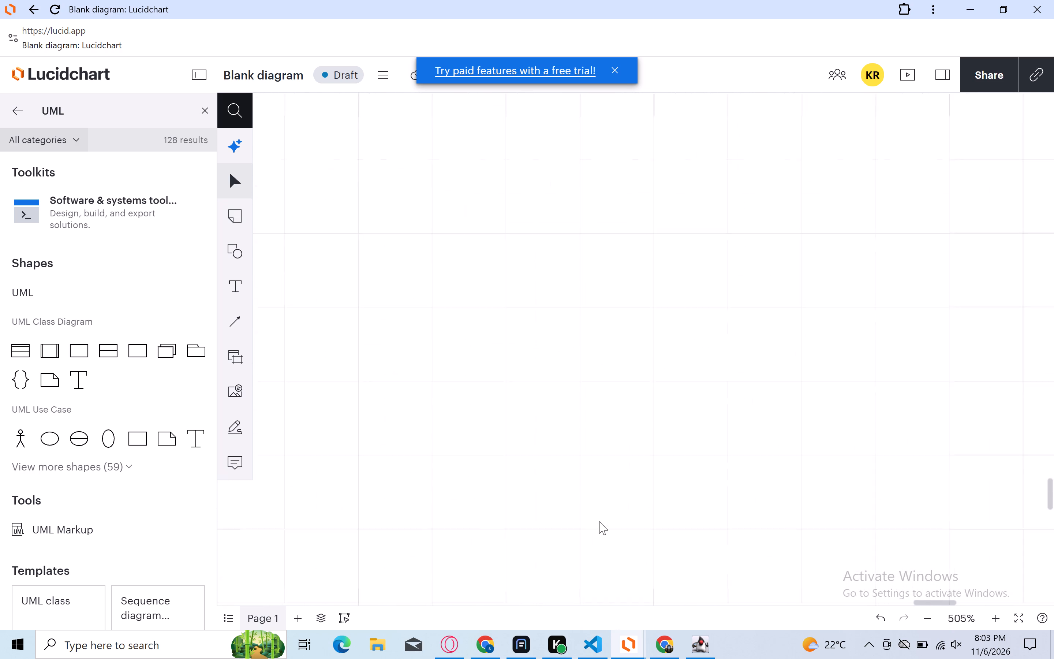
pyautogui.scroll(-8, 599, 521)
pyautogui.scroll(1, 599, 521)
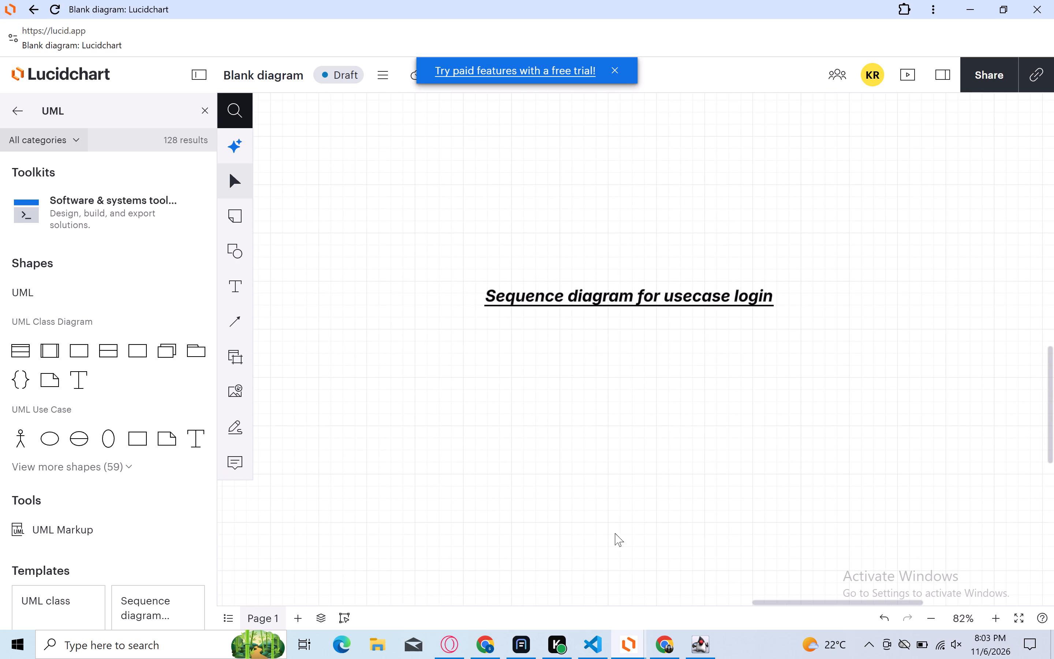
pyautogui.scroll(-4, 642, 166)
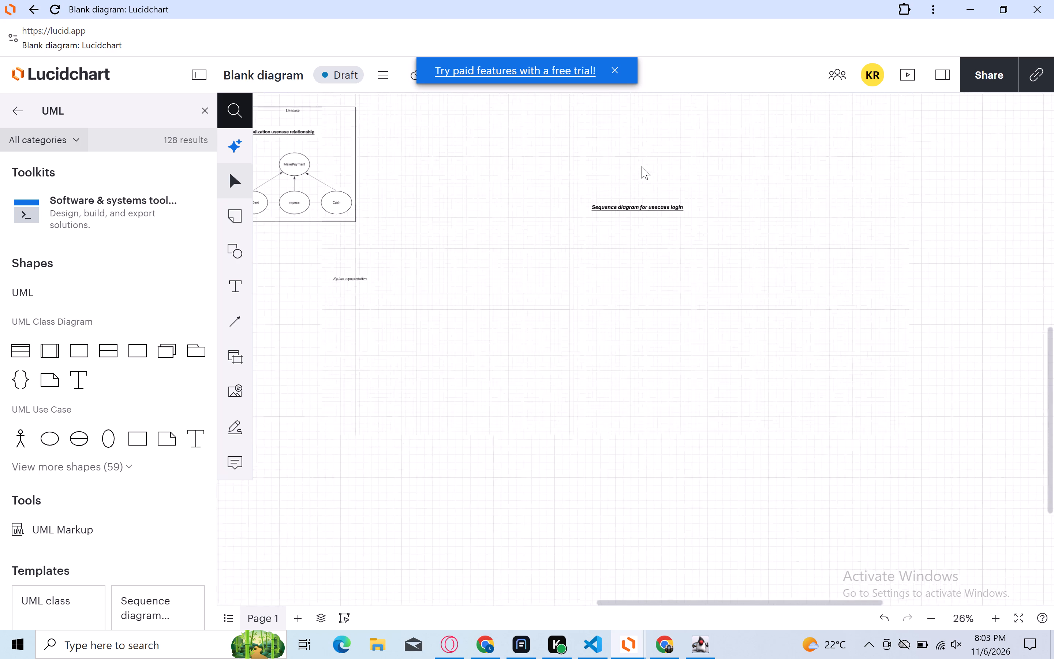
pyautogui.scroll(2, 643, 257)
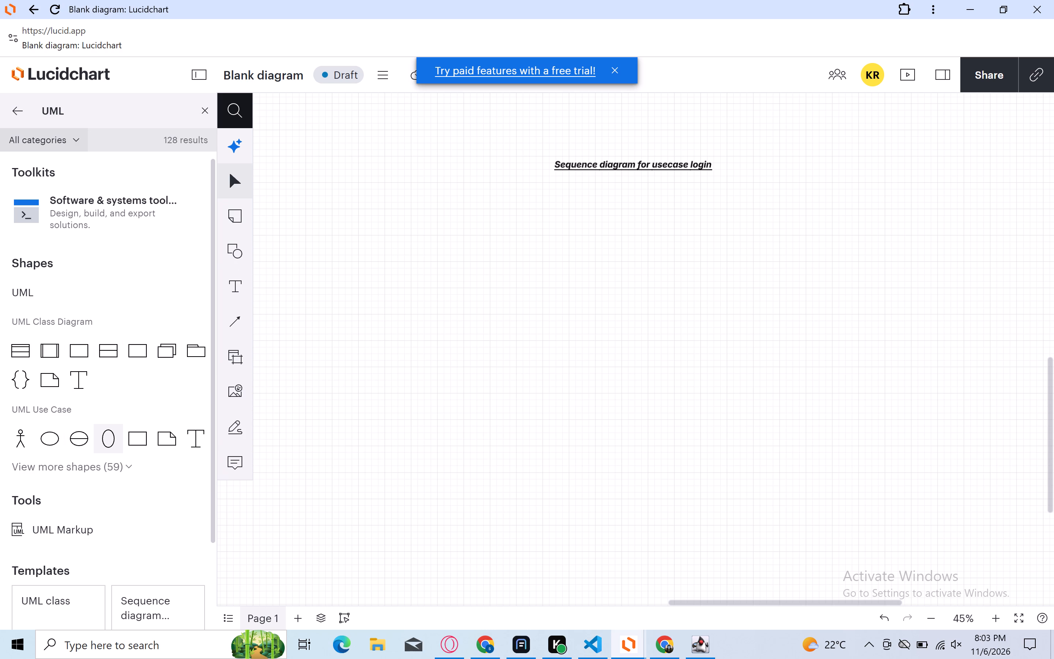
pyautogui.click(126, 465)
pyautogui.scroll(-3, 127, 496)
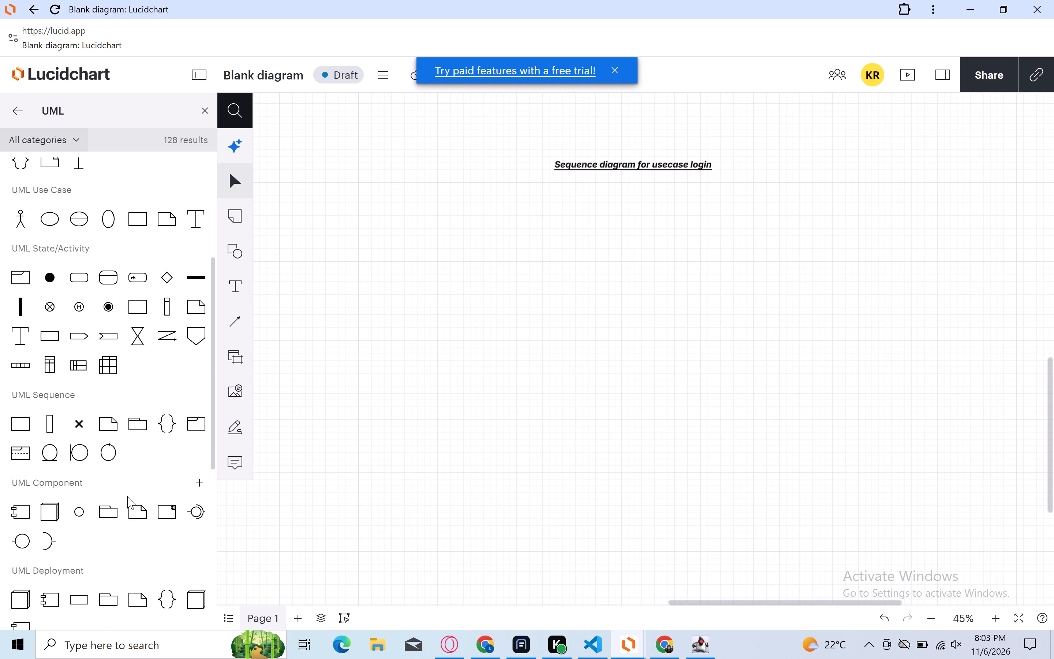
pyautogui.scroll(-6, 127, 496)
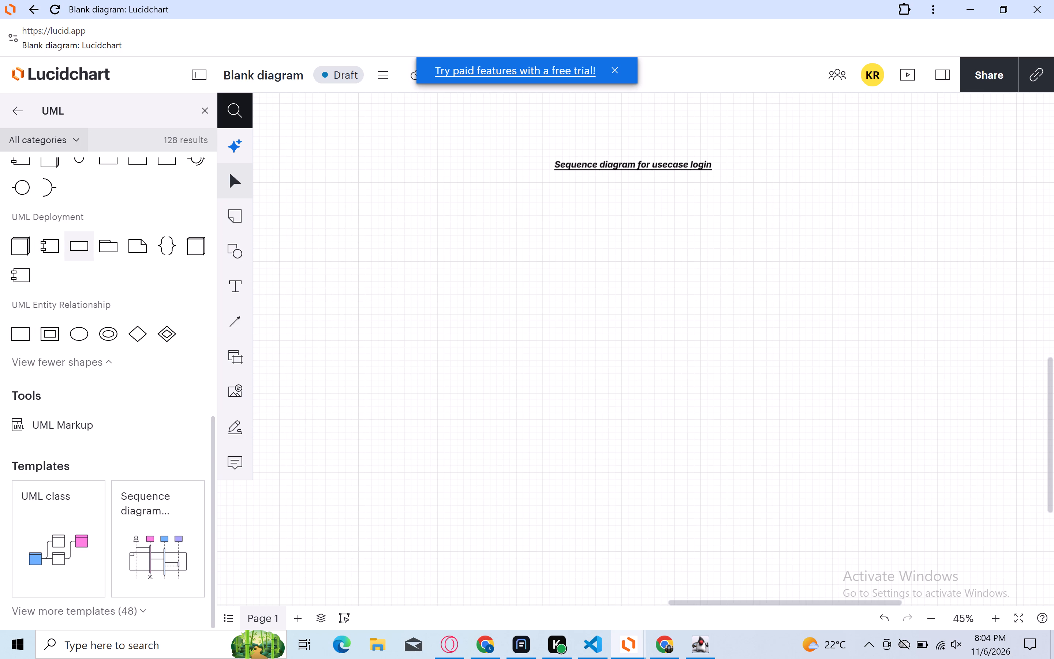
pyautogui.click(81, 246)
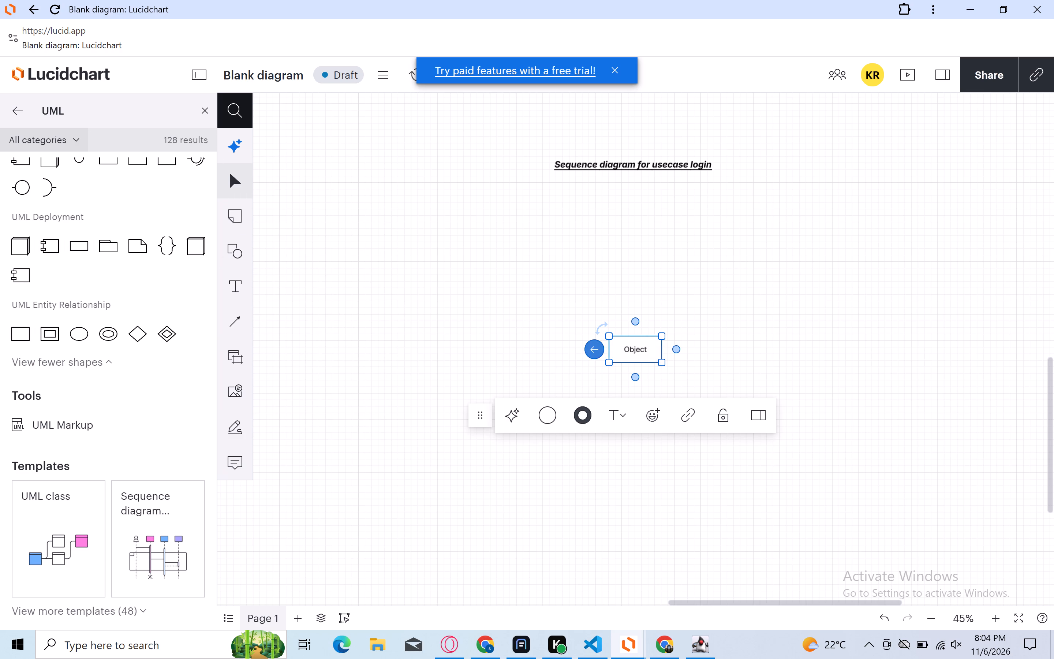
pyautogui.moveTo(625, 349); pyautogui.dragTo(625, 347)
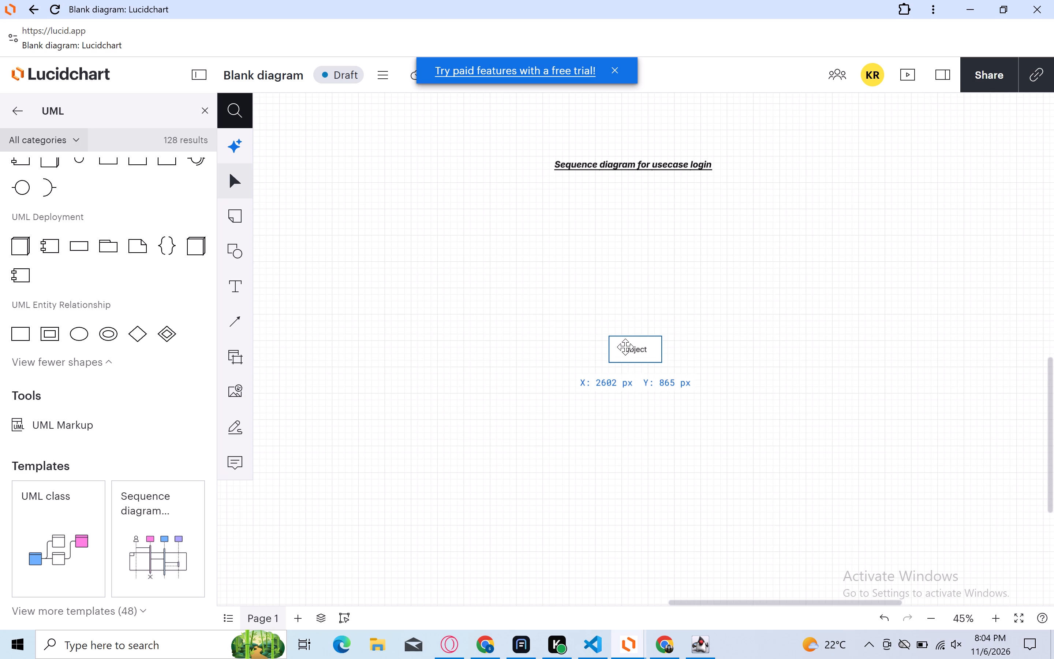
pyautogui.moveTo(625, 347); pyautogui.dragTo(525, 226)
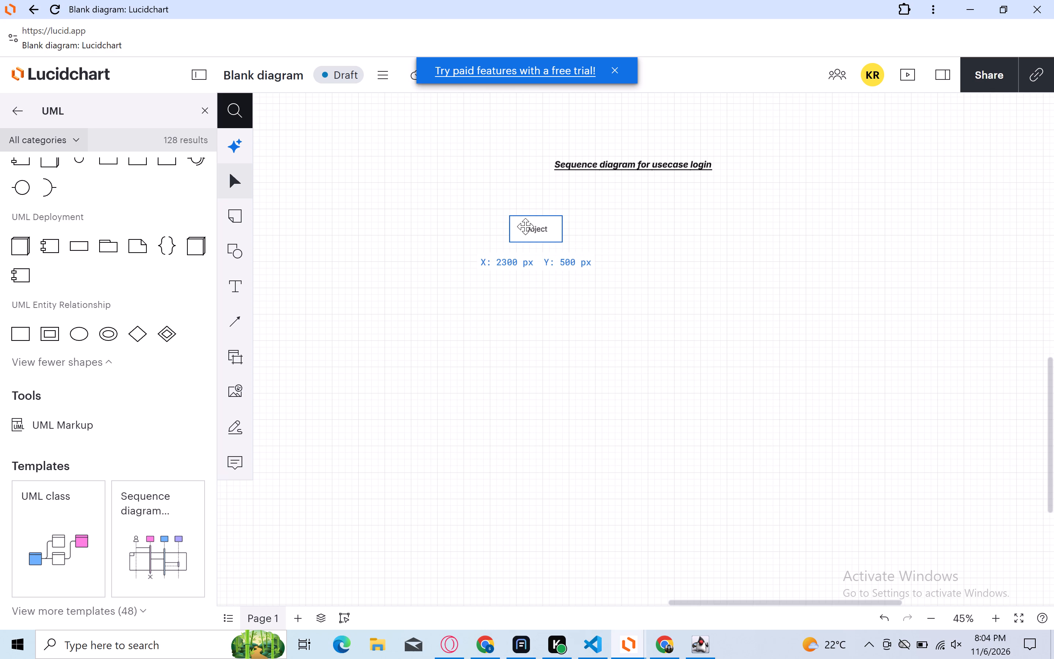
pyautogui.moveTo(525, 226); pyautogui.dragTo(528, 227)
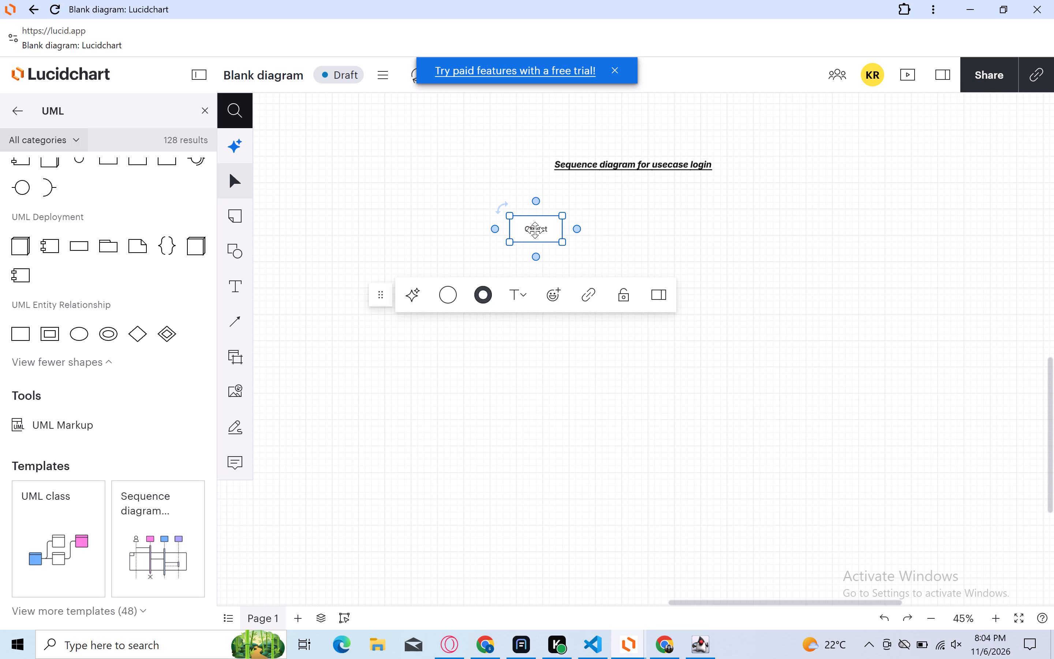
# Replace the text of the Object shape below the title with ":User".
pyautogui.click(535, 230)
pyautogui.click(552, 229)
pyautogui.press('BackSpace')
pyautogui.press('BackSpace')
pyautogui.press('BackSpace')
pyautogui.press('BackSpace')
pyautogui.press('BackSpace')
pyautogui.press('BackSpace')
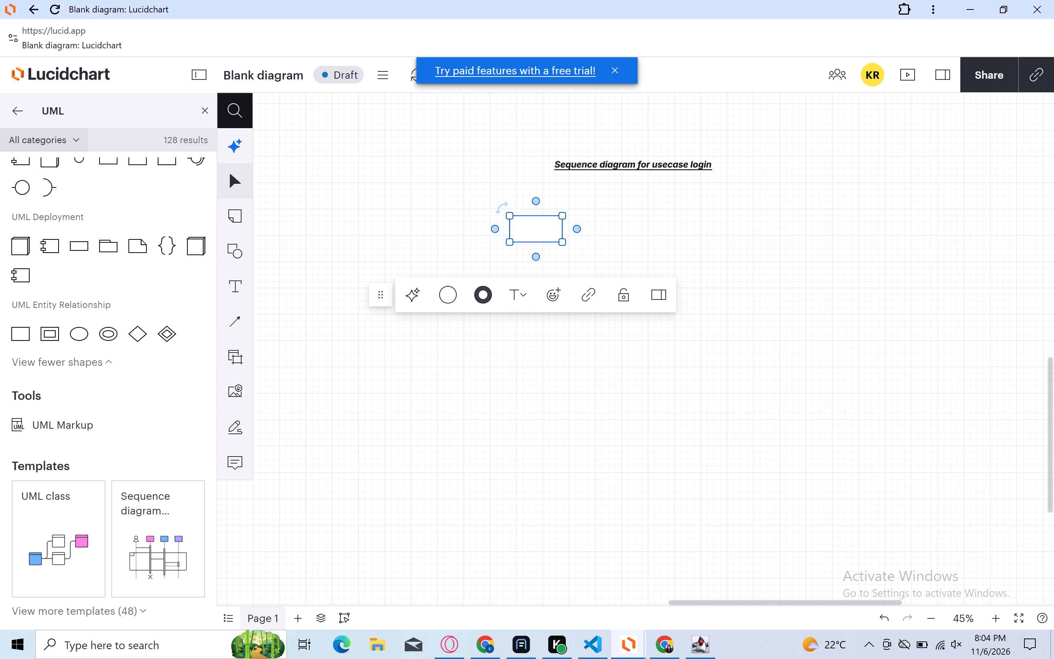
pyautogui.hotkey('shift', ':')
pyautogui.hotkey('shift', 'u')
pyautogui.write('ser')
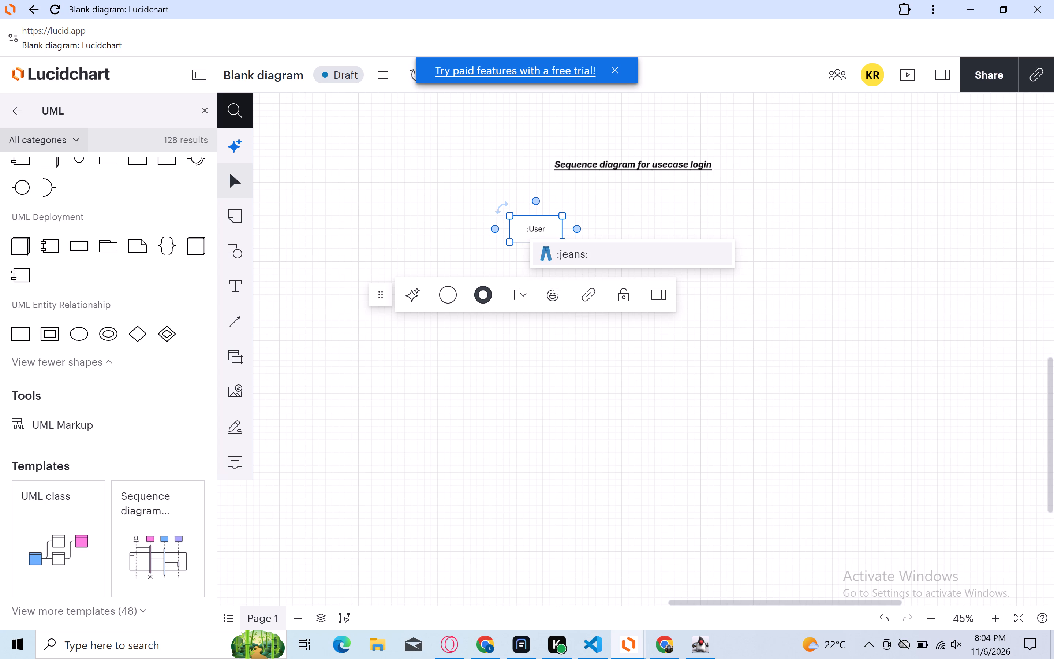
# Set the word "User" in the object box to 12 pt and underline it, leaving out the colon.
pyautogui.moveTo(529, 228); pyautogui.dragTo(548, 228)
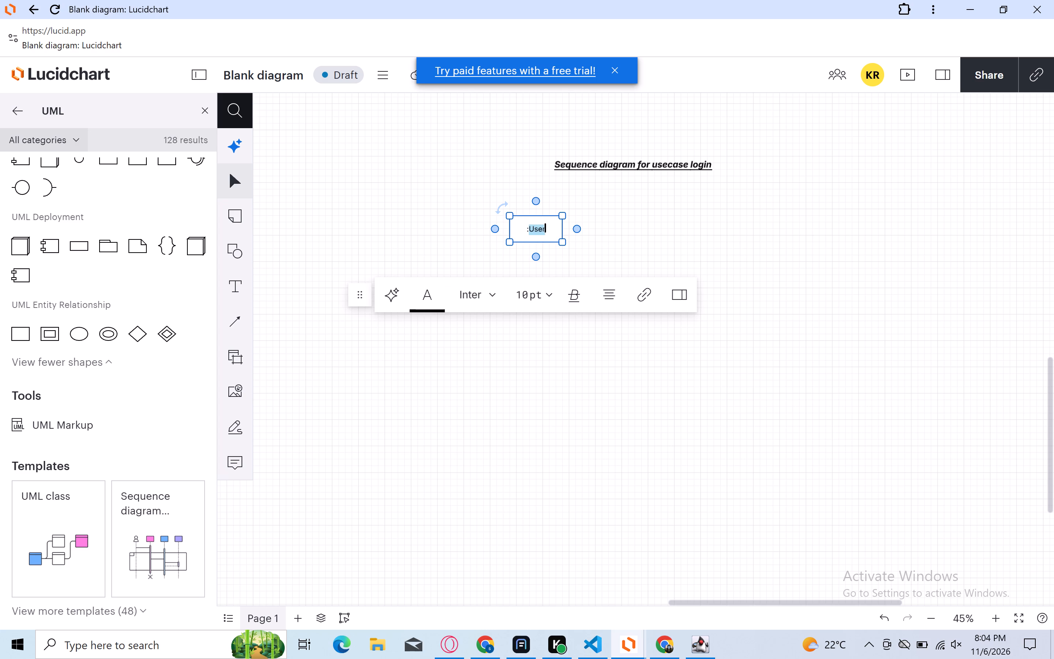
pyautogui.moveTo(548, 228); pyautogui.dragTo(548, 227)
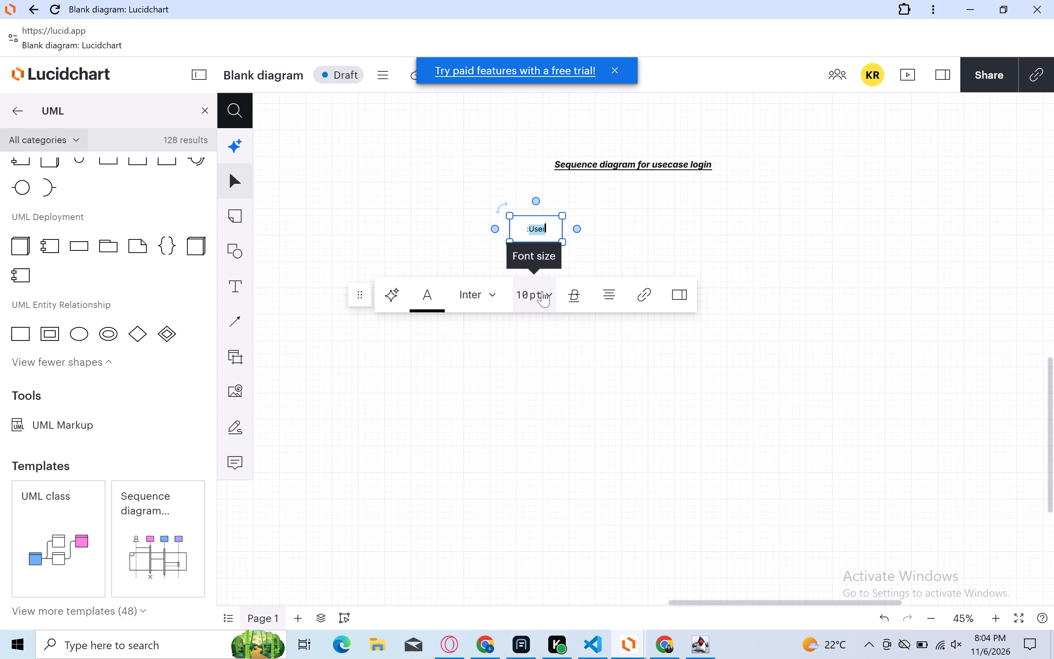
pyautogui.click(546, 291)
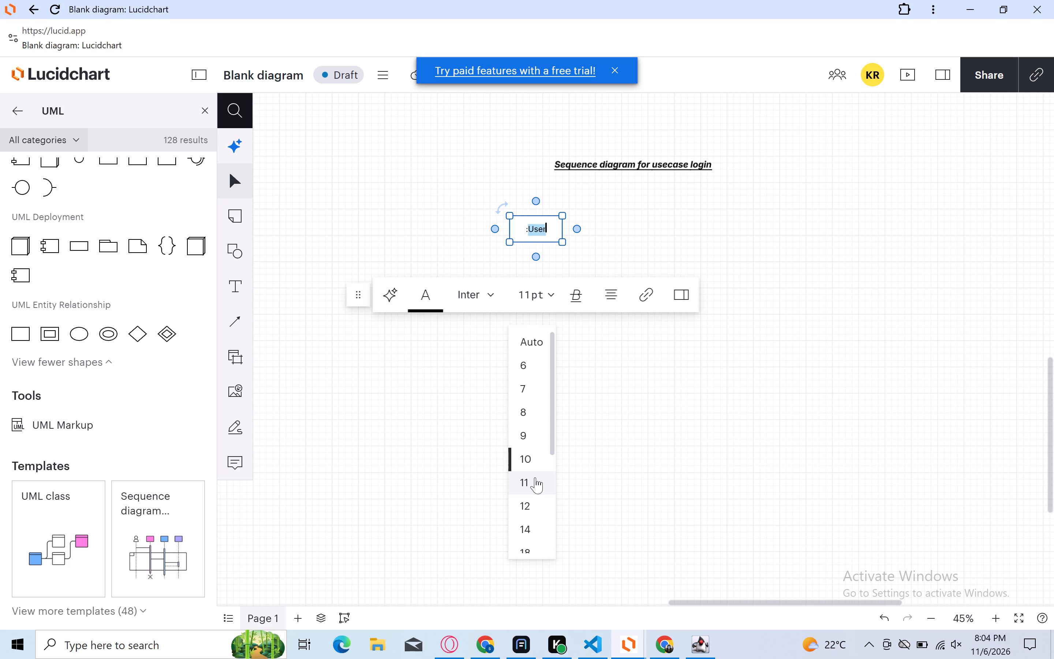
pyautogui.click(538, 496)
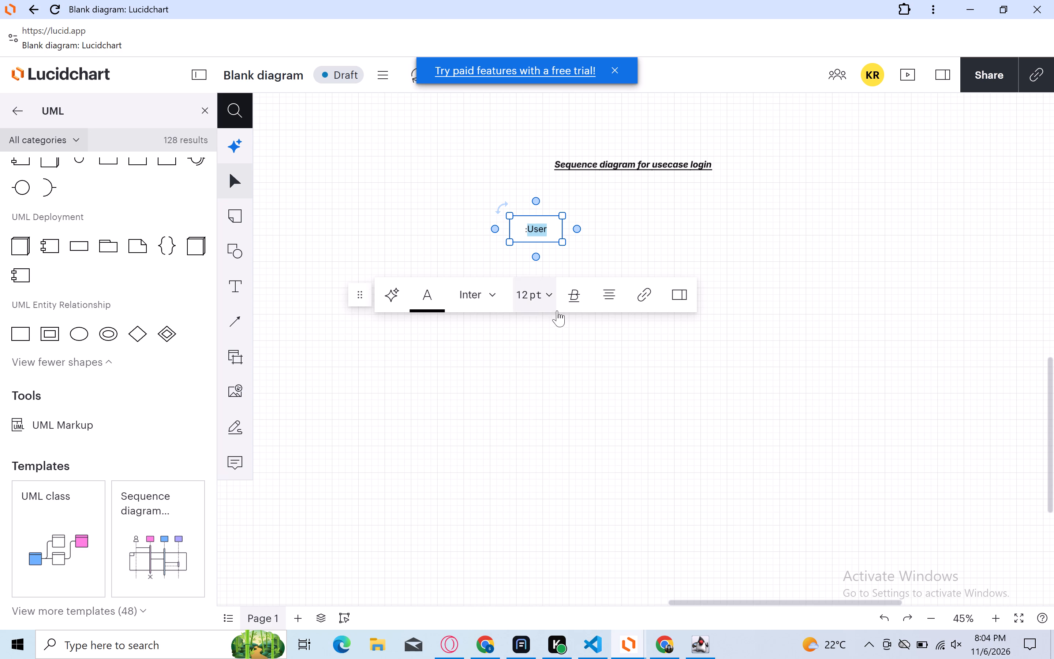
pyautogui.click(571, 299)
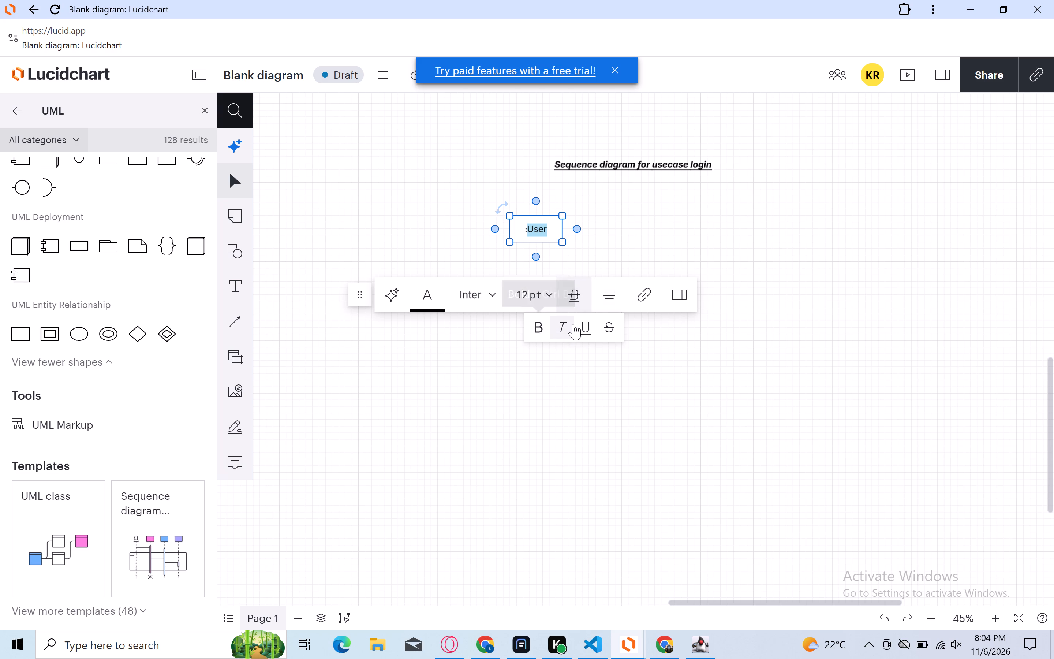
pyautogui.click(585, 325)
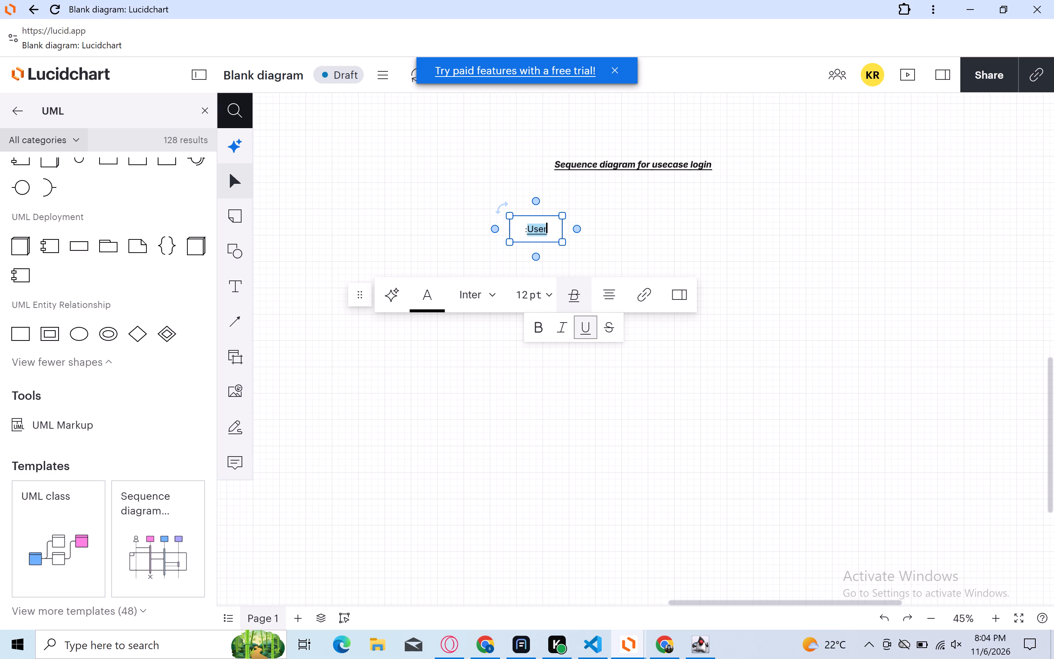
# Insert a space between the colon and "User" in the object box.
pyautogui.click(527, 230)
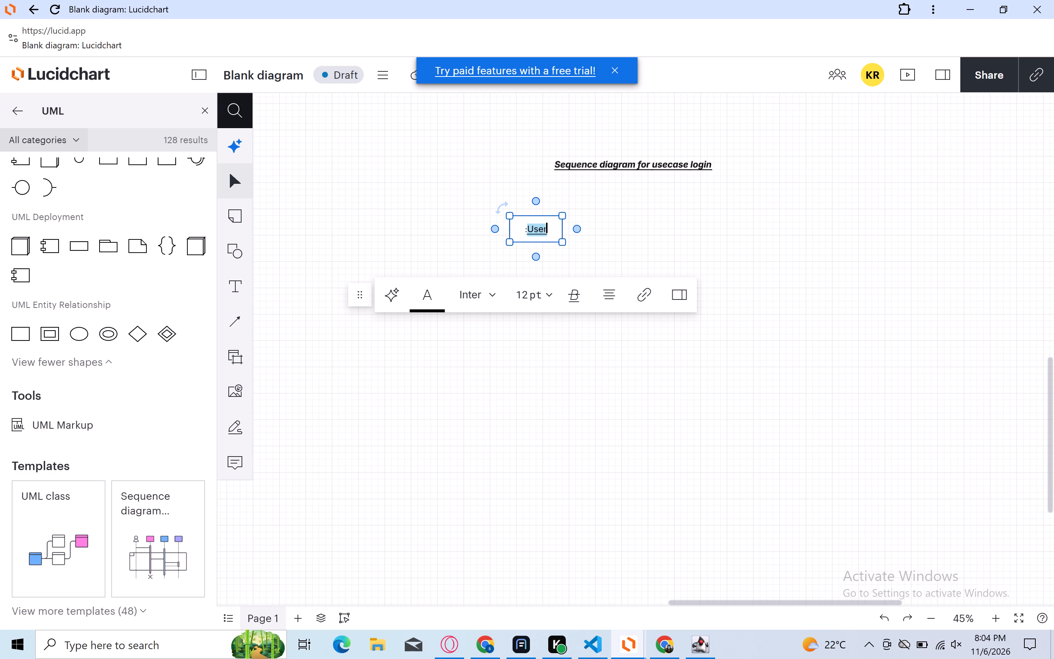
pyautogui.press('space')
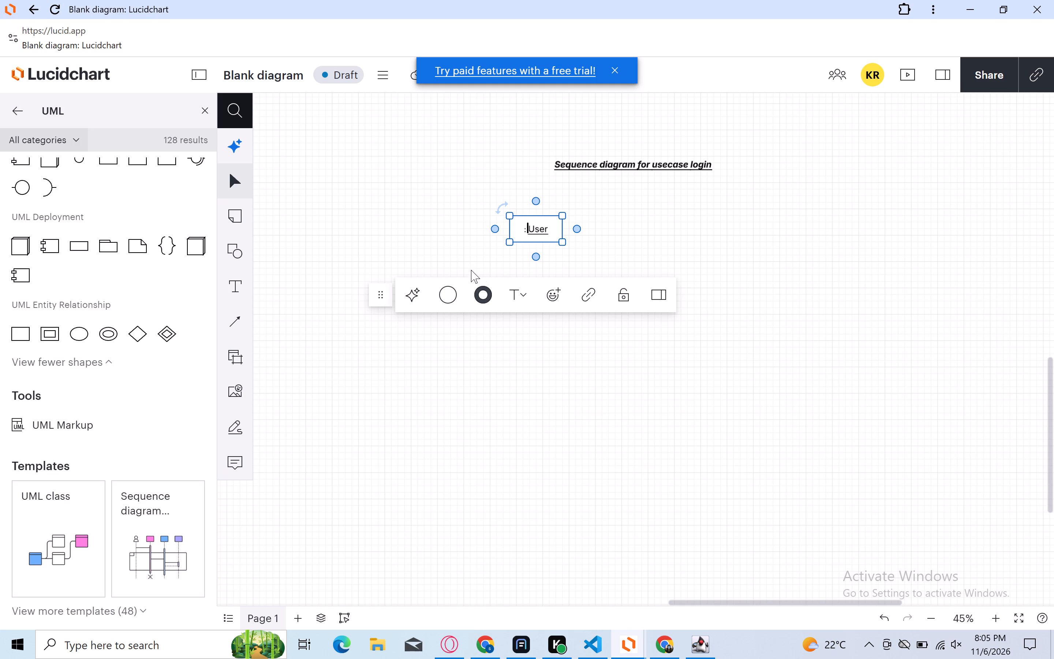
pyautogui.click(444, 252)
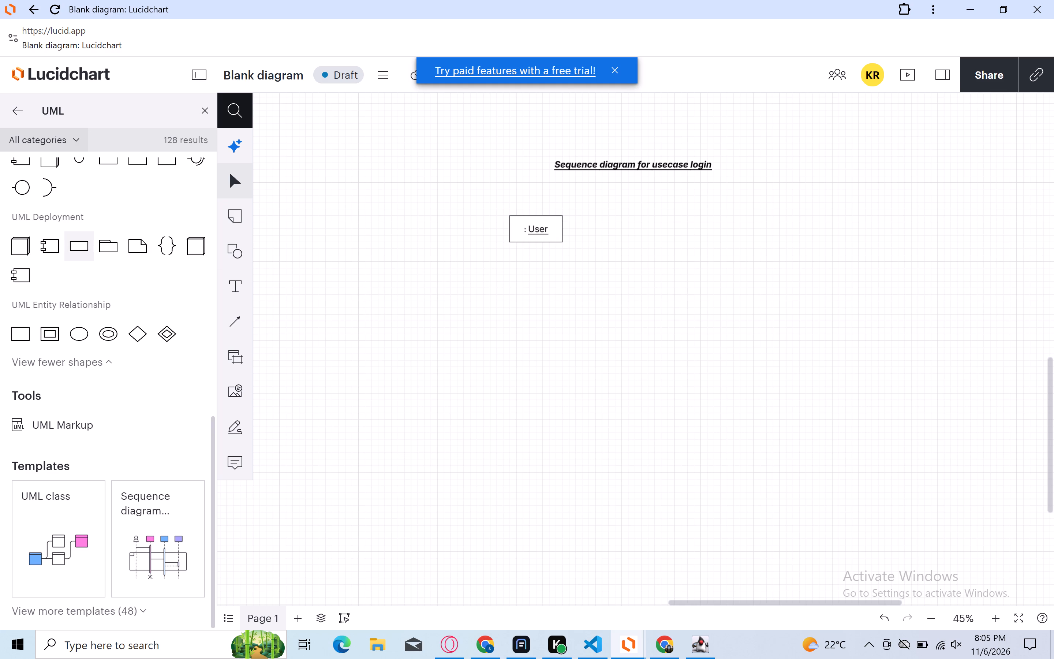
# Place a second UML Deployment Object shape level with the : User box, at about X 2760 px, Y 500 px.
pyautogui.click(76, 250)
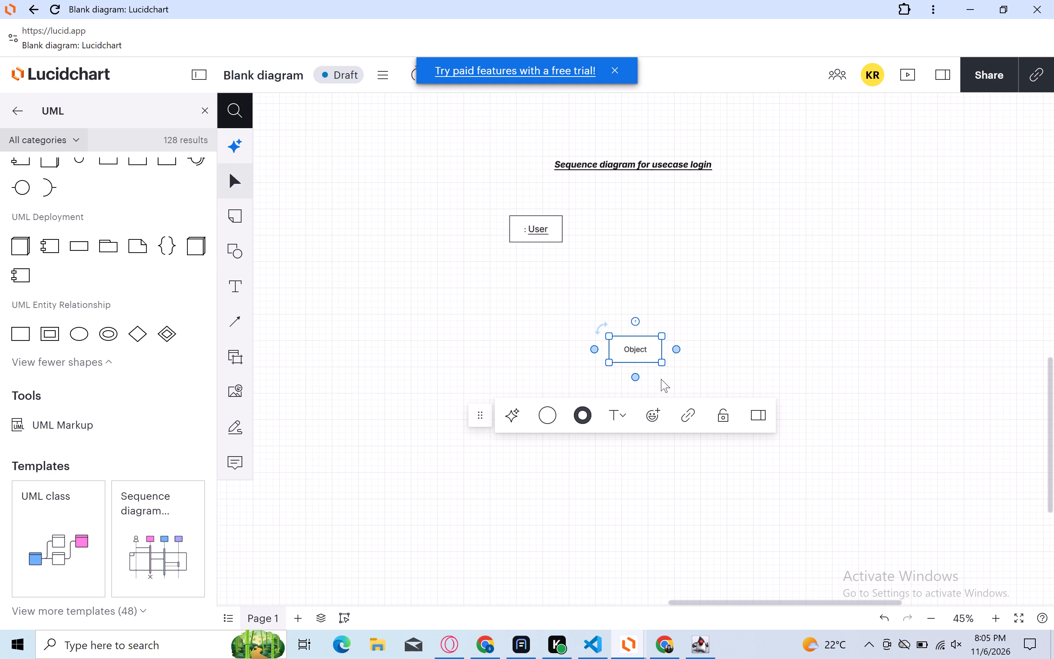
pyautogui.moveTo(638, 352); pyautogui.dragTo(657, 249)
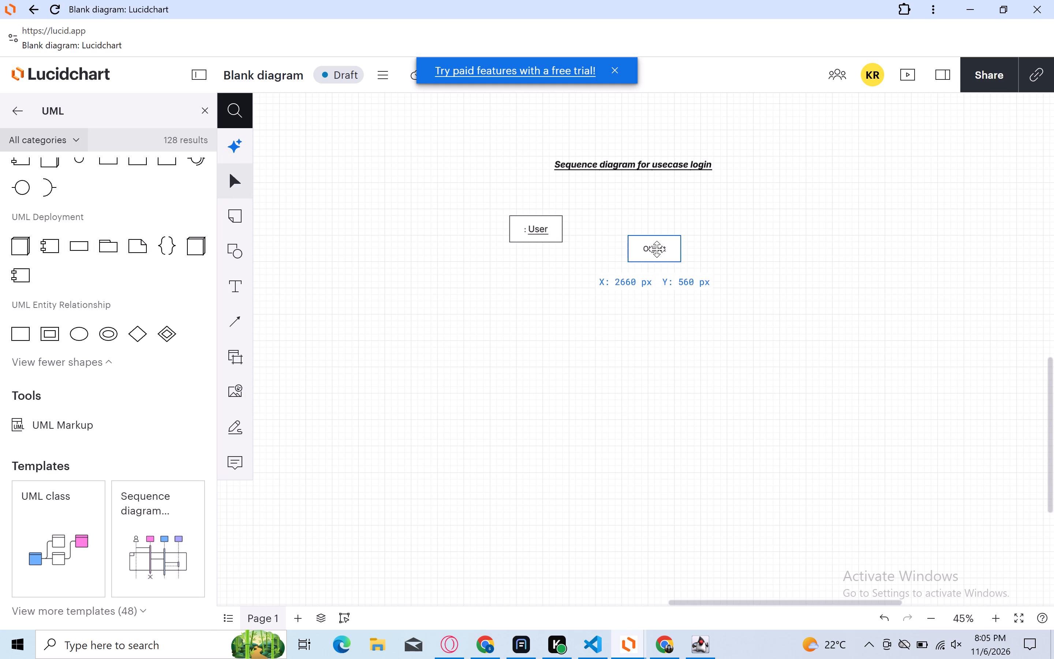
pyautogui.moveTo(657, 249); pyautogui.dragTo(676, 235)
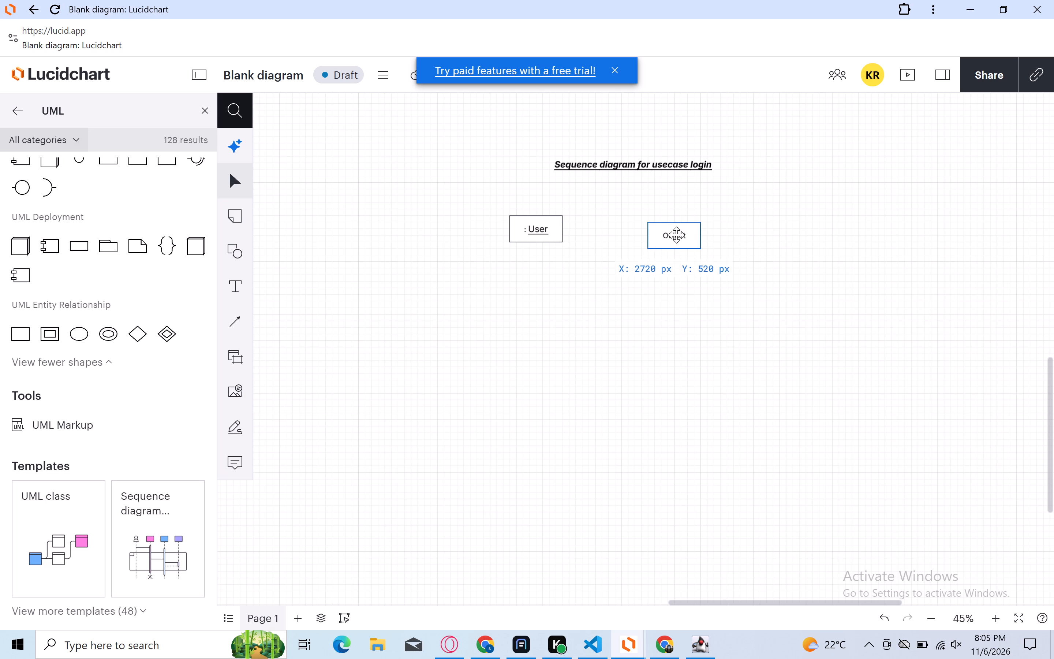
pyautogui.moveTo(676, 235); pyautogui.dragTo(692, 234)
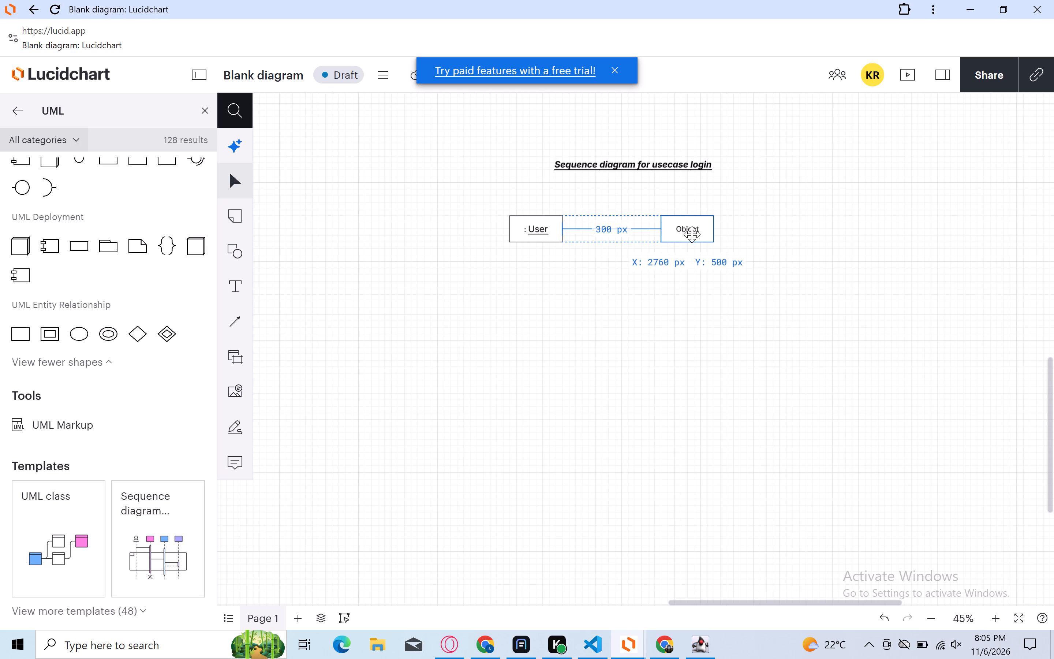
pyautogui.moveTo(692, 234); pyautogui.dragTo(688, 234)
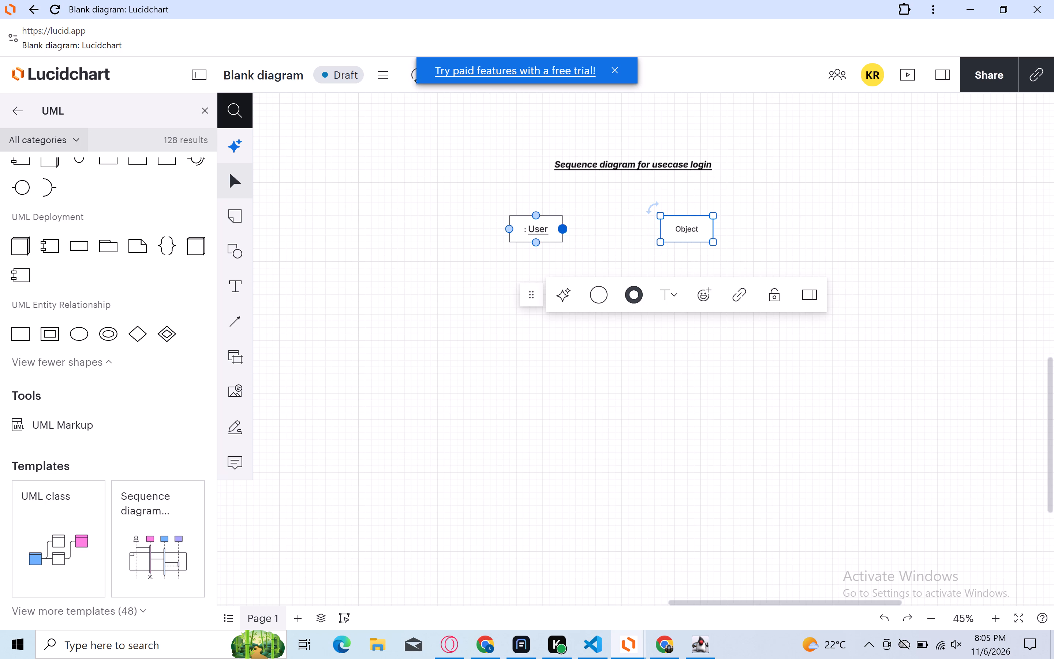
# Replace the text of the new Object shape with ": System".
pyautogui.click(699, 234)
pyautogui.press('BackSpace')
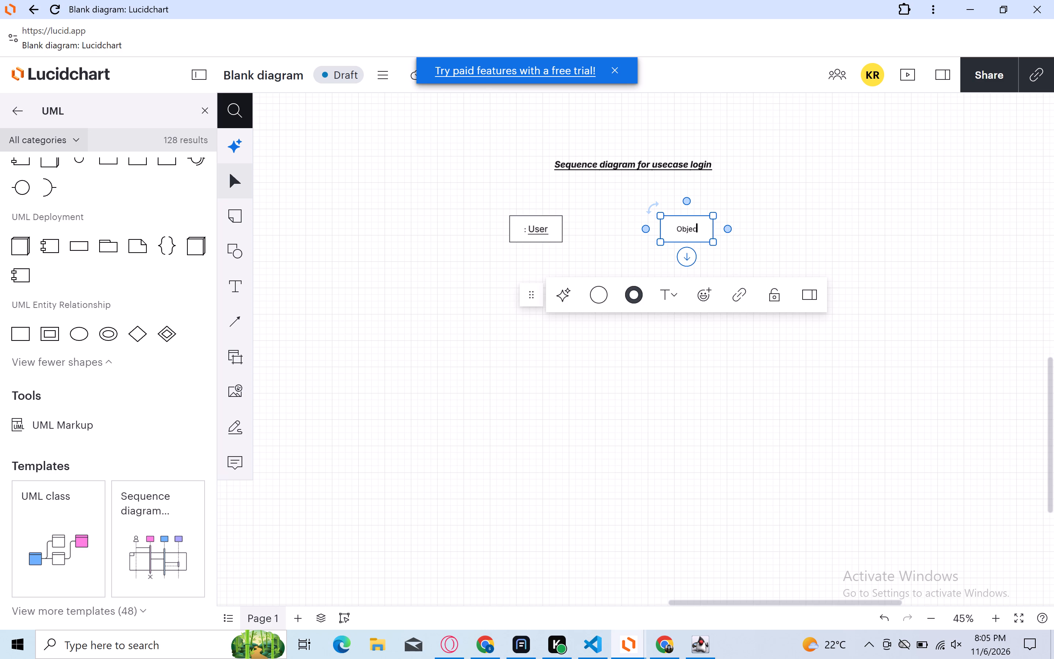
pyautogui.press('BackSpace')
pyautogui.press('BackSpace')
pyautogui.press('BackSpace')
pyautogui.press('BackSpace')
pyautogui.press('BackSpace')
pyautogui.hotkey('shift', ':')
pyautogui.press('space')
pyautogui.write('Syste')
pyautogui.press('m')
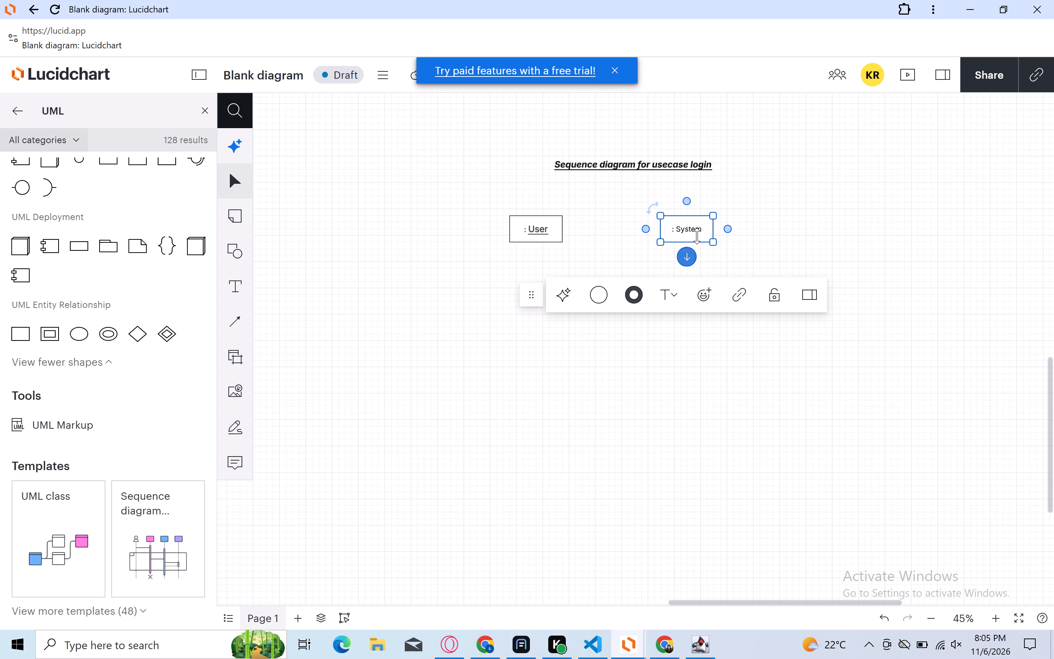
# Set the word "System" in the second object box to 12 pt and underline it, leaving out the colon.
pyautogui.moveTo(700, 228); pyautogui.dragTo(675, 227)
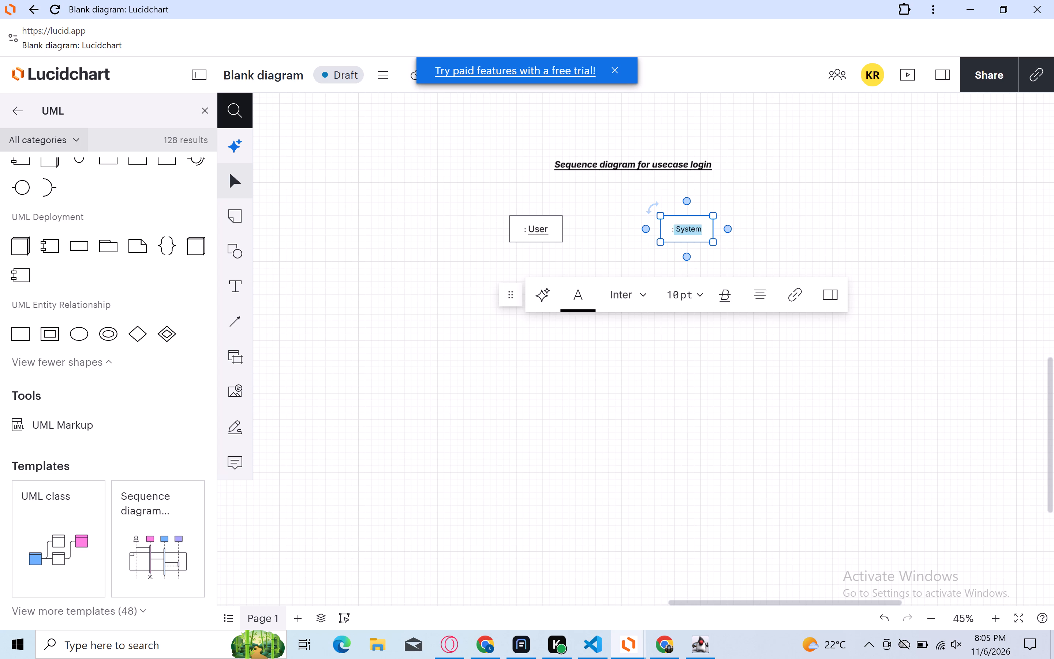
pyautogui.moveTo(675, 227); pyautogui.dragTo(676, 227)
pyautogui.click(695, 290)
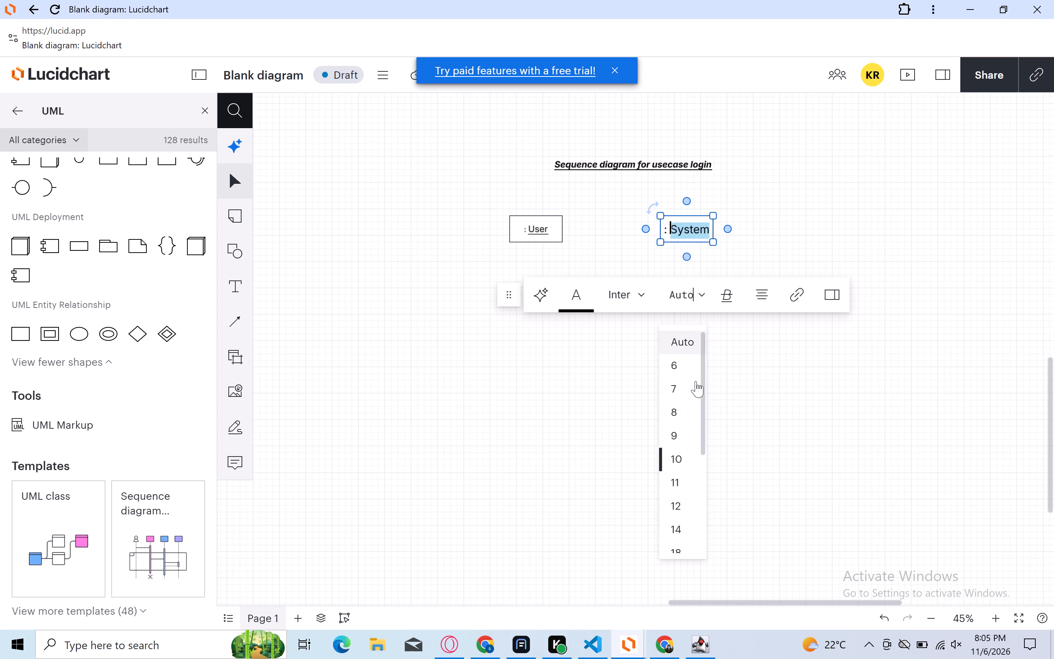
pyautogui.click(685, 497)
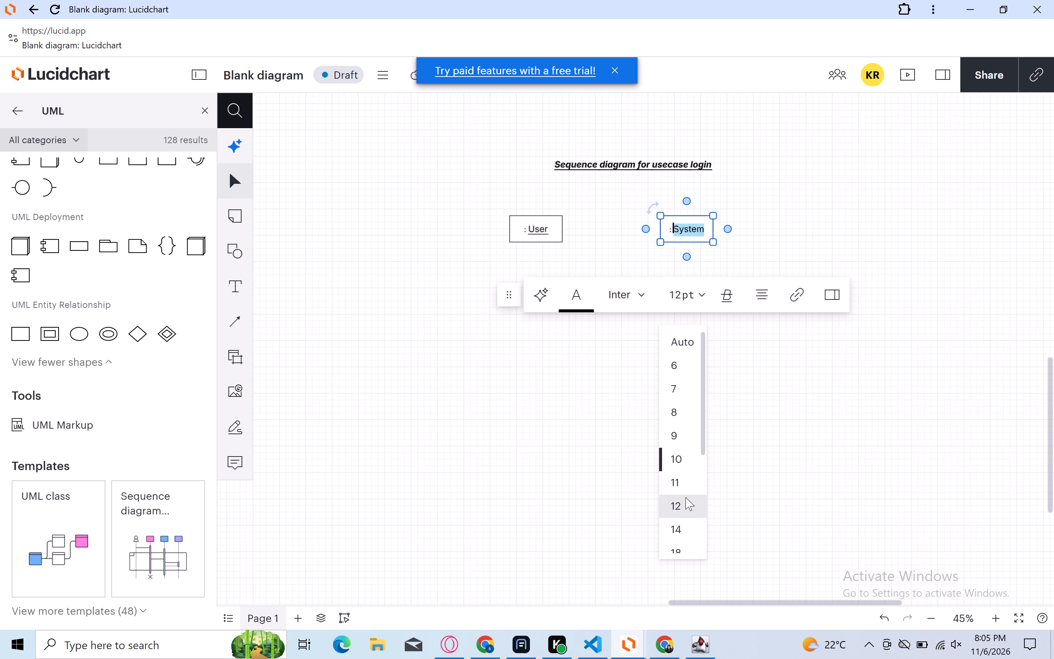
pyautogui.click(725, 295)
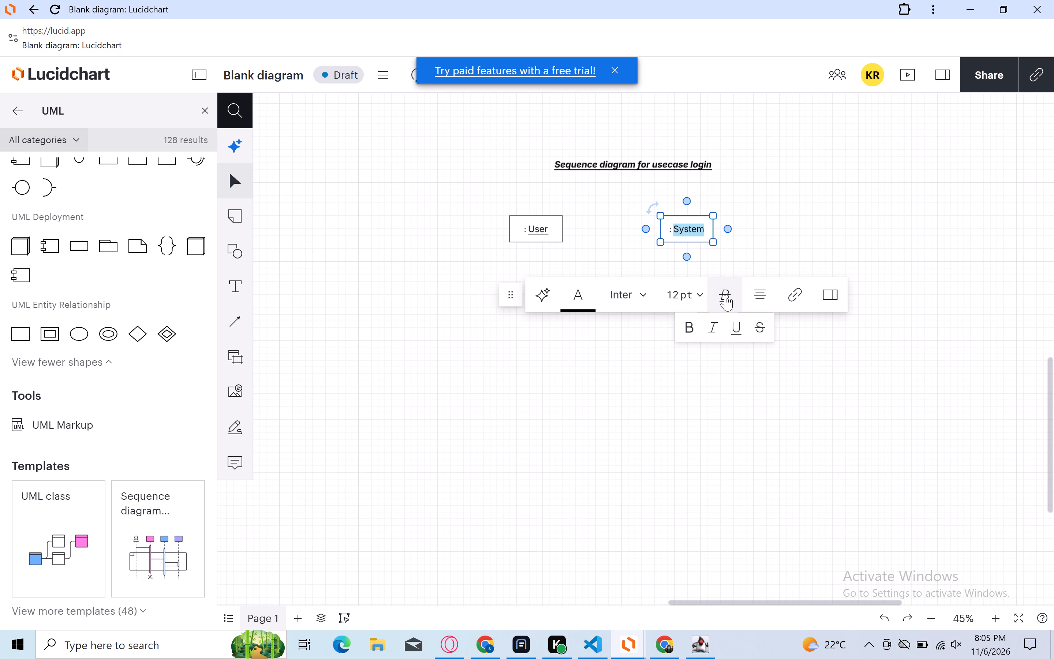
pyautogui.click(733, 324)
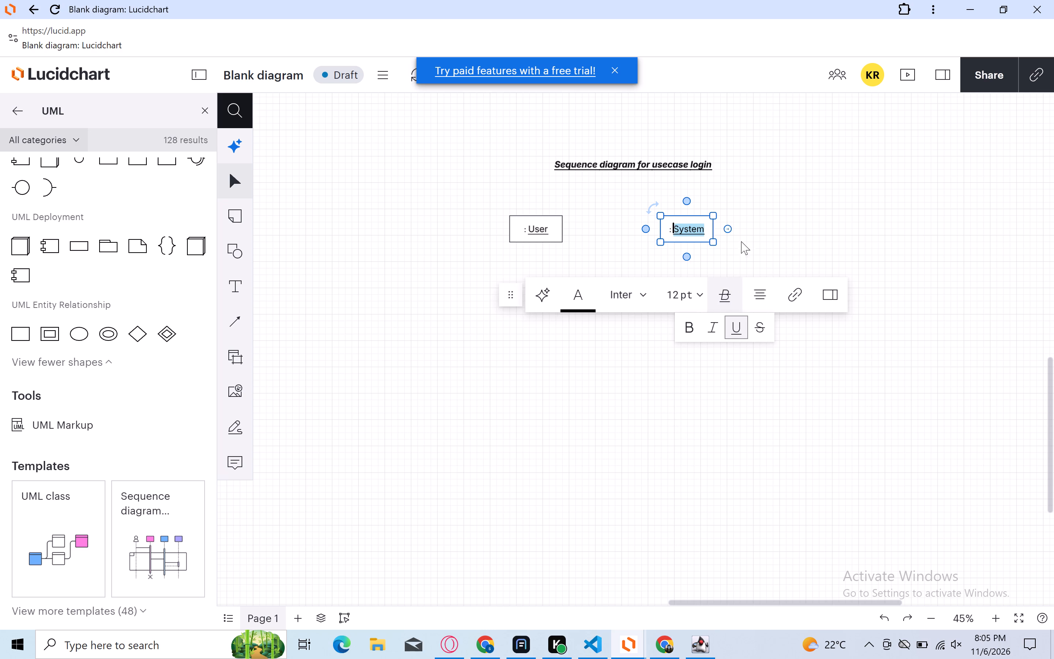
pyautogui.click(747, 239)
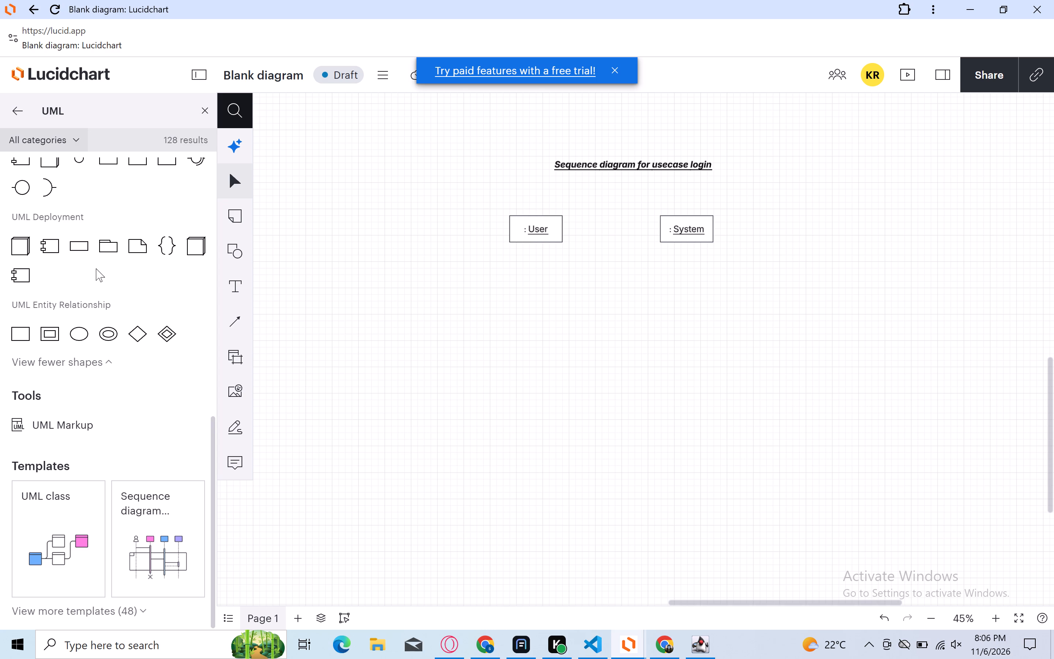
# Look through the UML shape library's categories, including UML Sequence, for shapes suitable for continuing the sequence diagram.
pyautogui.scroll(-18, 96, 268)
pyautogui.scroll(2, 96, 269)
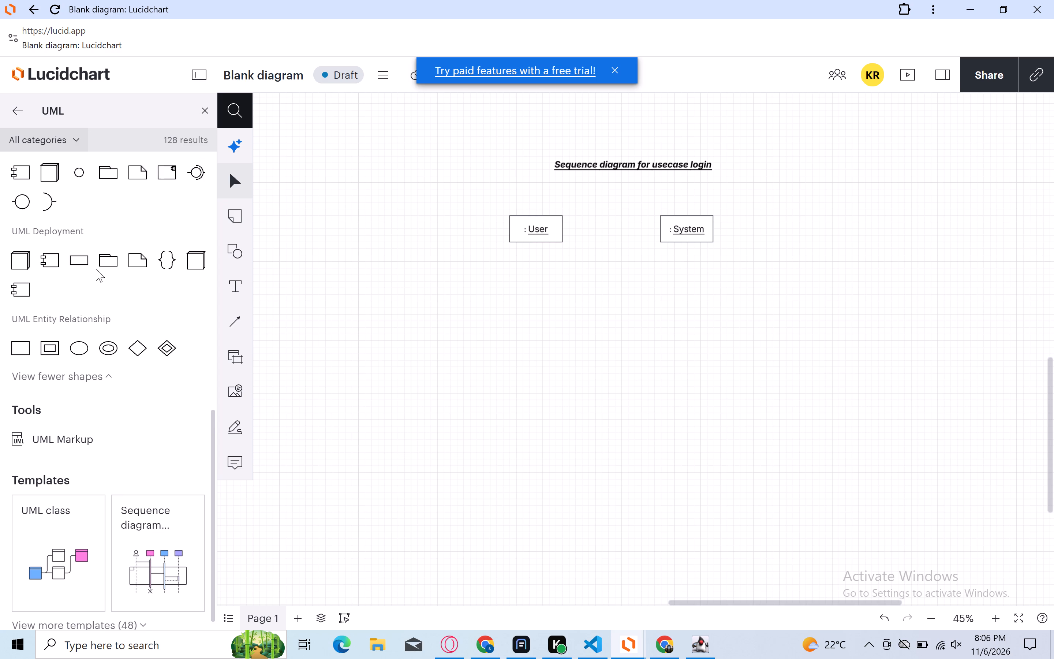
pyautogui.scroll(2, 96, 269)
pyautogui.hscroll(1, 96, 269)
pyautogui.scroll(4, 96, 269)
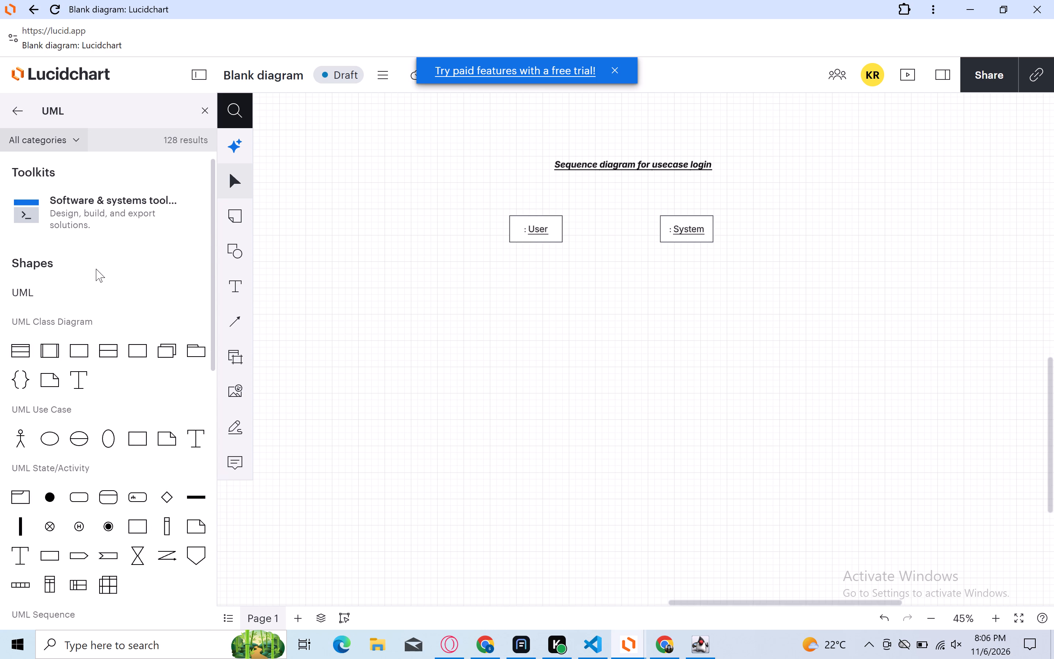
pyautogui.scroll(-15, 96, 269)
pyautogui.scroll(1, 96, 269)
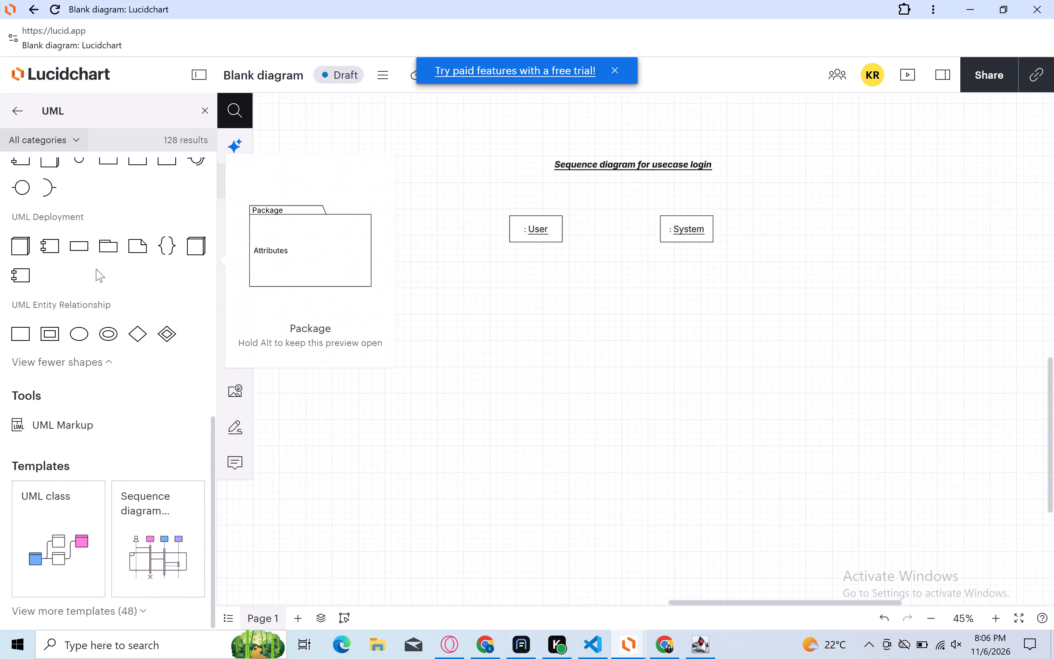
pyautogui.scroll(2, 96, 269)
pyautogui.hscroll(1, 96, 269)
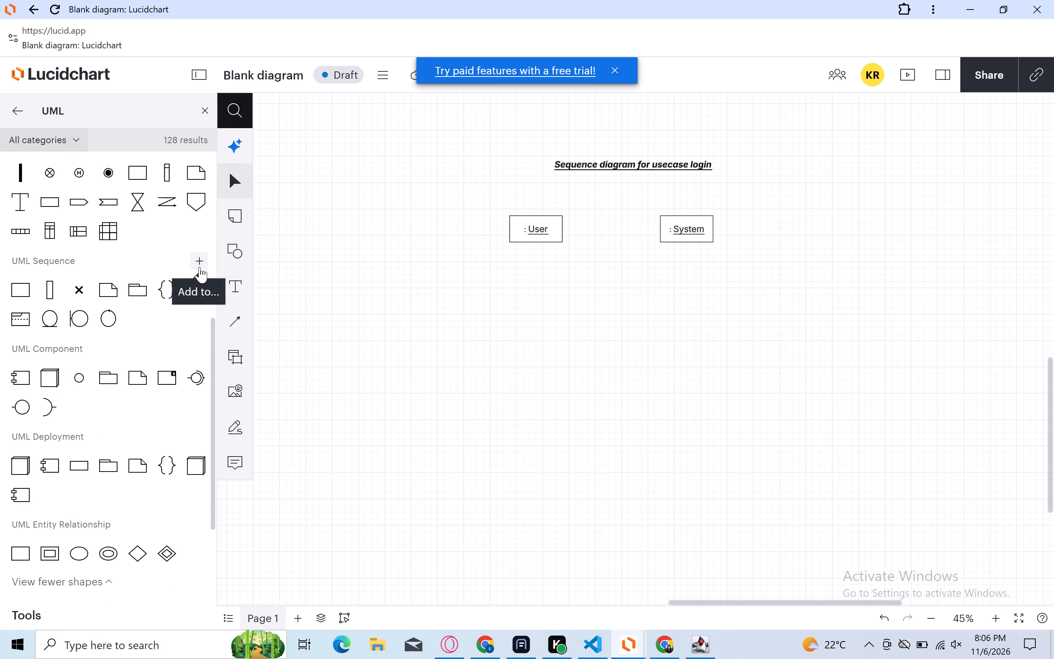
pyautogui.scroll(3, 109, 277)
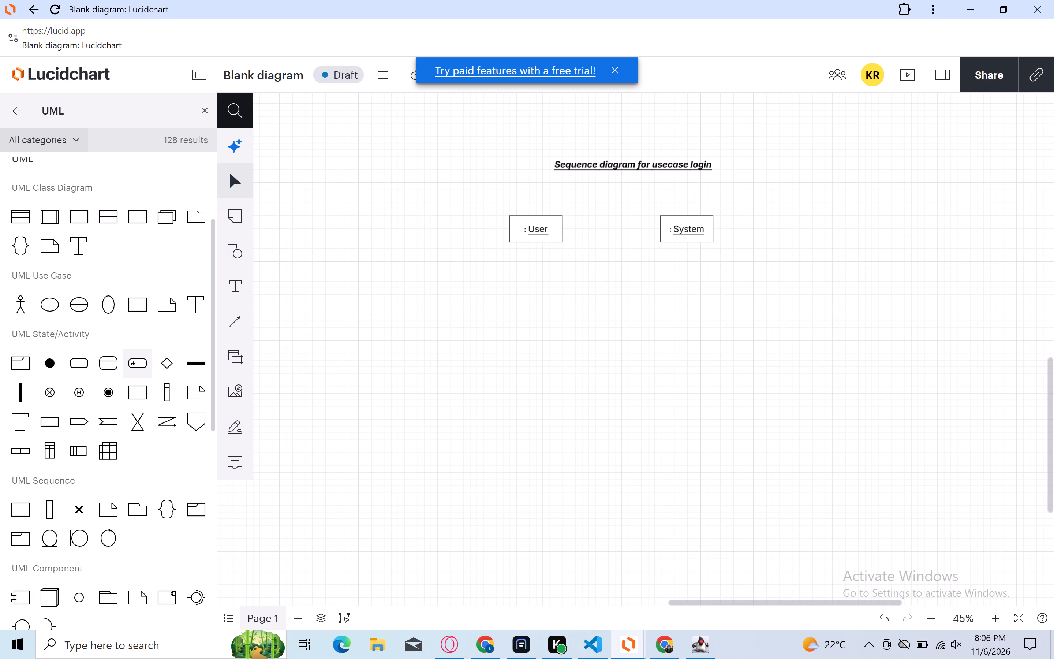
pyautogui.scroll(-8, 124, 430)
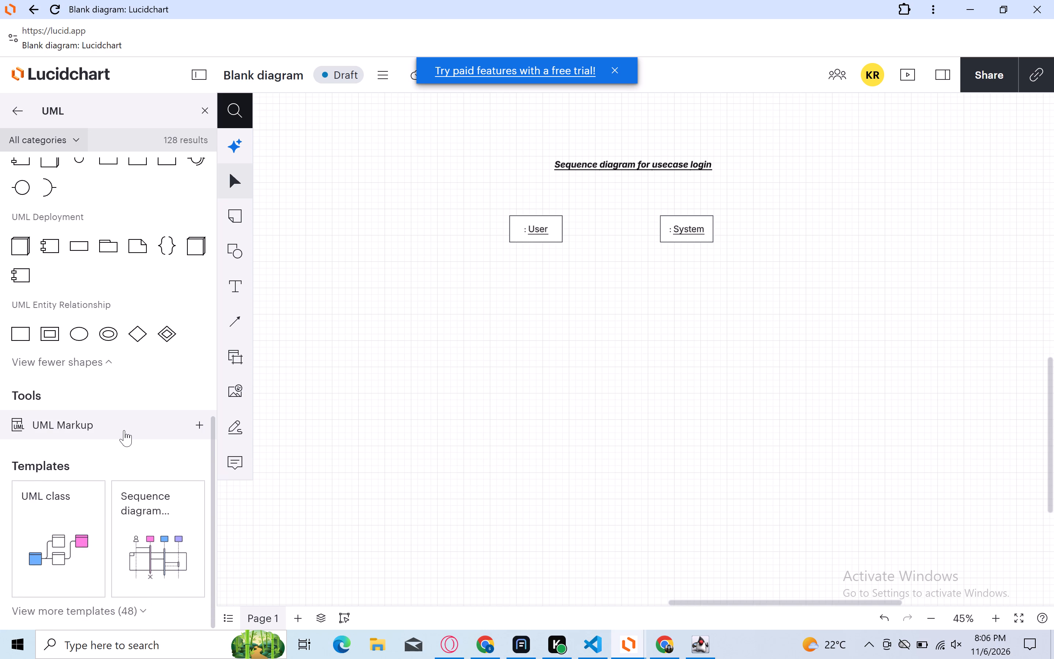
pyautogui.scroll(-11, 124, 430)
pyautogui.scroll(10, 124, 430)
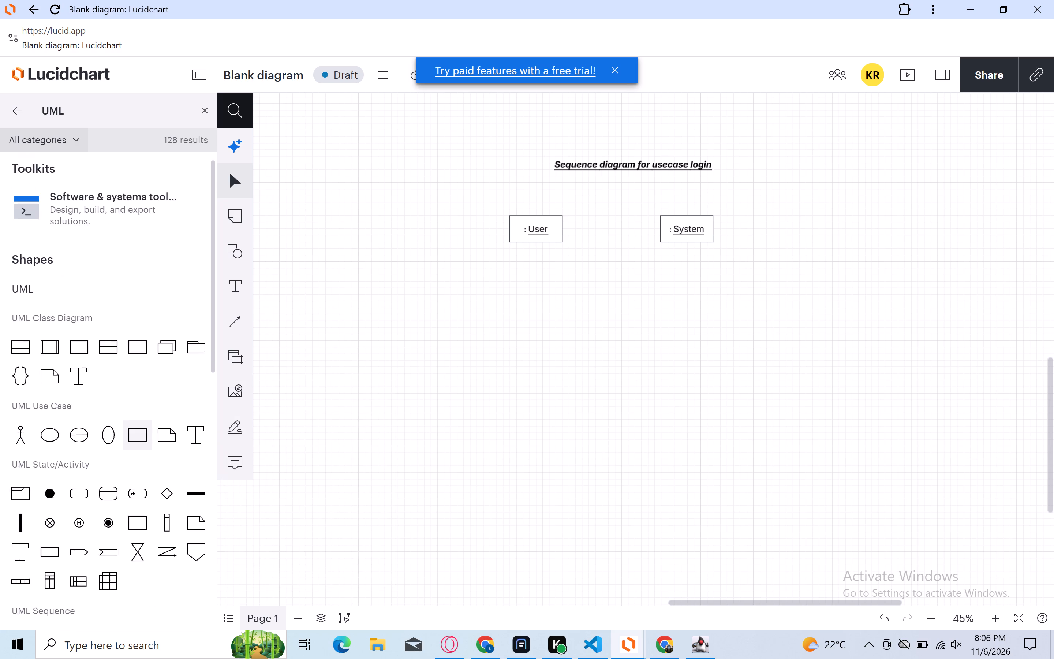
pyautogui.scroll(2, 124, 430)
pyautogui.scroll(-8, 124, 430)
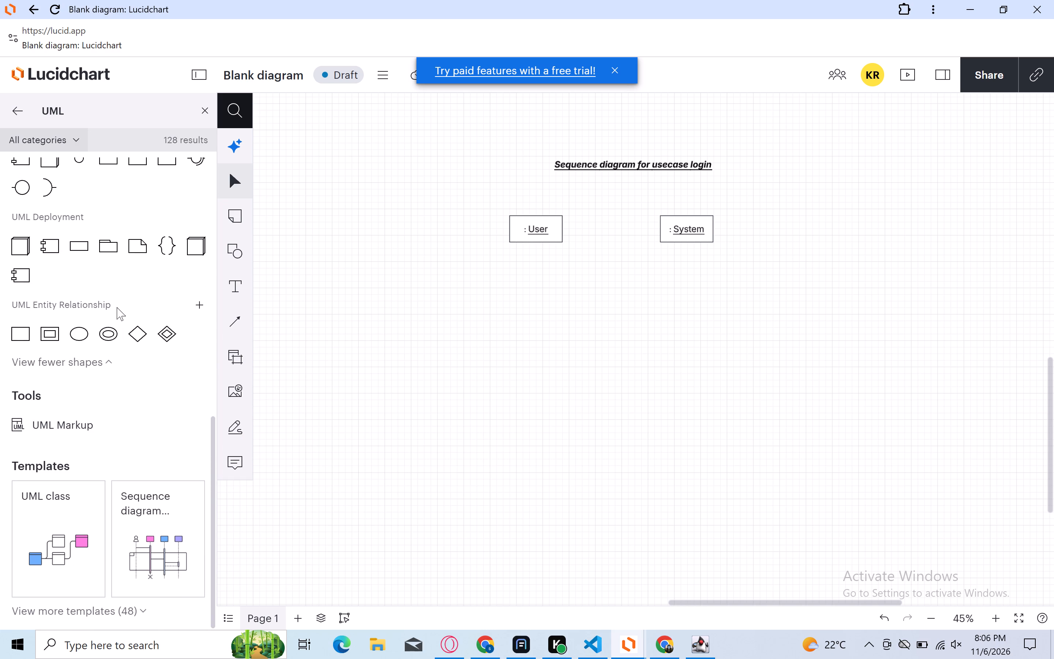
pyautogui.scroll(19, 125, 298)
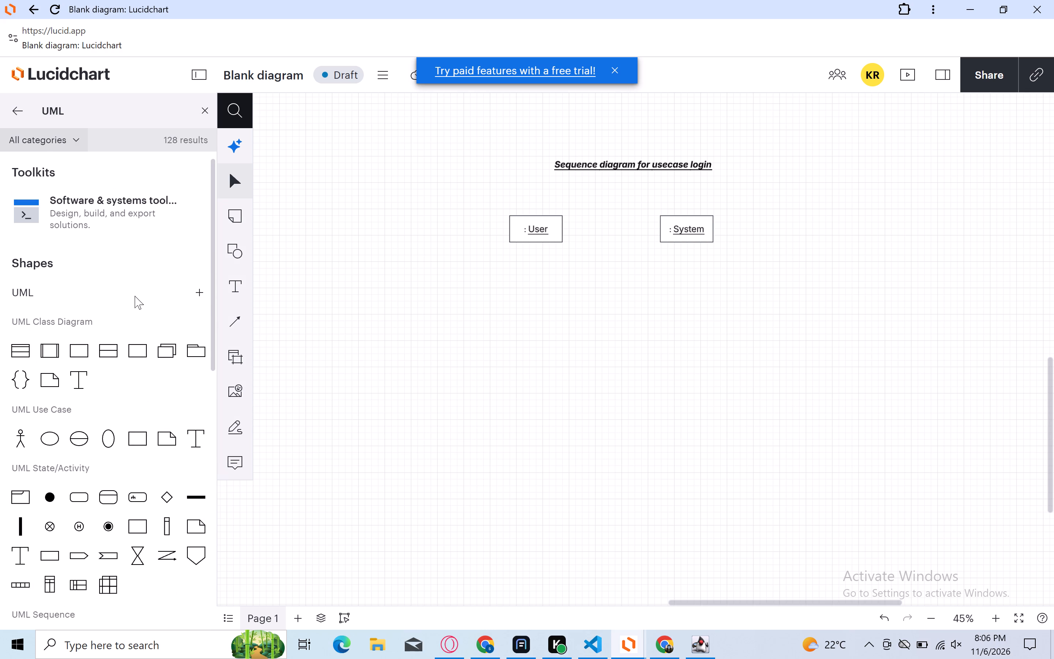
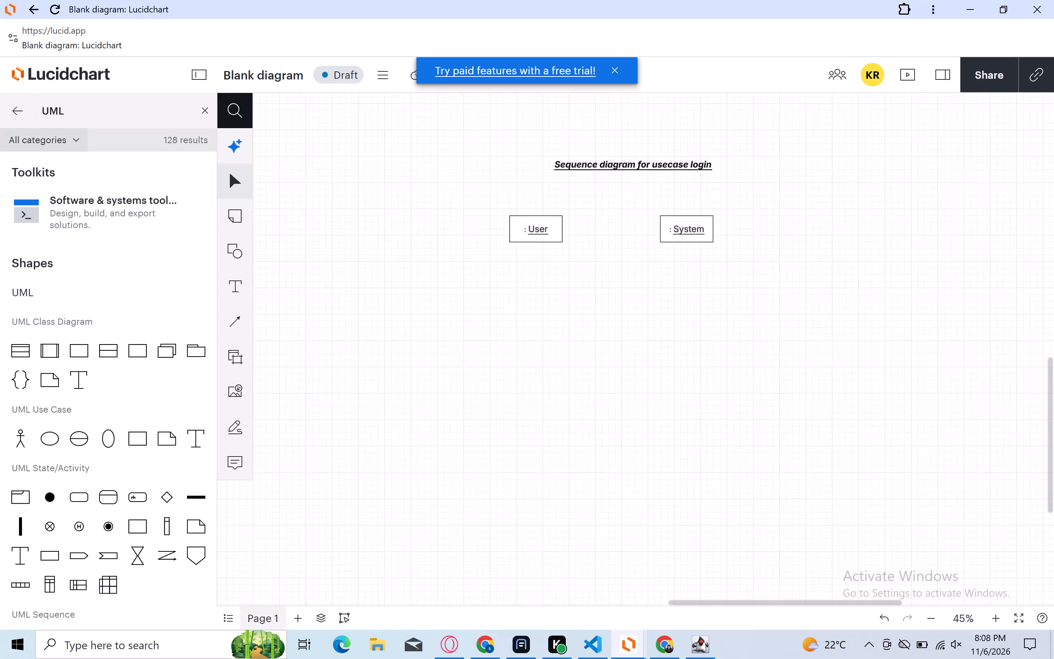
# Search the shape library for "lifeline".
pyautogui.click(205, 109)
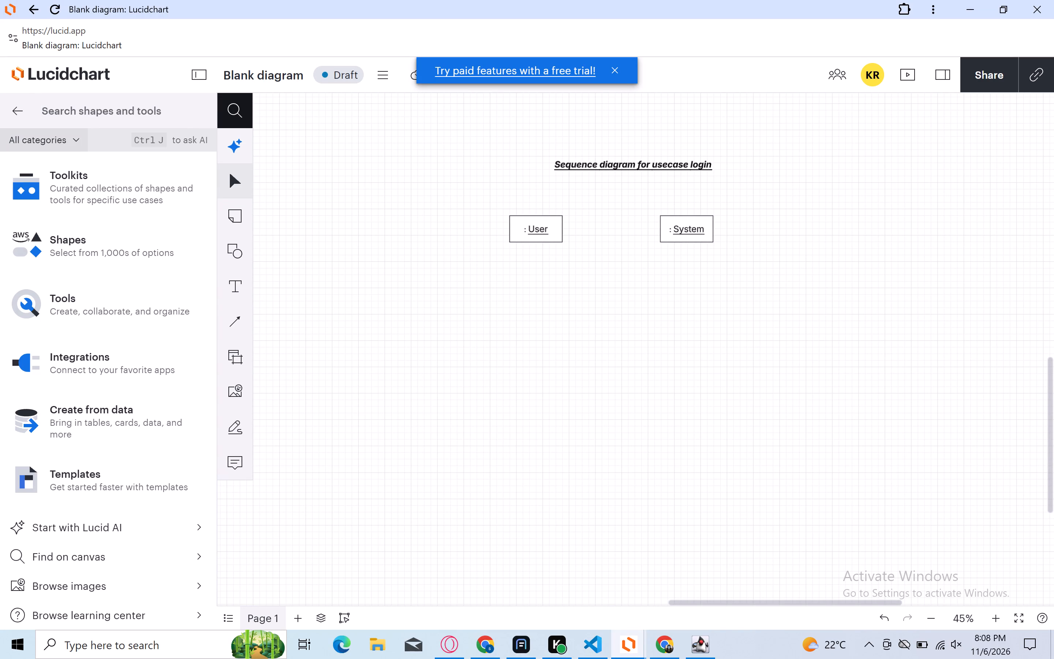
pyautogui.click(236, 107)
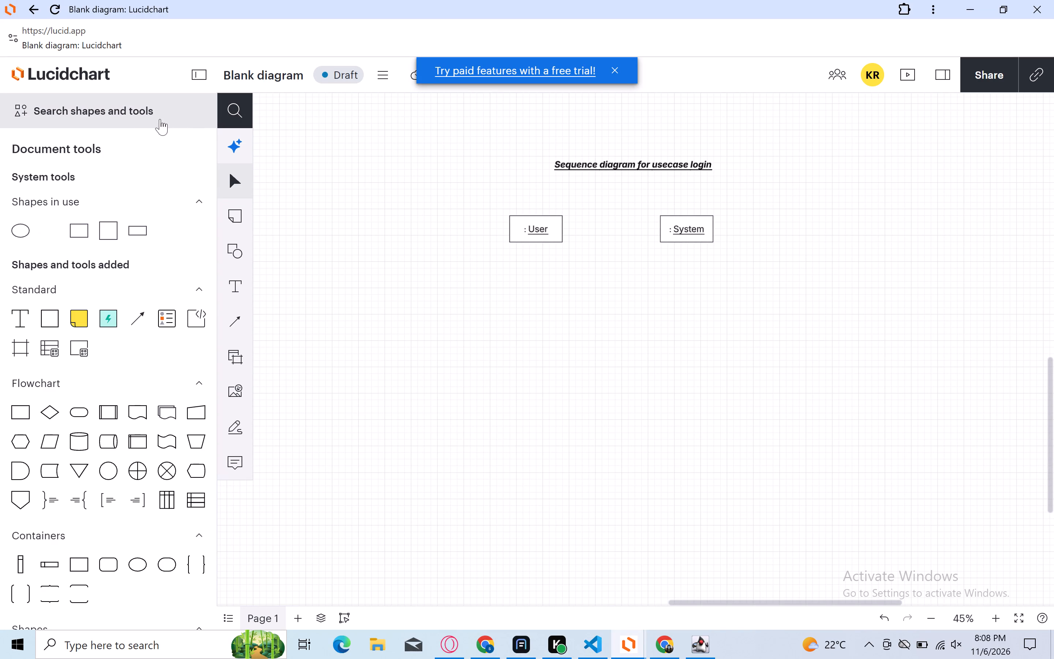
pyautogui.click(130, 114)
pyautogui.write('life')
pyautogui.write('li')
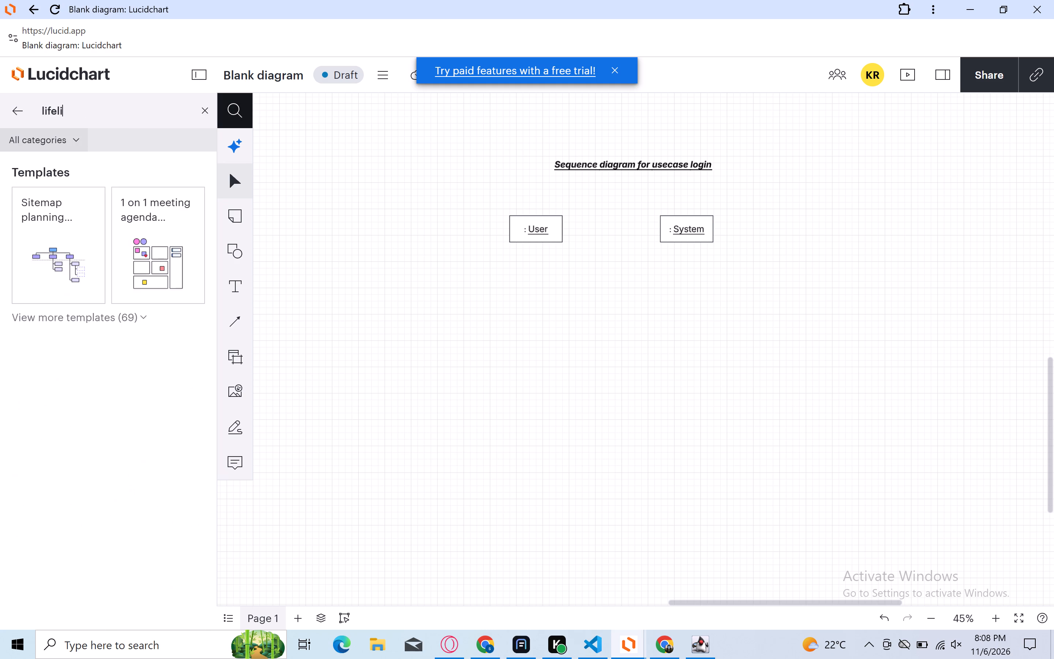
pyautogui.write('ne')
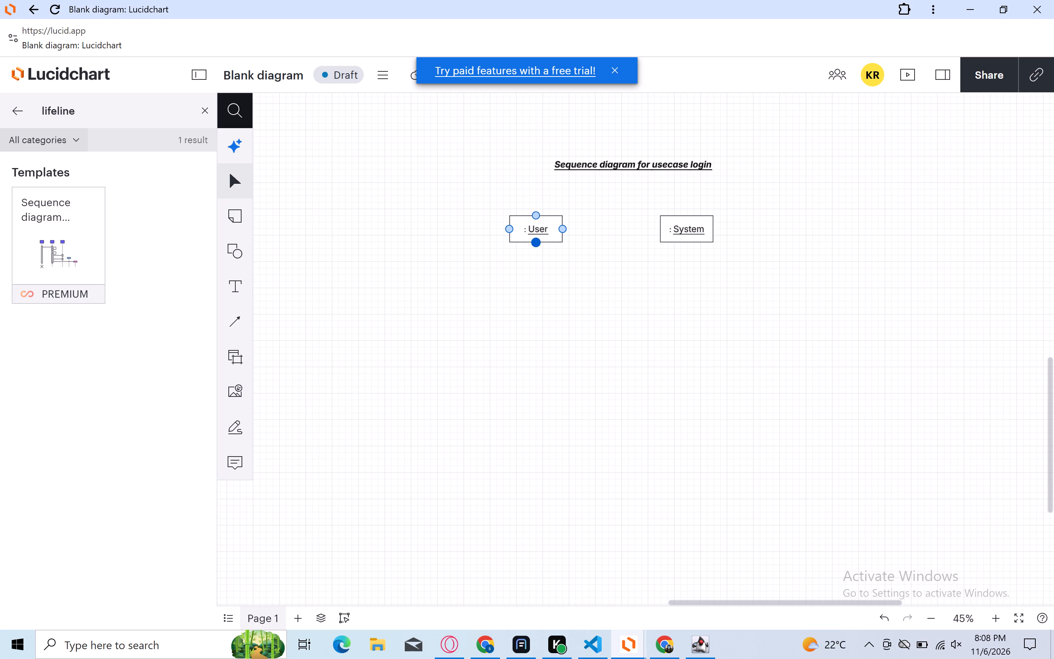
# Draw a straight vertical lifeline down from the bottom of the : User box and give it a dotted line style.
pyautogui.moveTo(536, 243); pyautogui.dragTo(535, 359)
pyautogui.moveTo(535, 359); pyautogui.dragTo(536, 473)
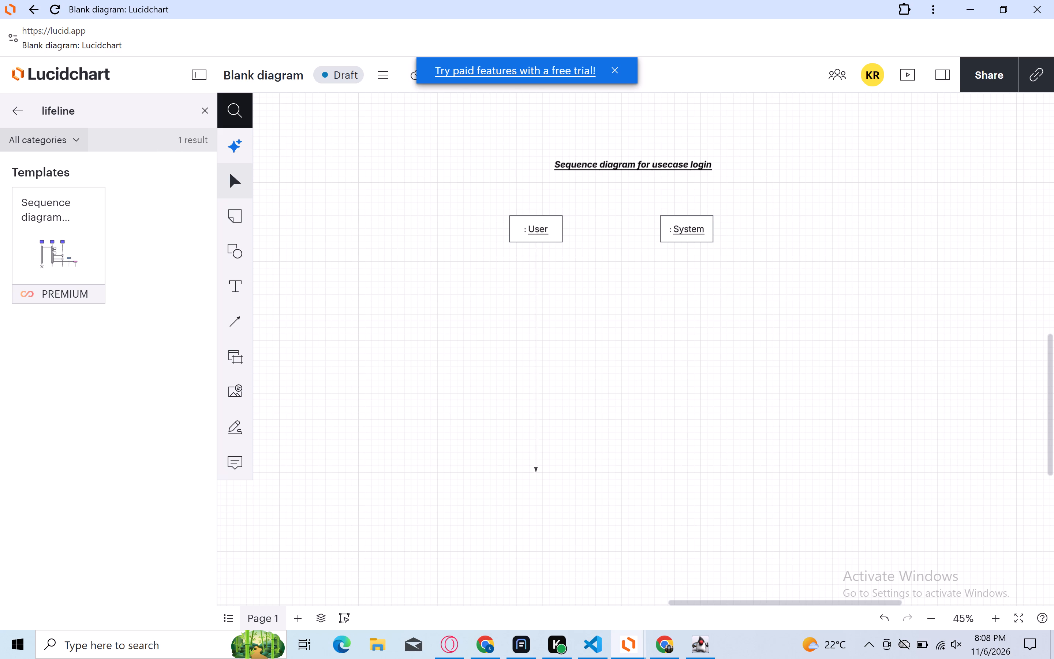
pyautogui.moveTo(536, 473); pyautogui.dragTo(537, 476)
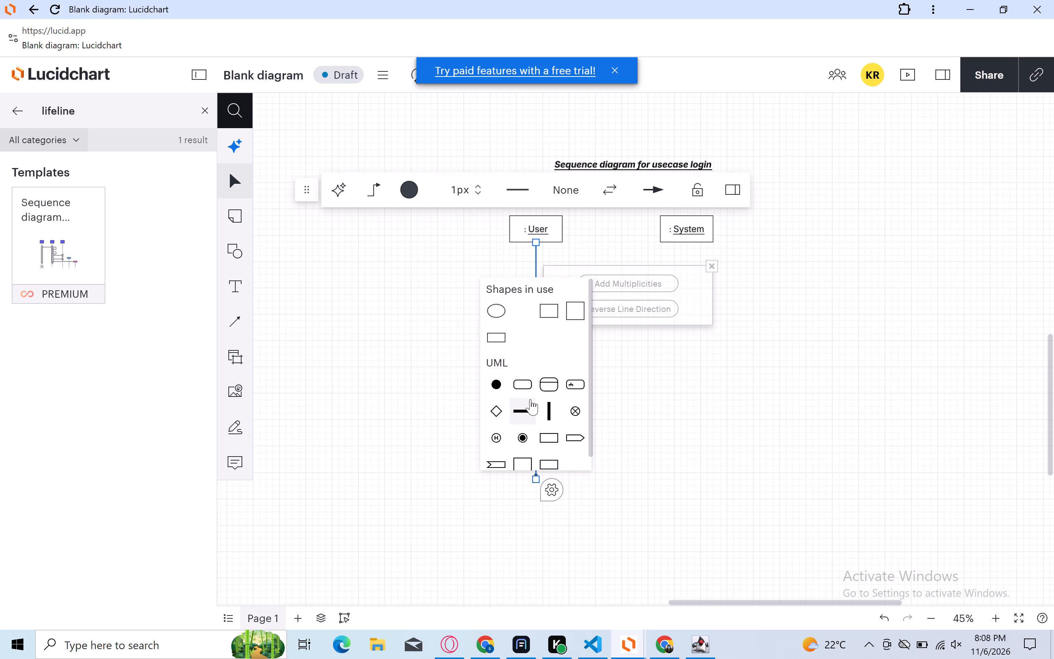
pyautogui.scroll(-12, 531, 394)
pyautogui.scroll(7, 531, 394)
pyautogui.scroll(-20, 531, 394)
pyautogui.scroll(-9, 531, 394)
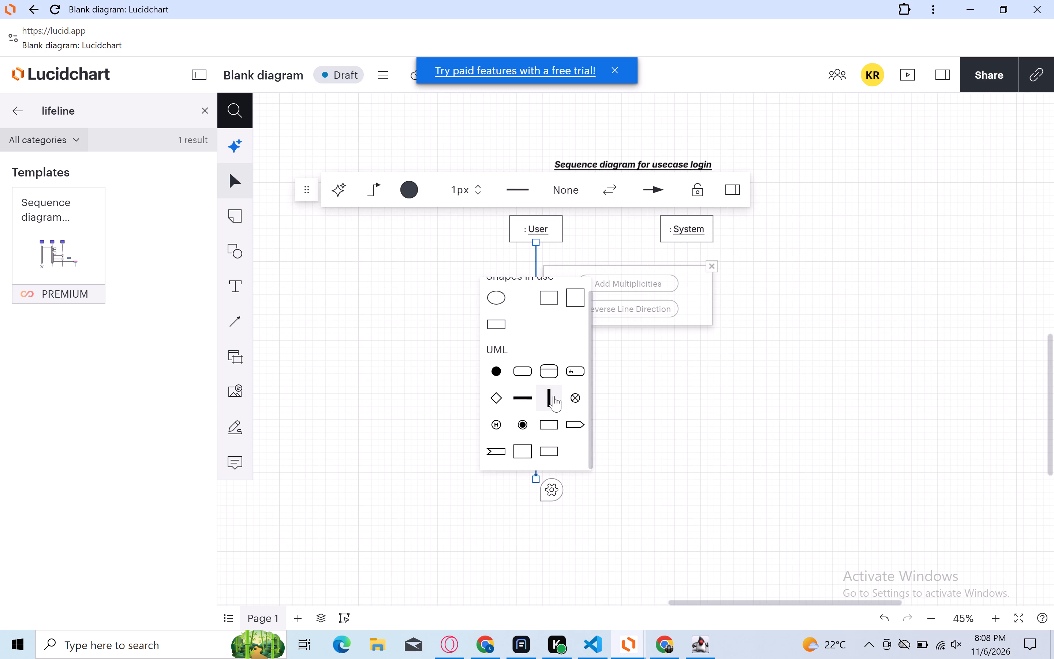
pyautogui.click(516, 189)
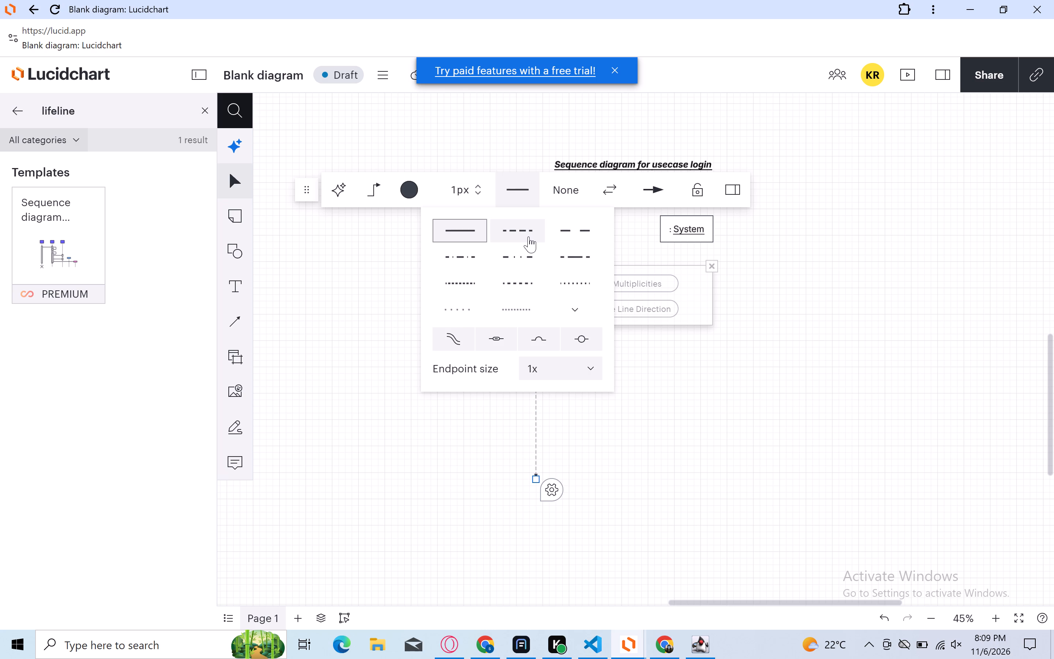
pyautogui.click(567, 278)
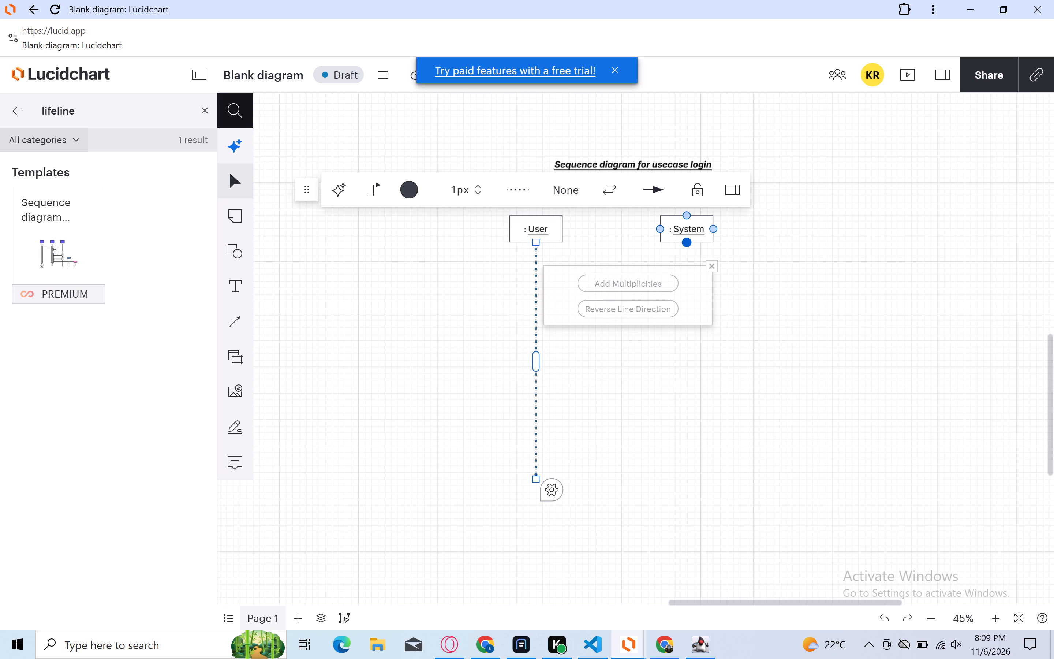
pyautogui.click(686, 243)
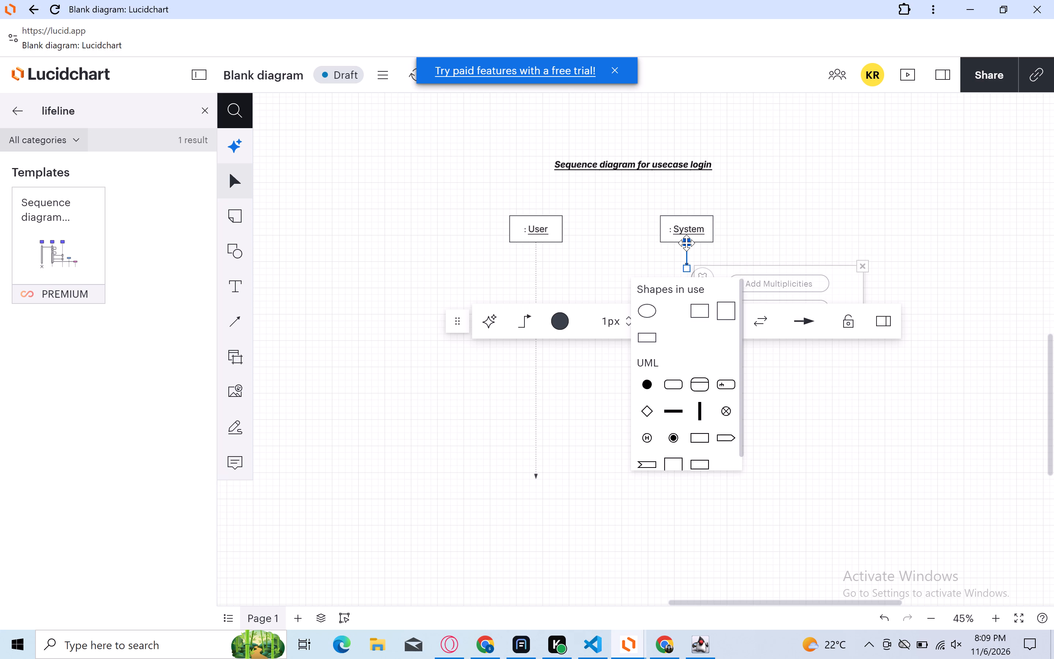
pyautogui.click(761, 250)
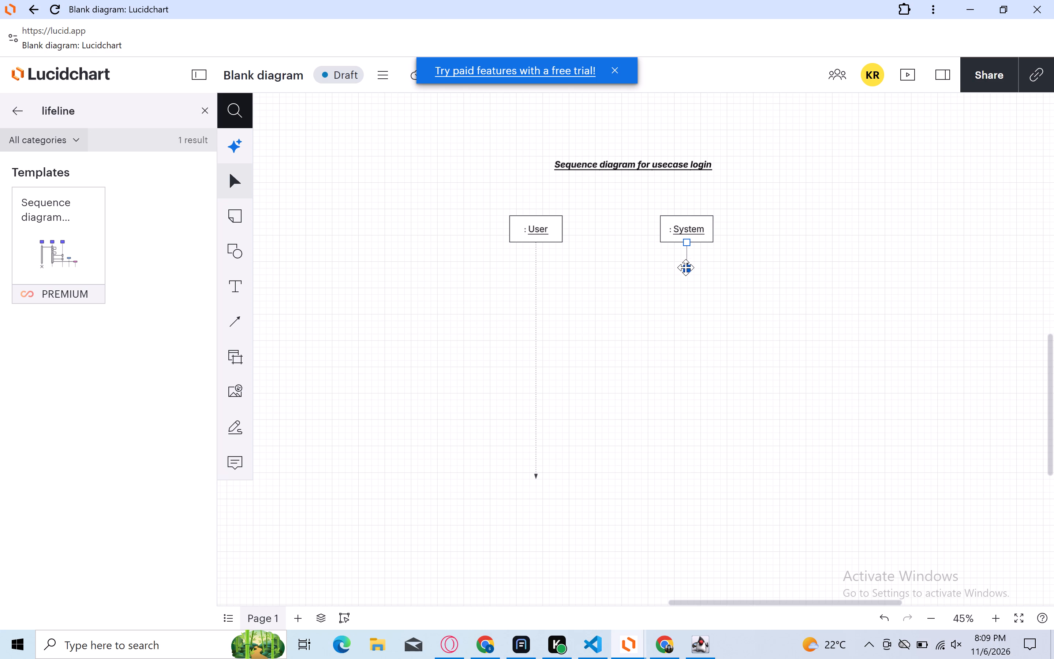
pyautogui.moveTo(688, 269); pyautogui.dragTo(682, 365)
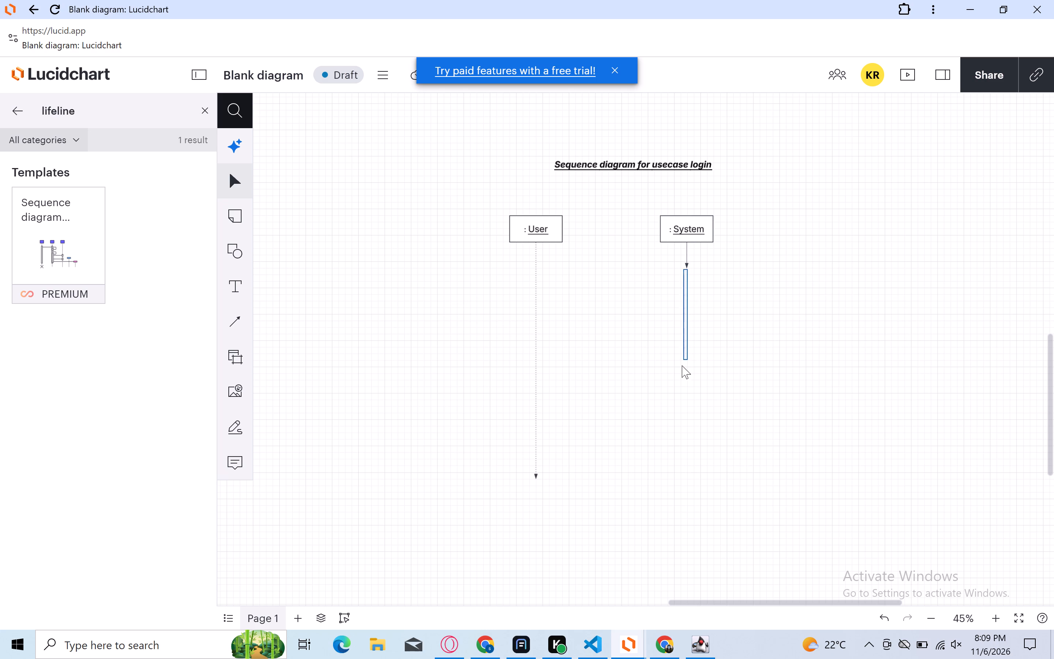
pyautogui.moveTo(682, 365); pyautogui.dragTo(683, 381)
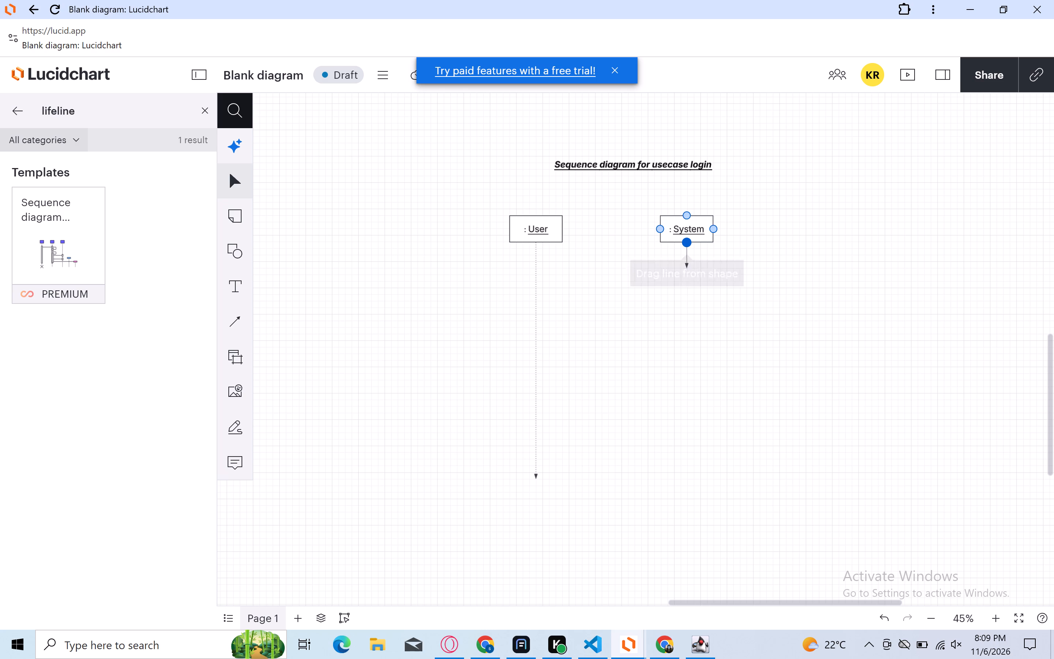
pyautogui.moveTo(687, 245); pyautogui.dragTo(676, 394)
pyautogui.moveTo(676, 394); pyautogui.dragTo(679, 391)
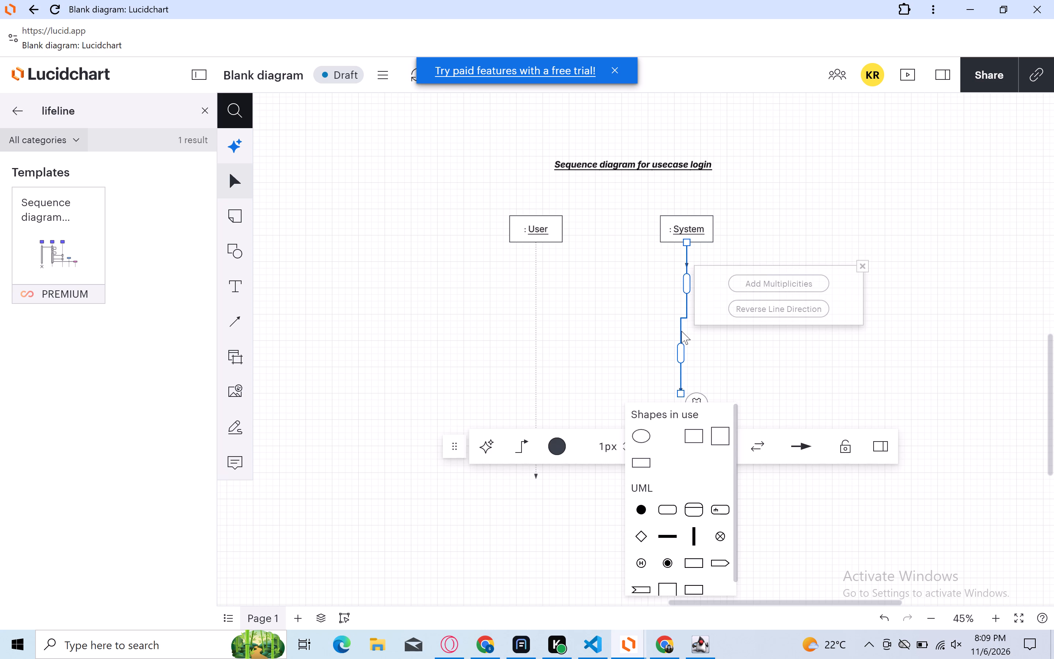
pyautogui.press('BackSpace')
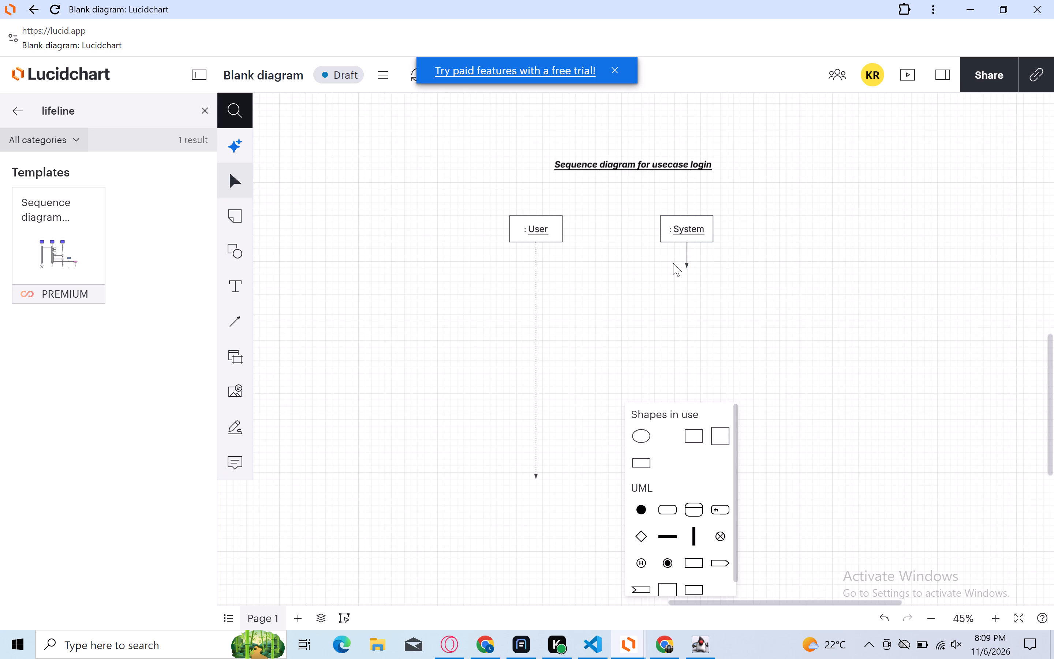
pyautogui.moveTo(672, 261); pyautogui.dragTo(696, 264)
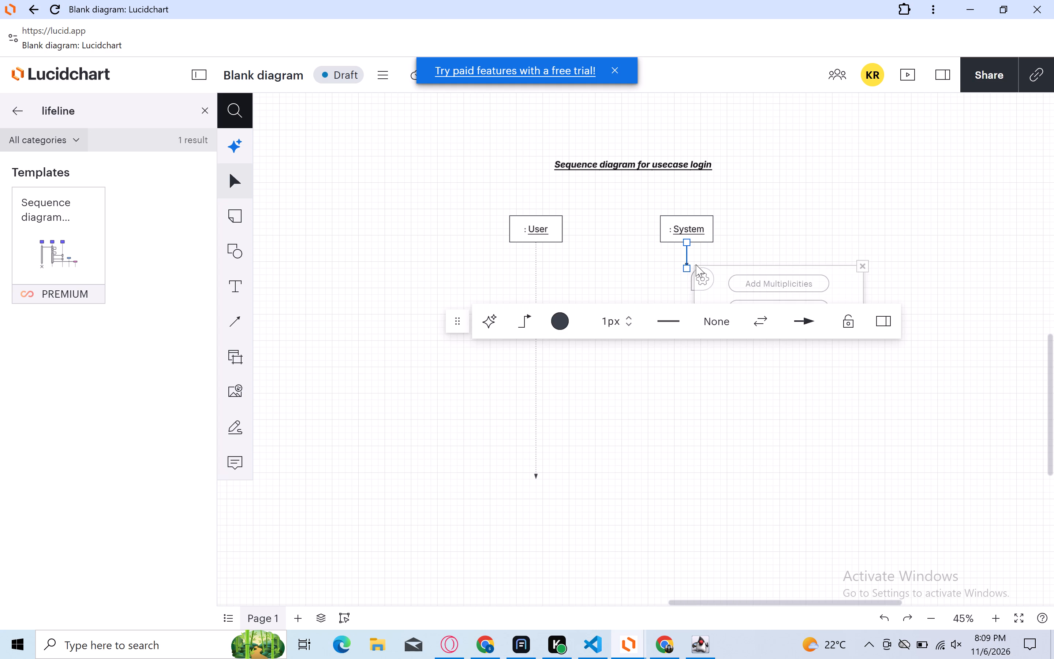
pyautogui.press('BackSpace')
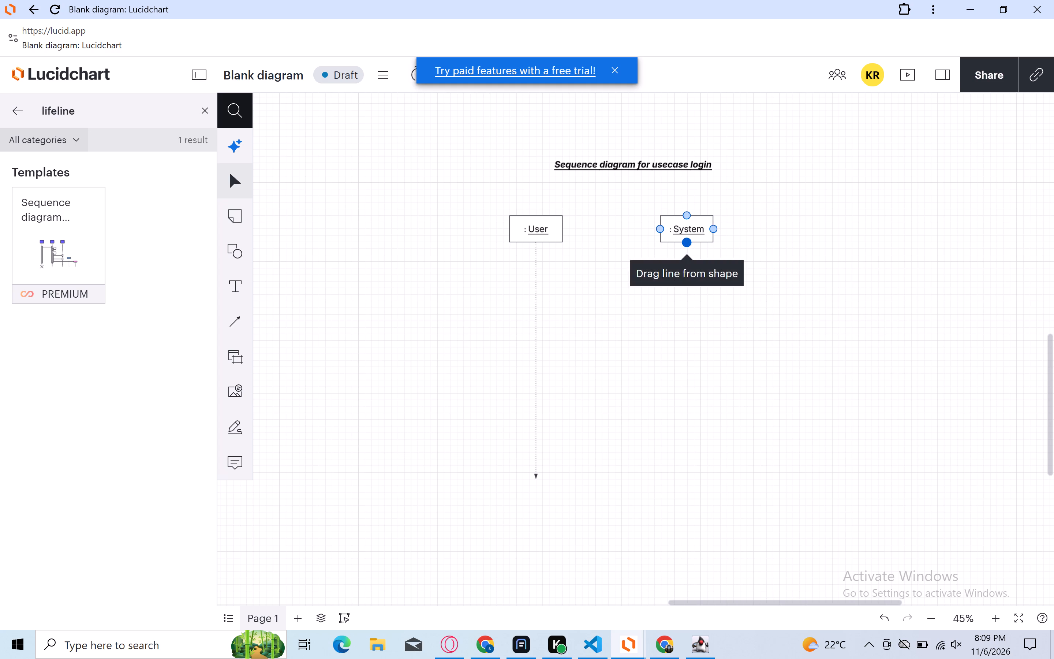
# Draw a straight vertical lifeline down from the : System box, about as long as the User lifeline, in the same dotted style.
pyautogui.moveTo(687, 244); pyautogui.dragTo(684, 468)
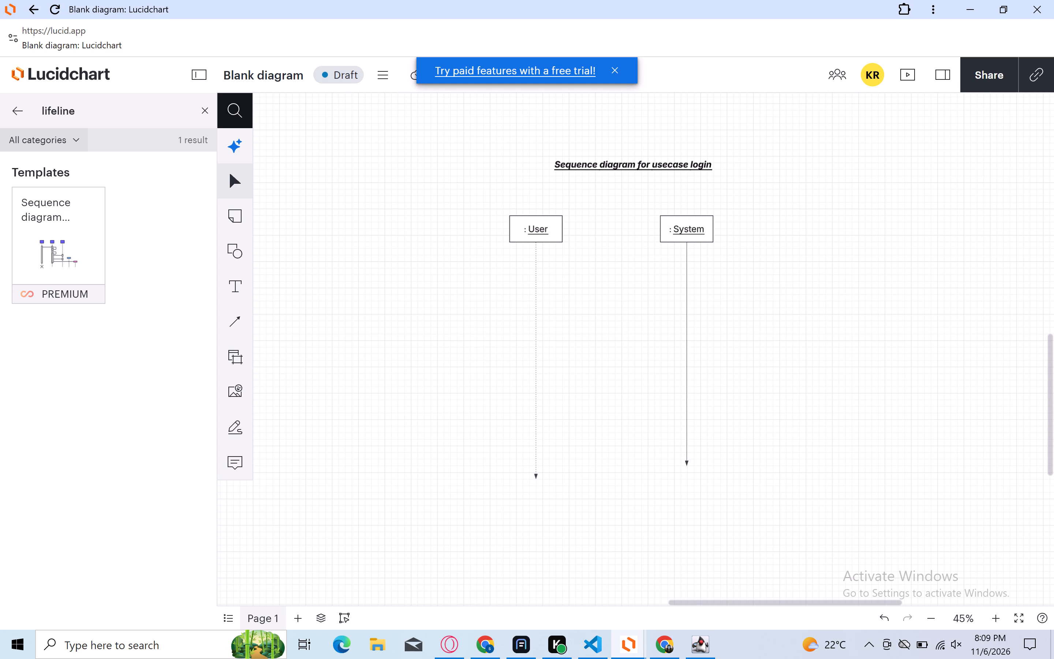
pyautogui.moveTo(684, 468); pyautogui.dragTo(684, 472)
pyautogui.moveTo(684, 472); pyautogui.dragTo(685, 472)
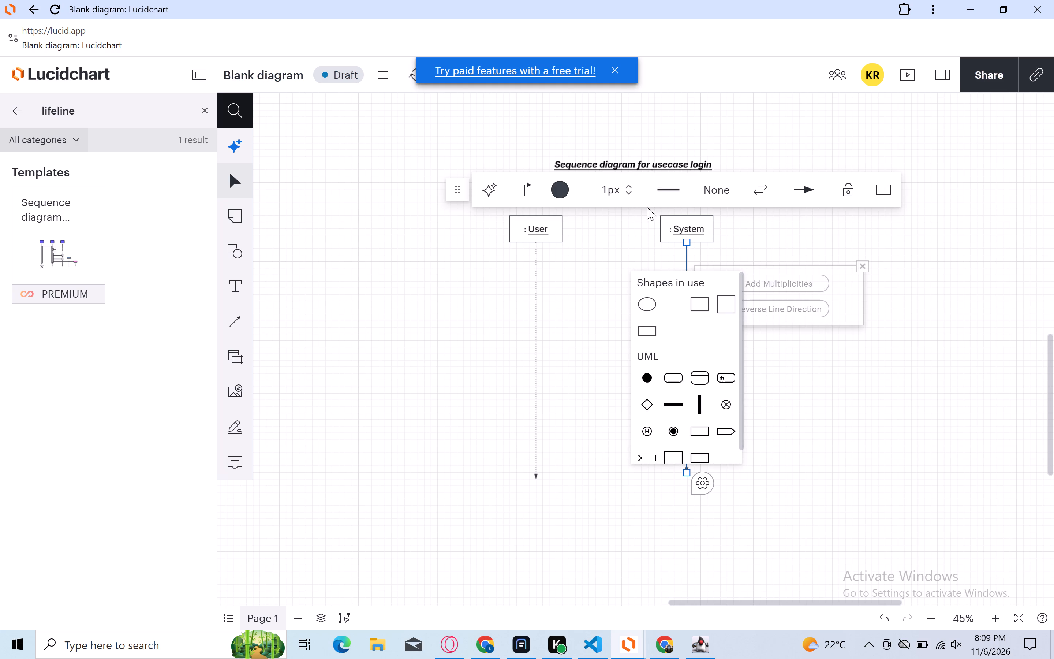
pyautogui.click(664, 195)
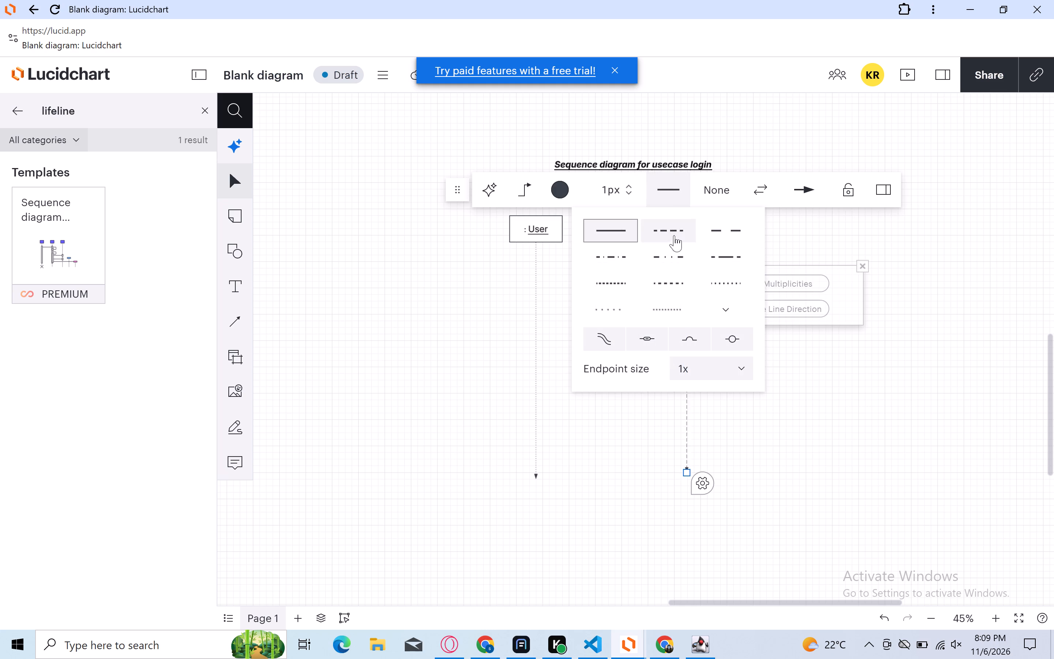
pyautogui.click(720, 282)
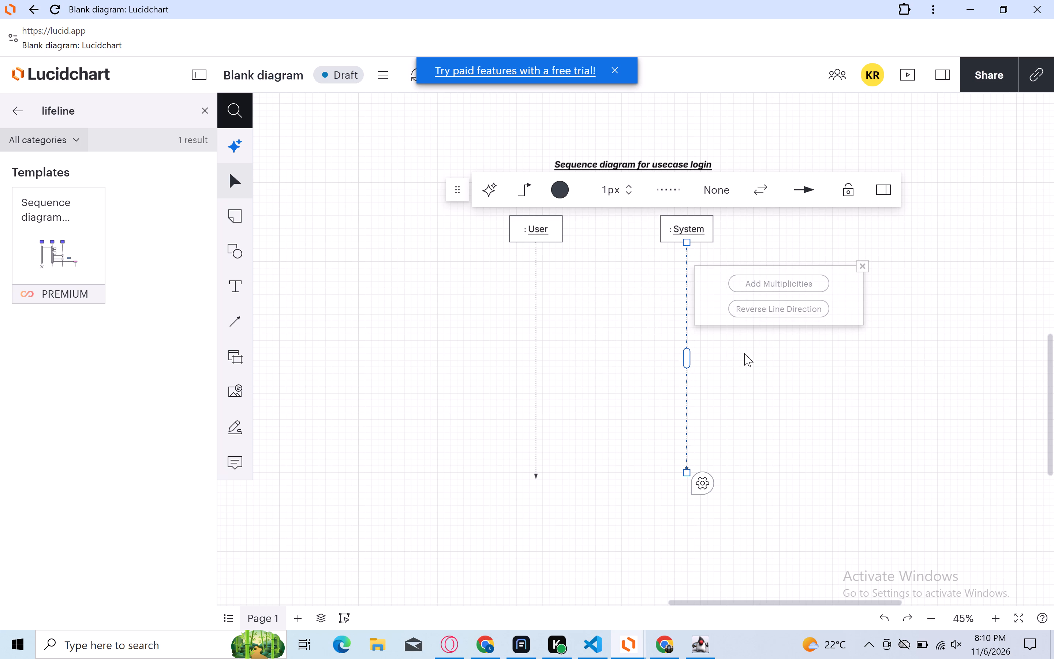
pyautogui.click(710, 379)
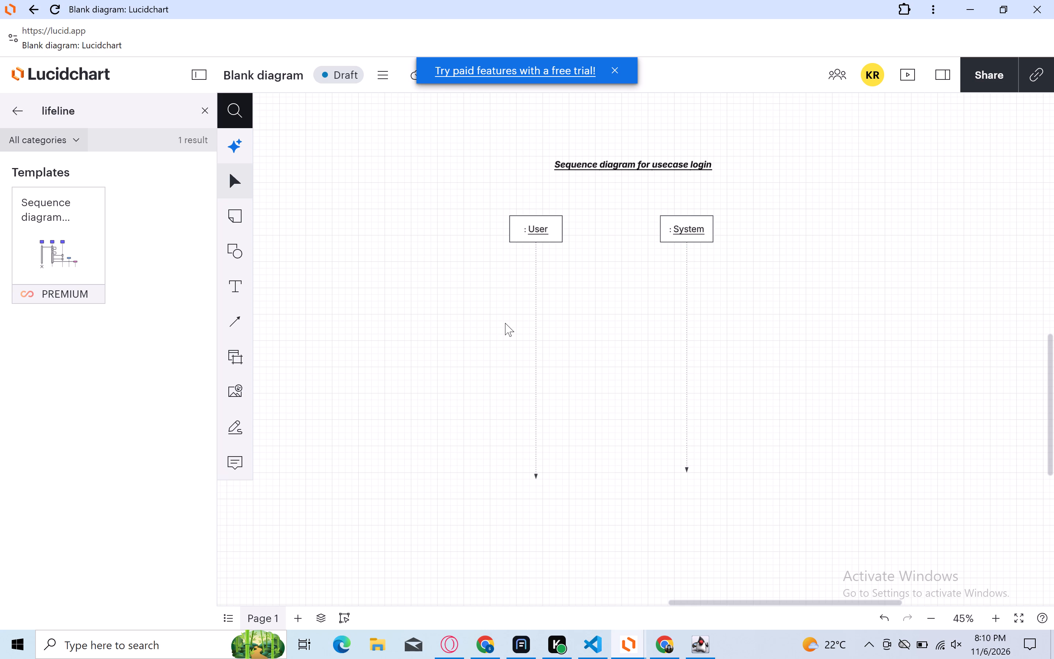
# Set the line width of both the User and System lifelines to 2 px.
pyautogui.moveTo(506, 322); pyautogui.dragTo(708, 319)
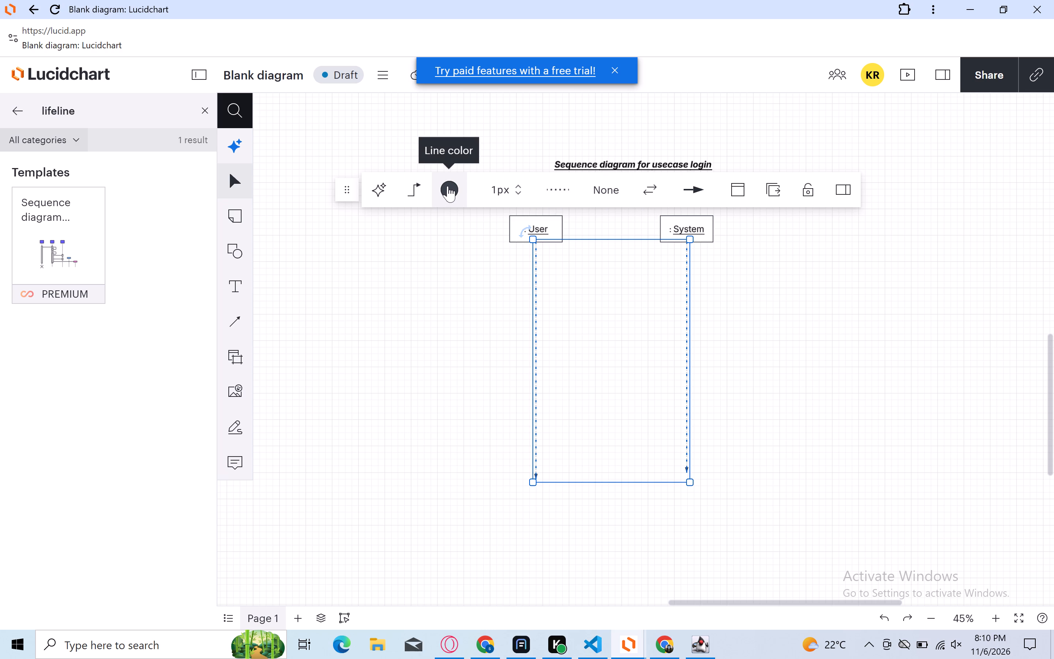
pyautogui.click(521, 187)
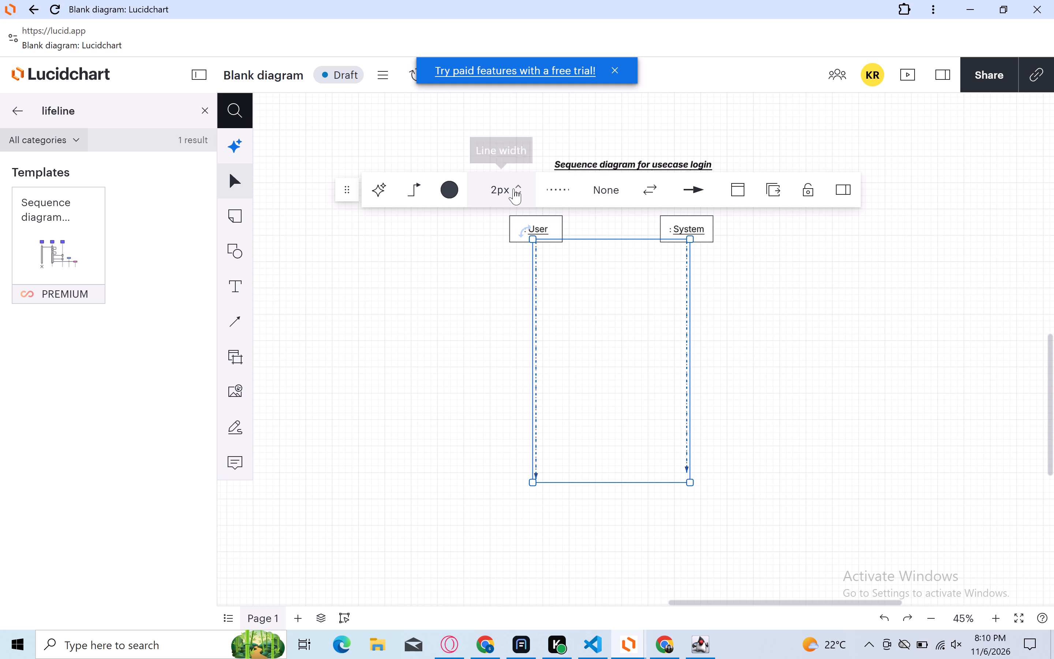
pyautogui.click(516, 185)
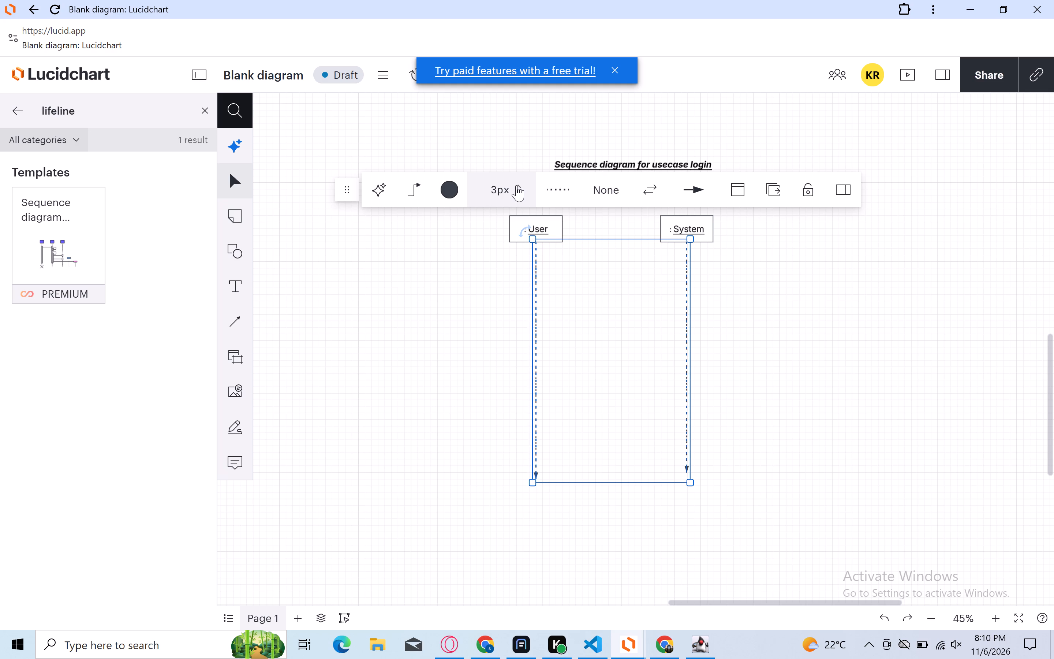
pyautogui.click(519, 193)
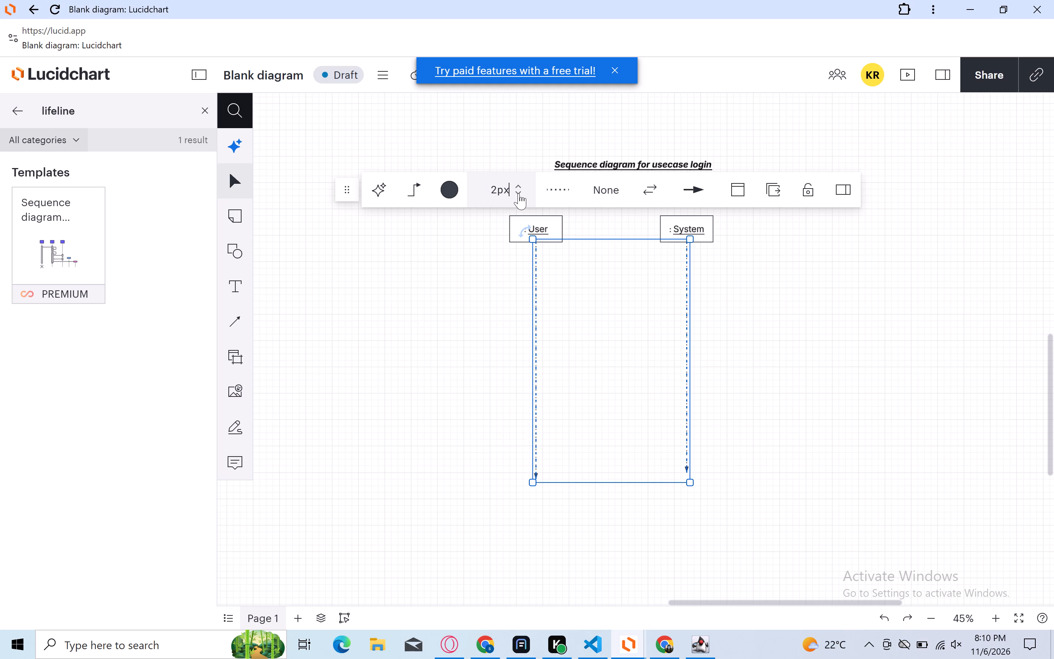
pyautogui.click(725, 262)
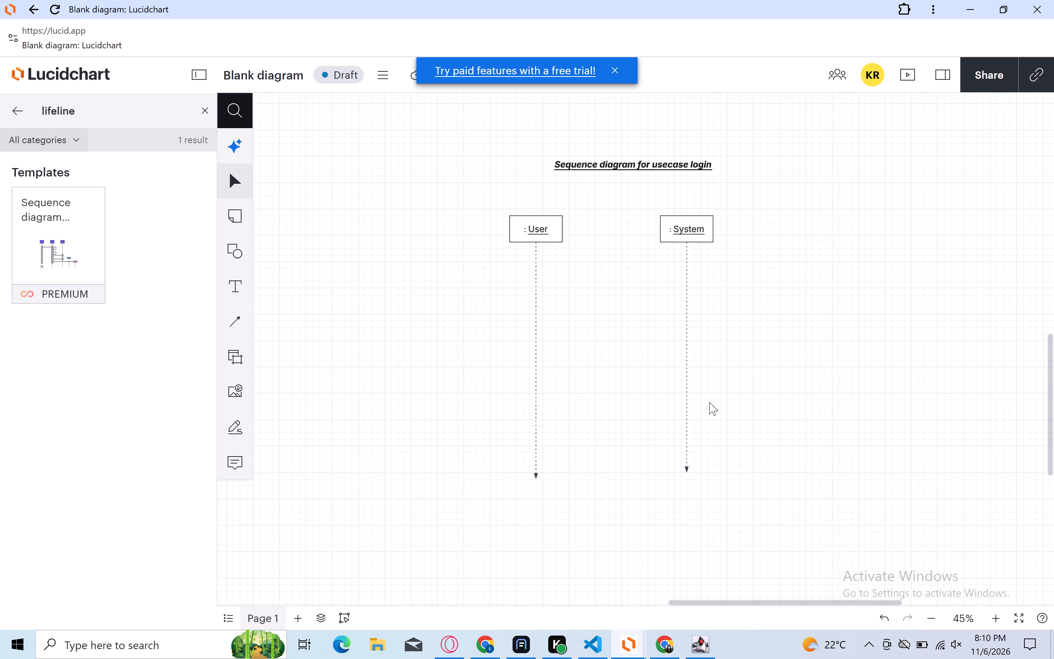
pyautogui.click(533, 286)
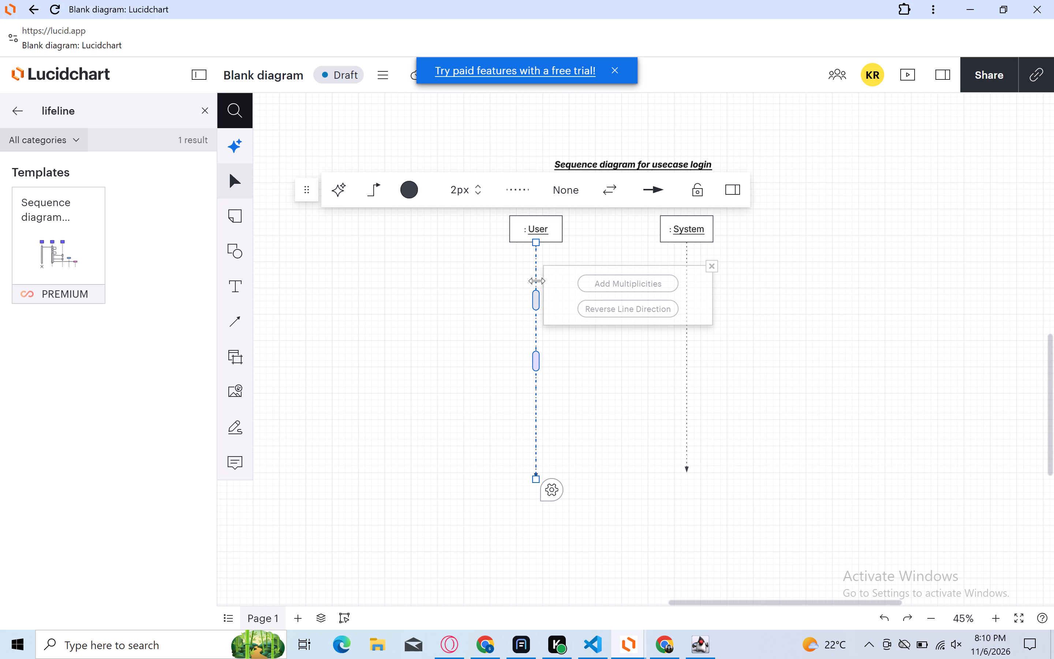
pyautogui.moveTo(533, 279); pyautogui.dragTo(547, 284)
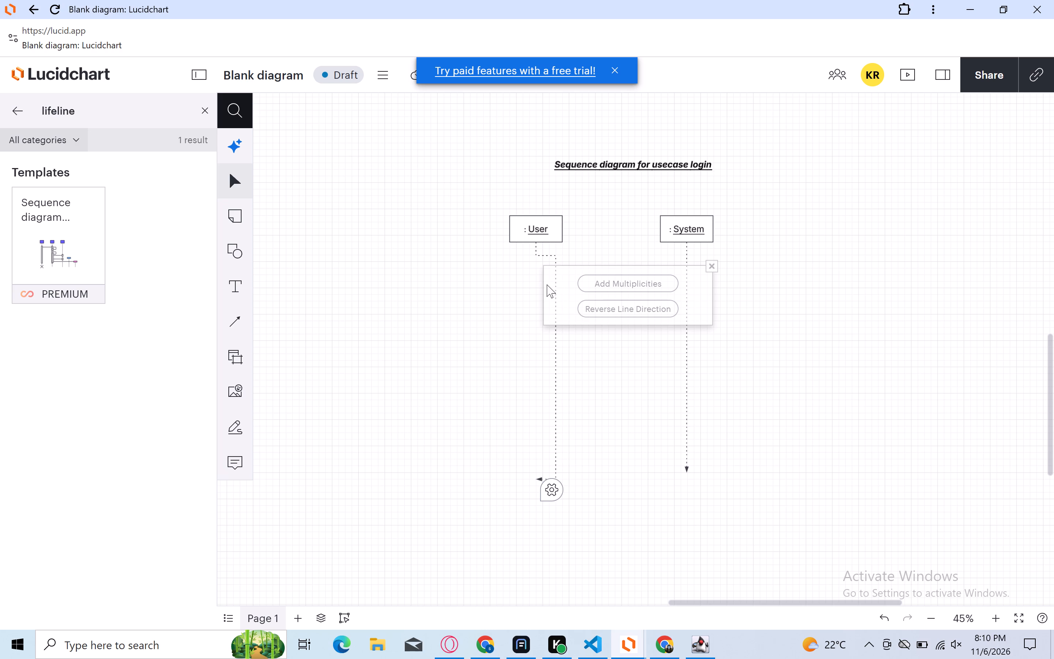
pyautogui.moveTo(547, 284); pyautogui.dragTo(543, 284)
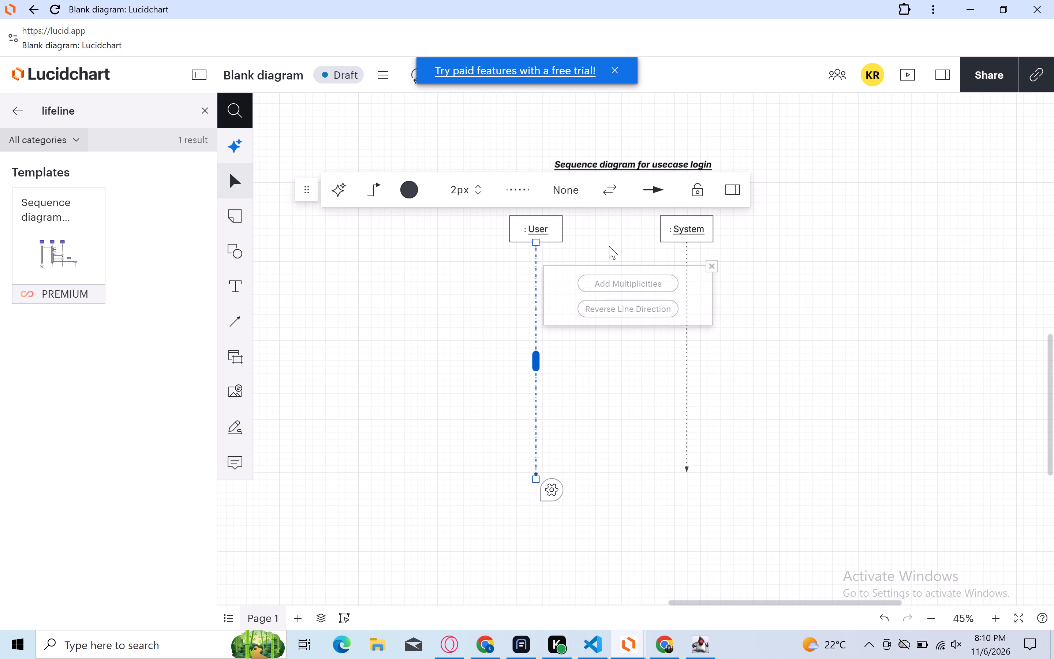
# Add a straight horizontal message arrow running from the User lifeline to the System lifeline, a short distance below the object boxes.
pyautogui.click(609, 247)
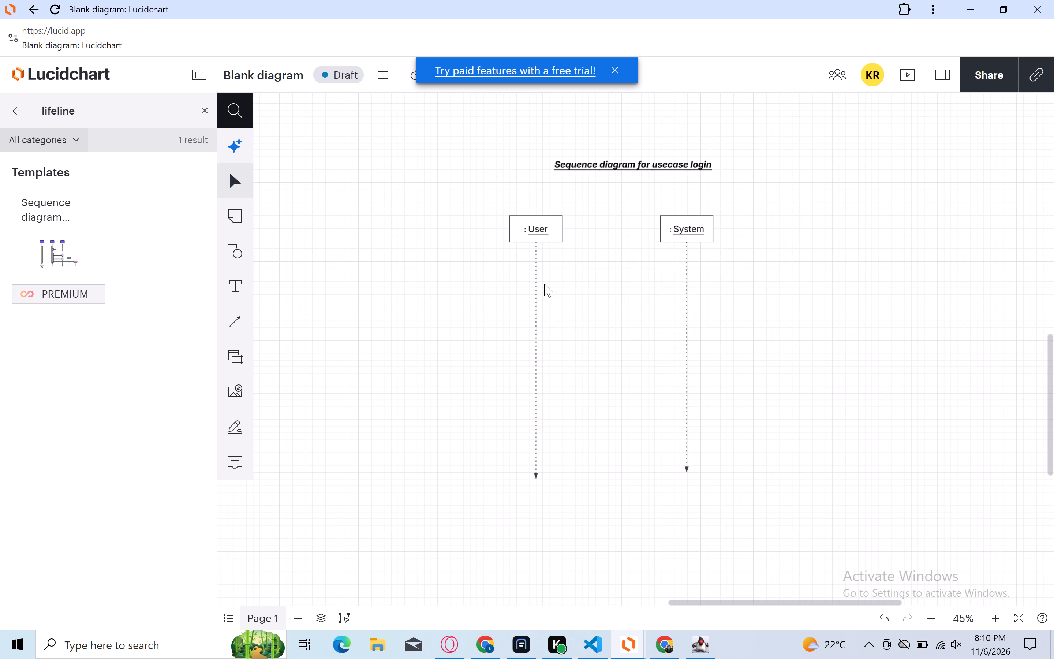
pyautogui.click(535, 276)
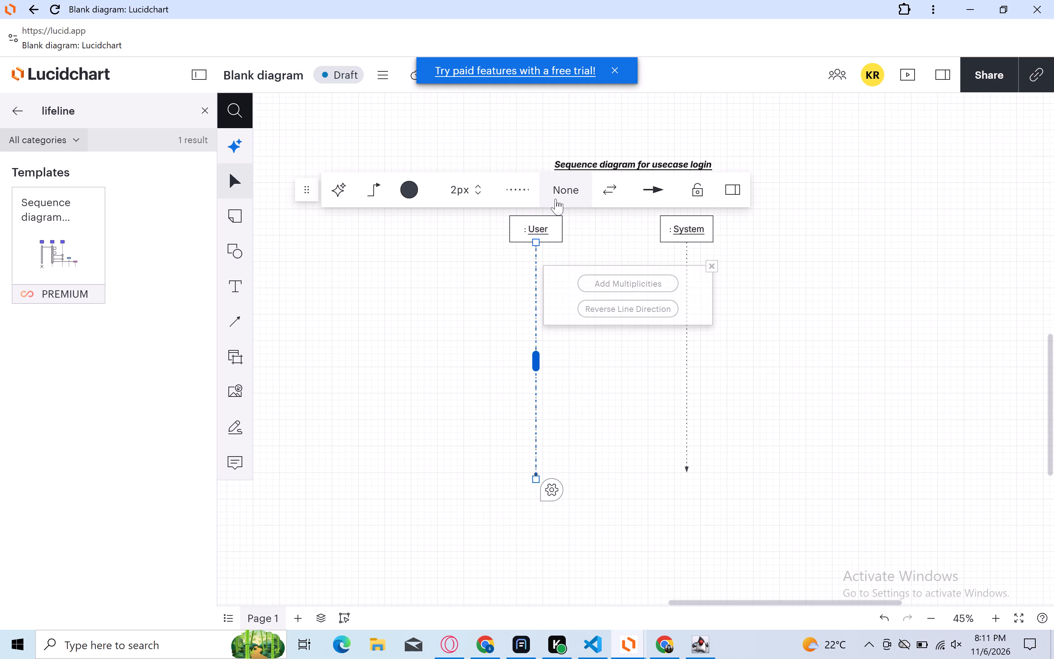
pyautogui.click(239, 321)
pyautogui.click(292, 314)
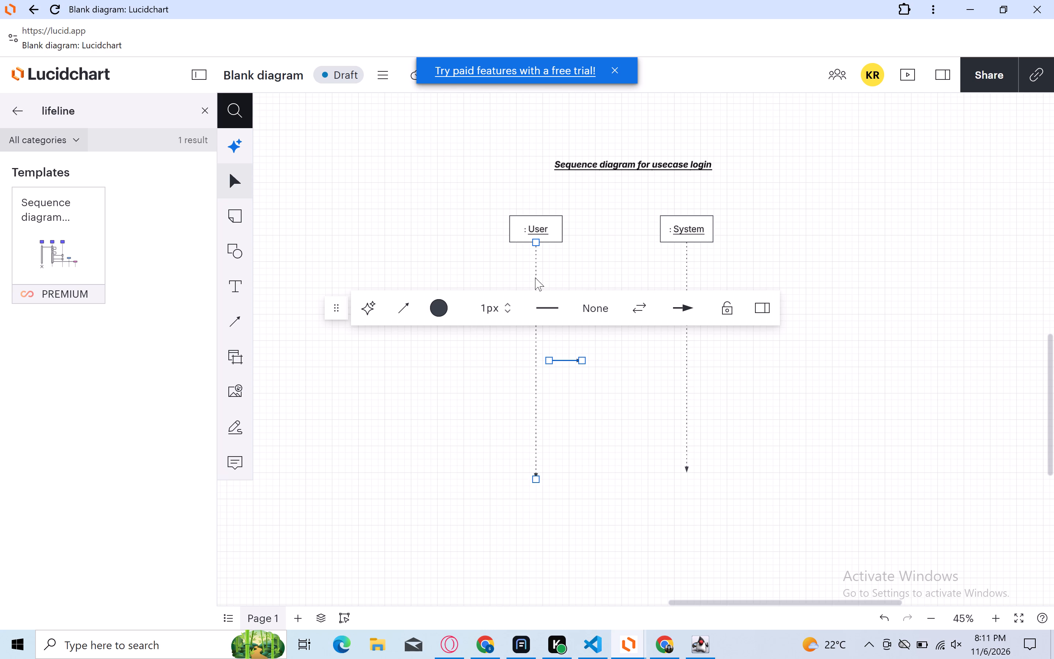
pyautogui.moveTo(535, 278); pyautogui.dragTo(673, 271)
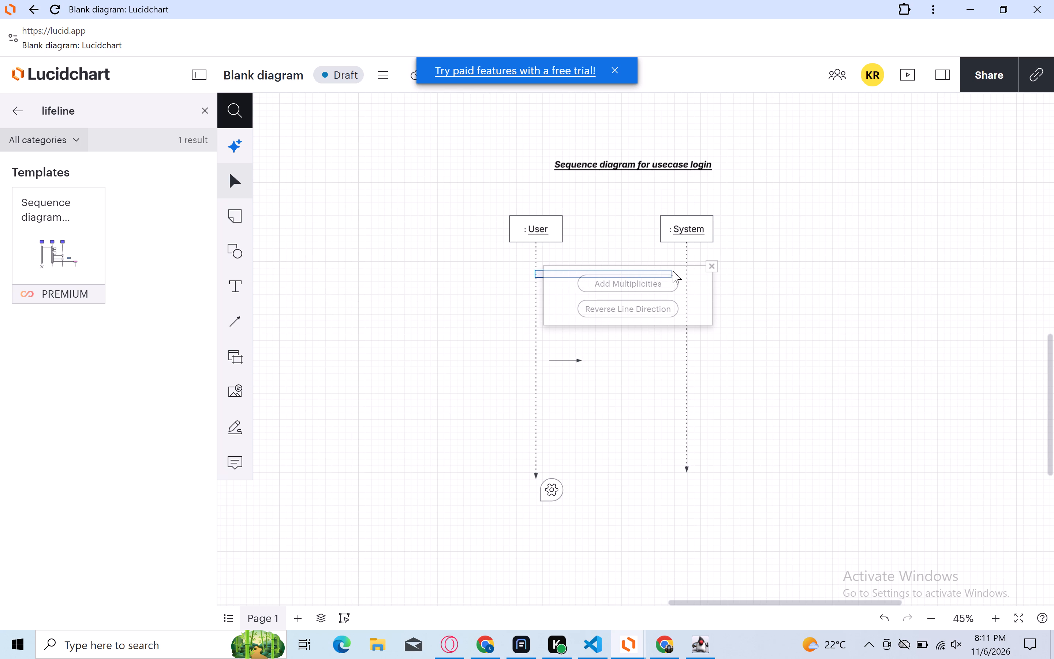
pyautogui.moveTo(673, 271); pyautogui.dragTo(685, 272)
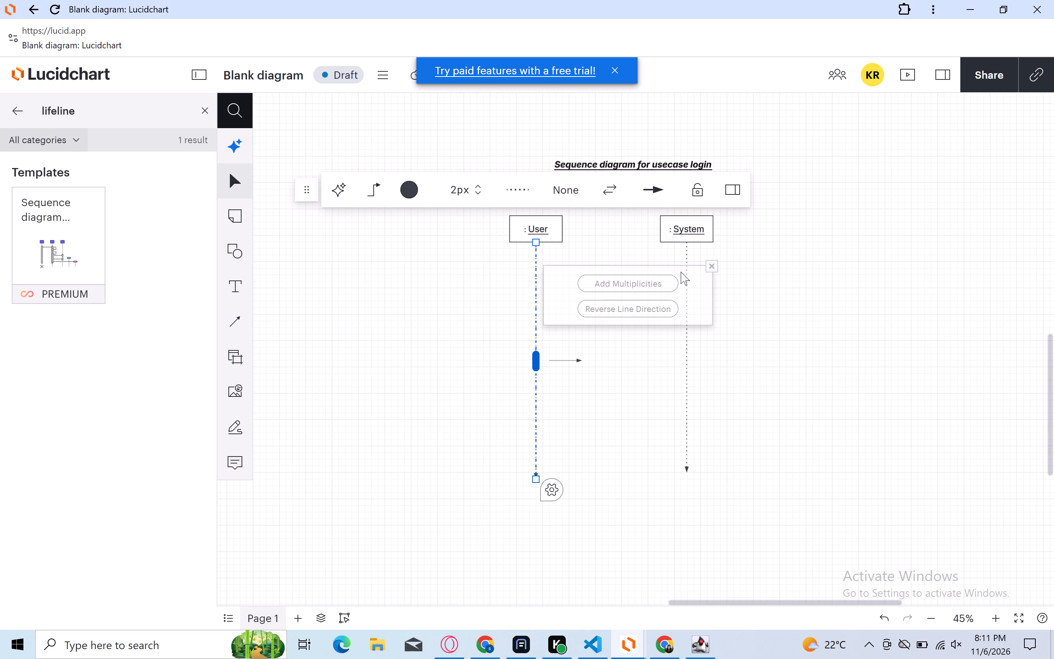
pyautogui.click(710, 267)
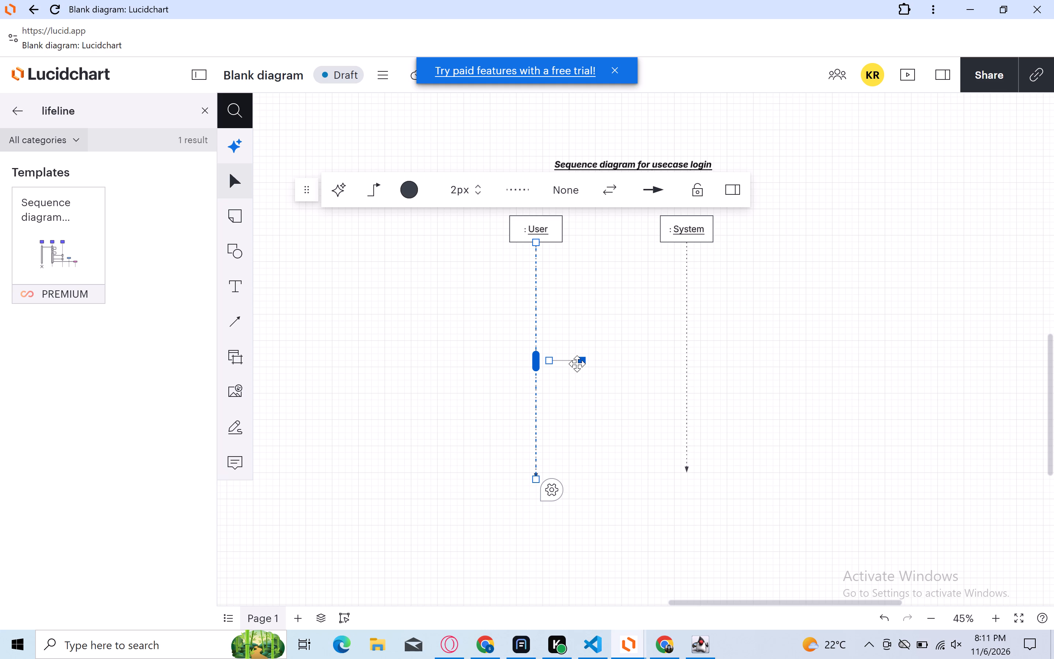
pyautogui.moveTo(568, 362); pyautogui.dragTo(550, 291)
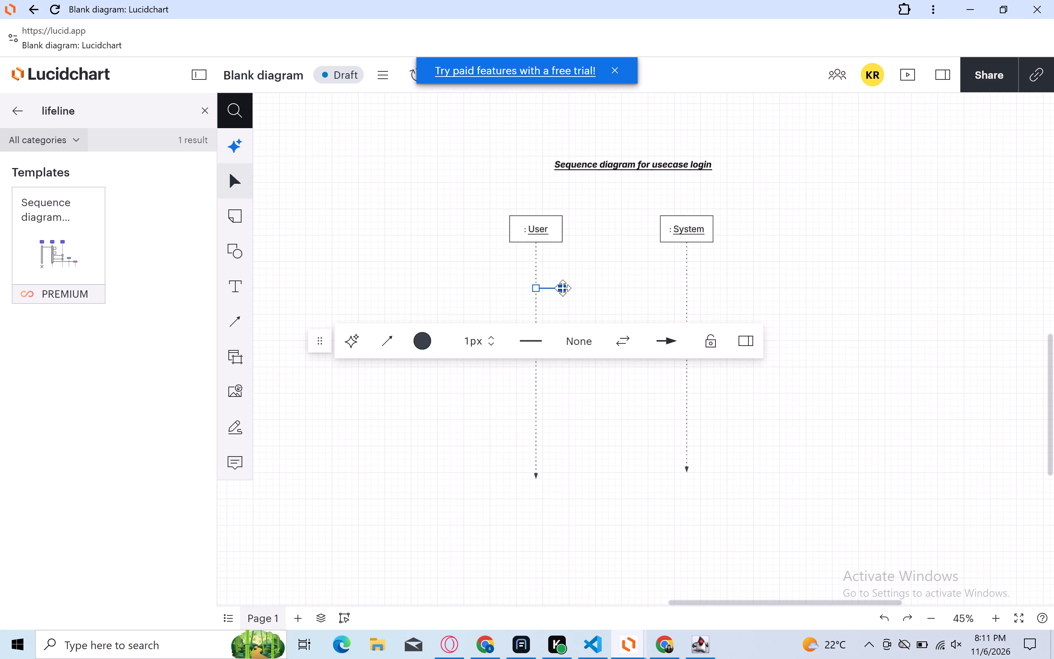
pyautogui.moveTo(563, 288); pyautogui.dragTo(669, 285)
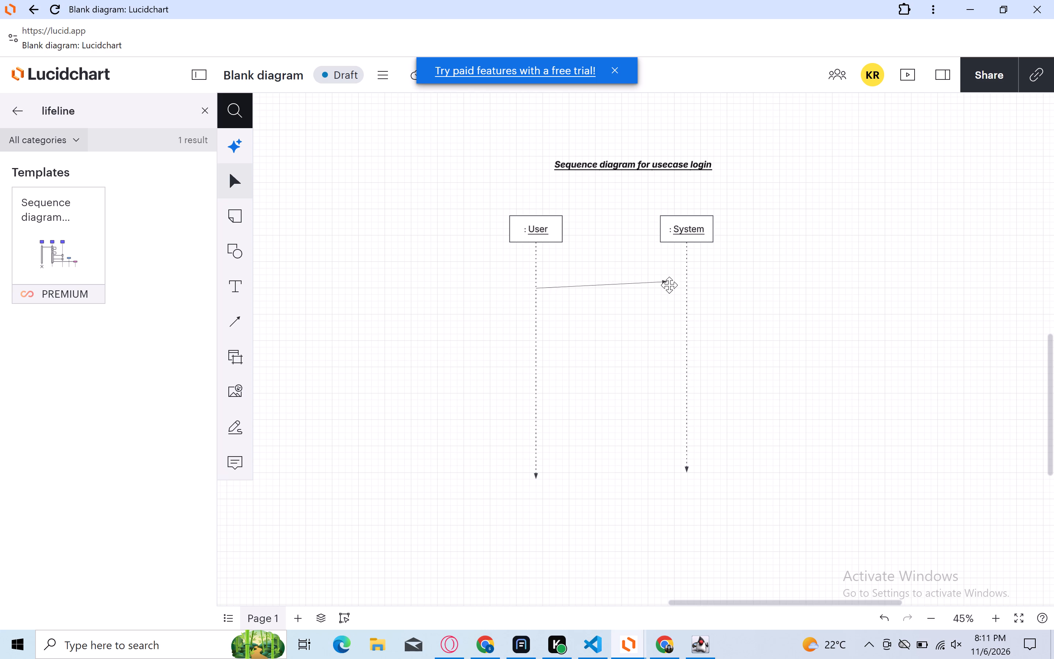
pyautogui.moveTo(669, 285); pyautogui.dragTo(684, 289)
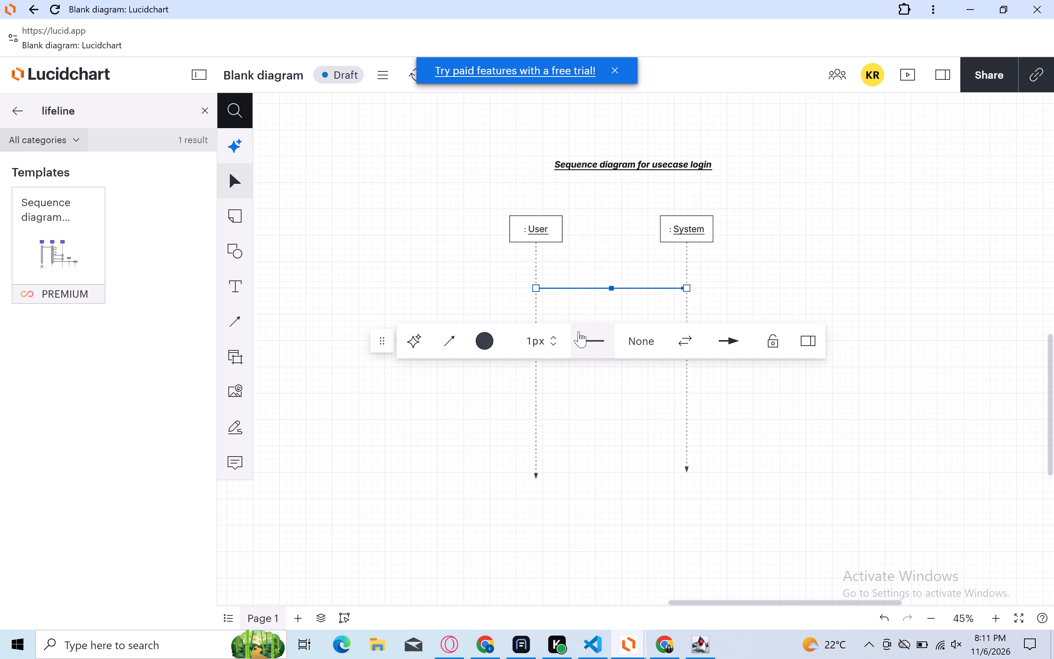
# Set the line width of the message arrow between the lifelines to 3 px.
pyautogui.click(553, 335)
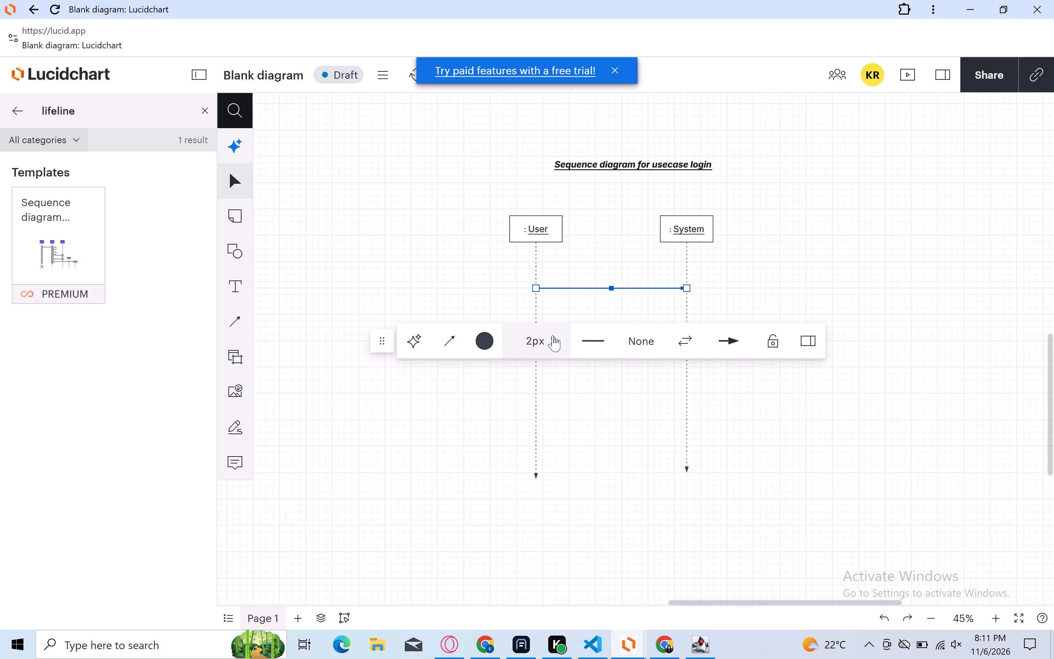
pyautogui.click(553, 335)
pyautogui.click(613, 265)
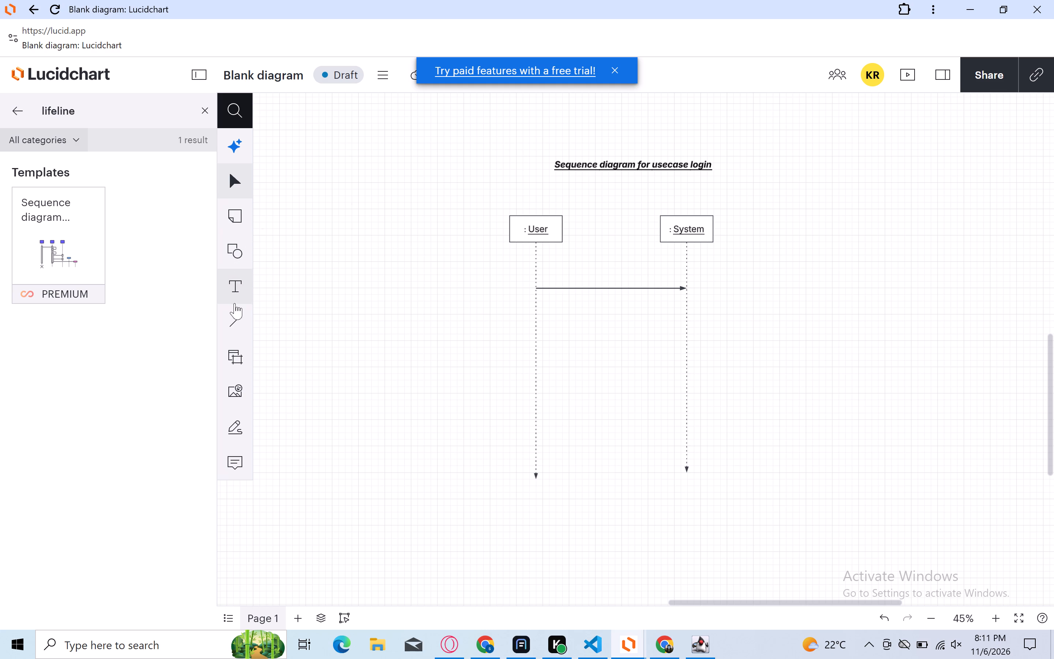
# Add the text label "Enter(UserName & password)" just above the message arrow between the two lifelines.
pyautogui.click(232, 279)
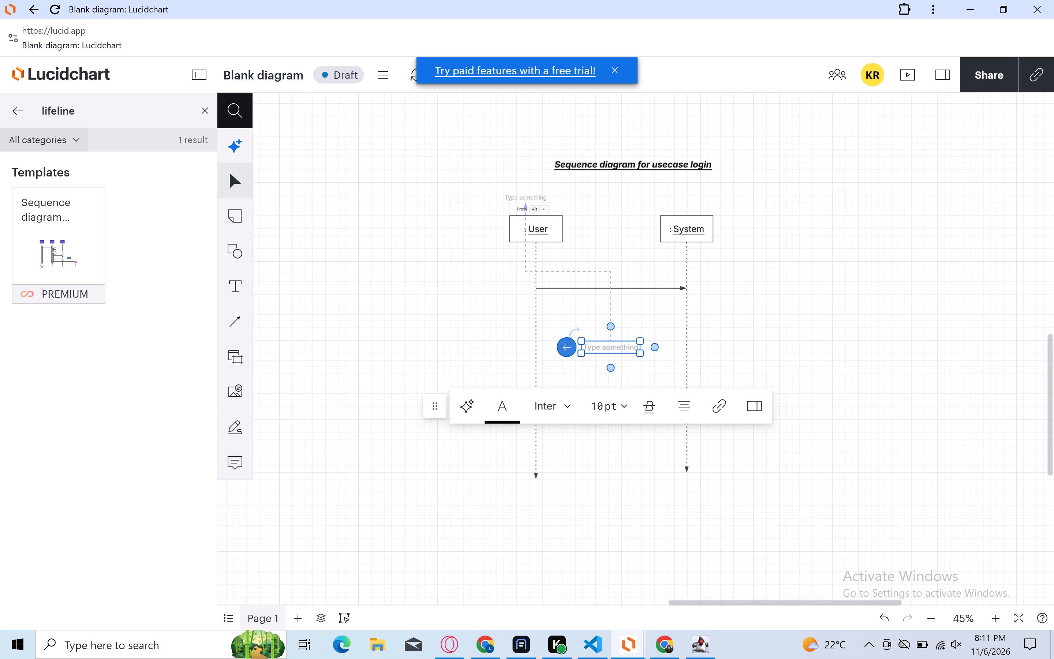
pyautogui.hotkey('shift', 'e')
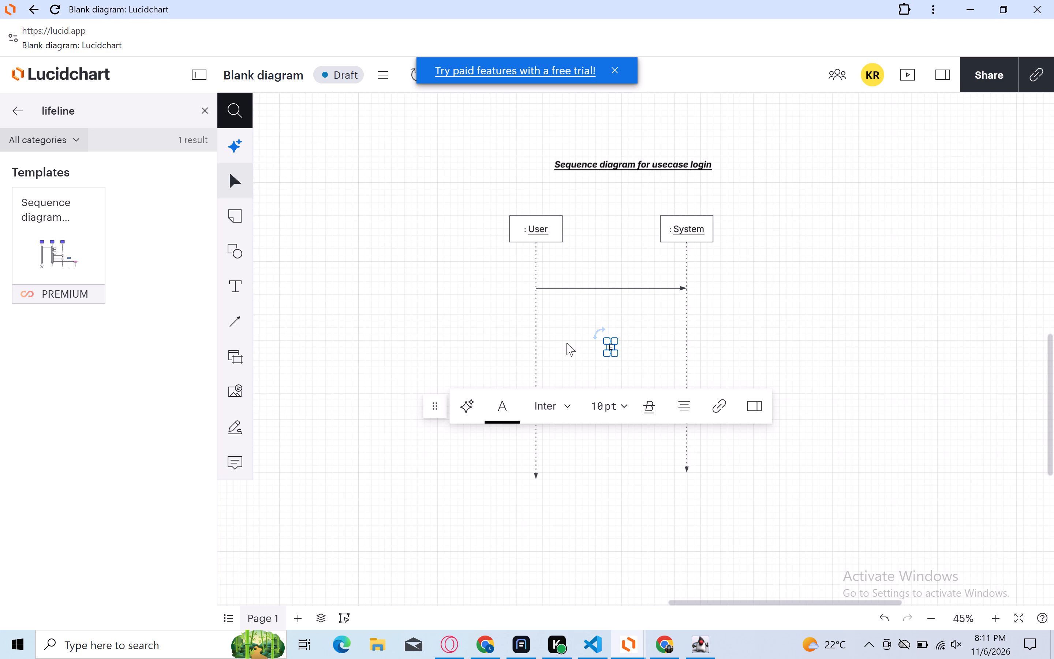
pyautogui.press('n')
pyautogui.write('ter')
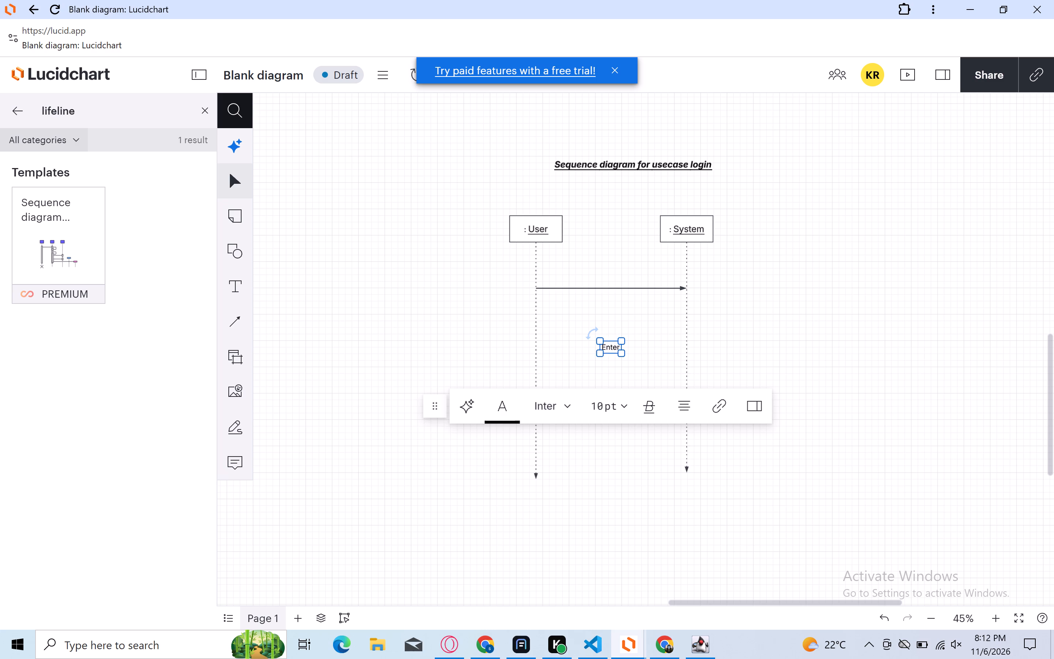
pyautogui.hotkey('shift', '(')
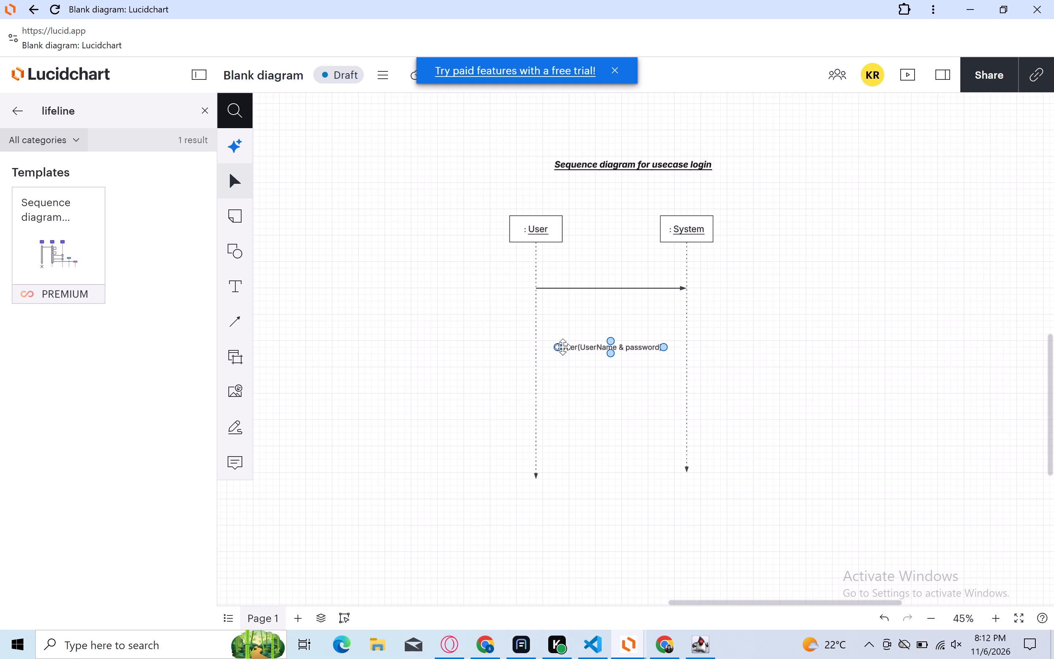
# Move the "Enter(UserName & password)" label up so it sits just above the message arrow between the User and System lifelines.
pyautogui.moveTo(594, 348); pyautogui.dragTo(594, 339)
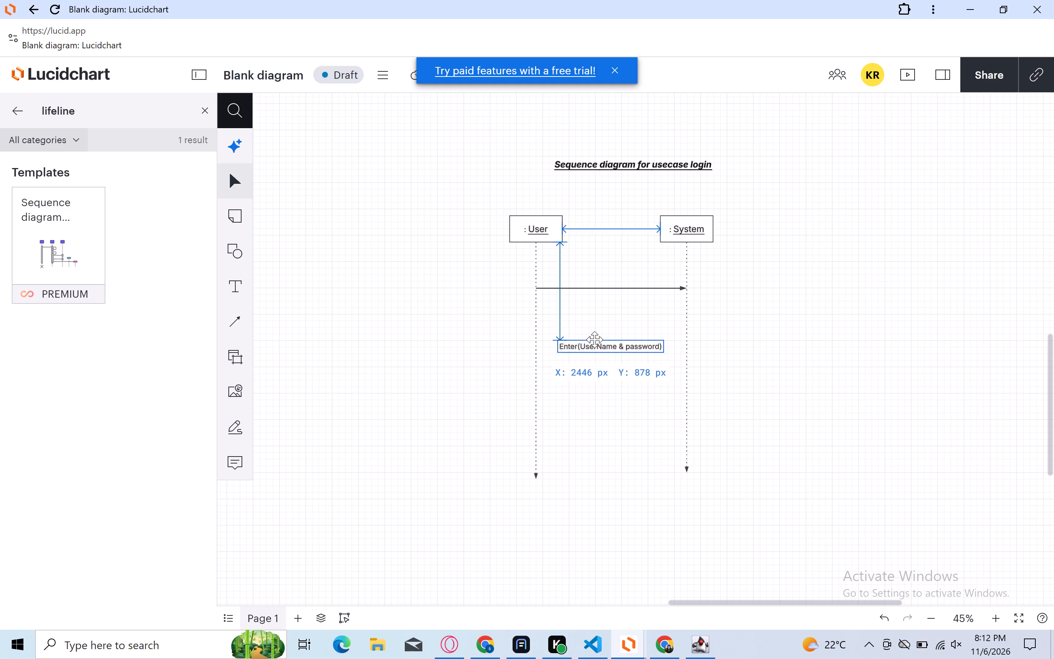
pyautogui.moveTo(594, 339); pyautogui.dragTo(591, 283)
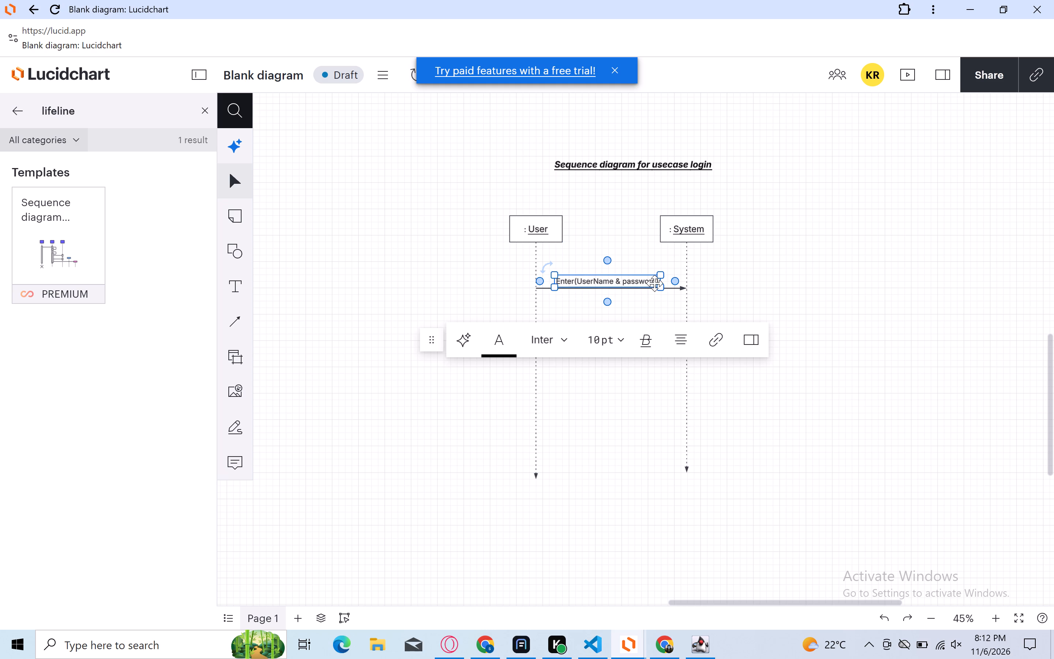
pyautogui.click(745, 297)
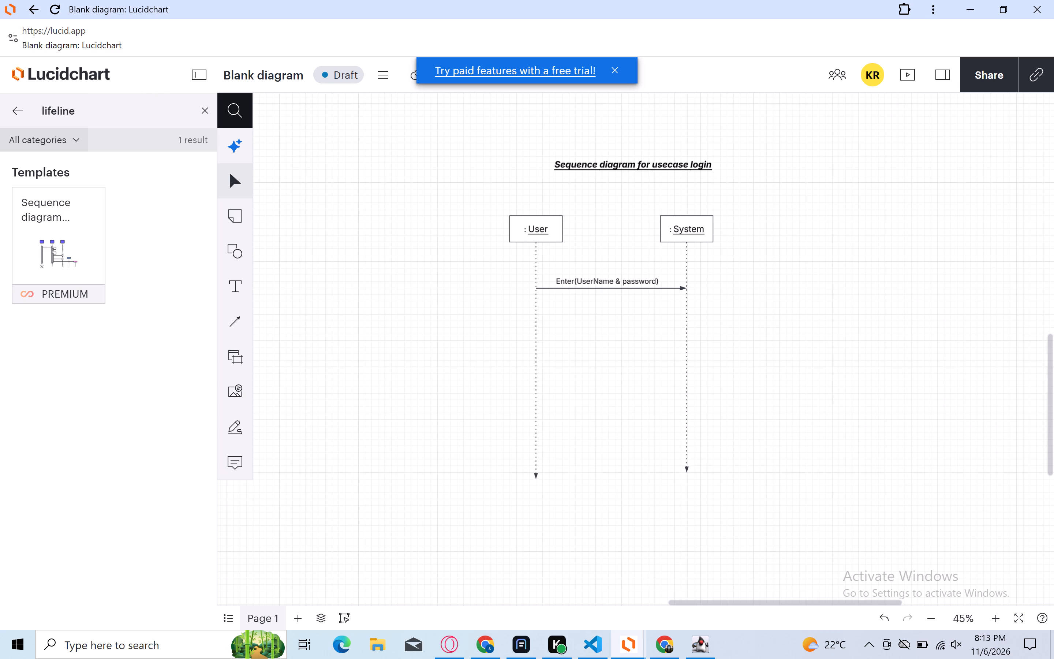
# Search the shape library for "sequence frame".
pyautogui.click(201, 107)
pyautogui.write('se')
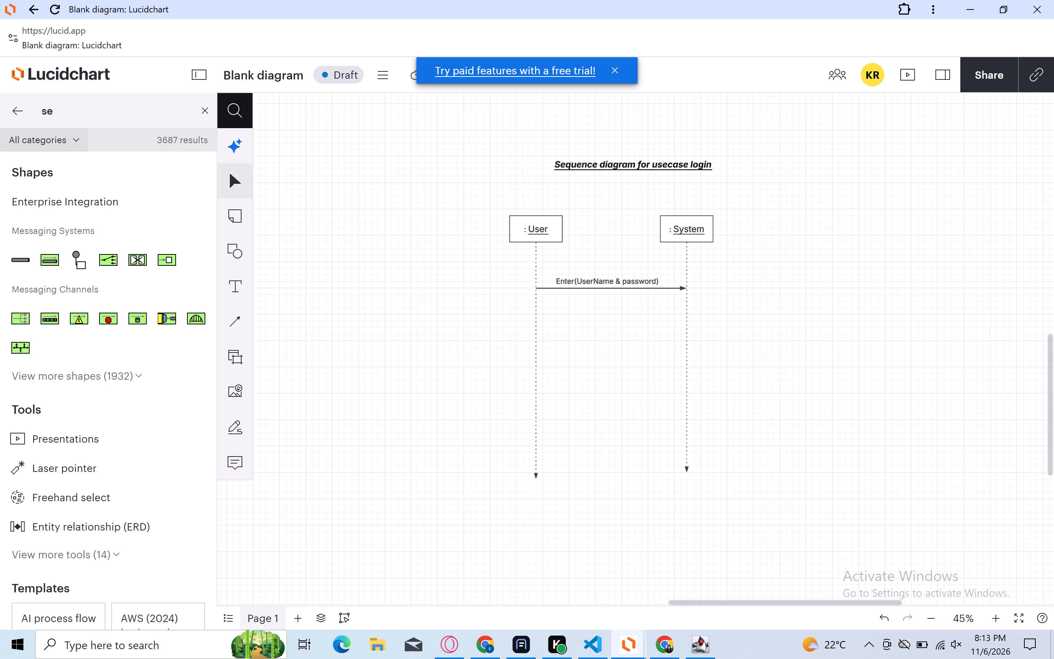
pyautogui.write('quence')
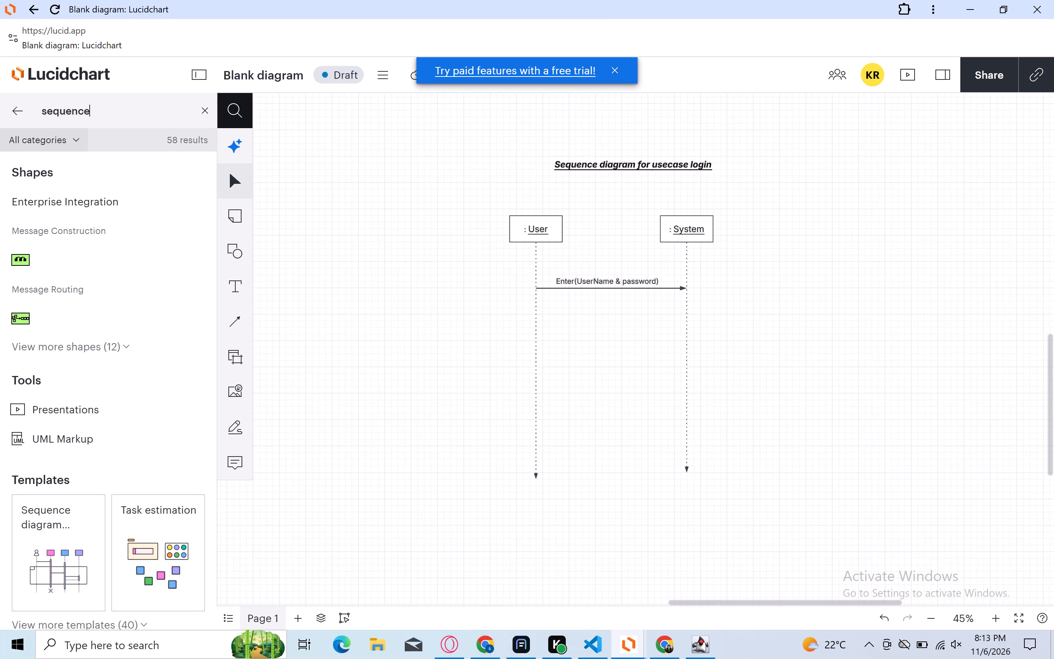
pyautogui.press('space')
pyautogui.write('frame')
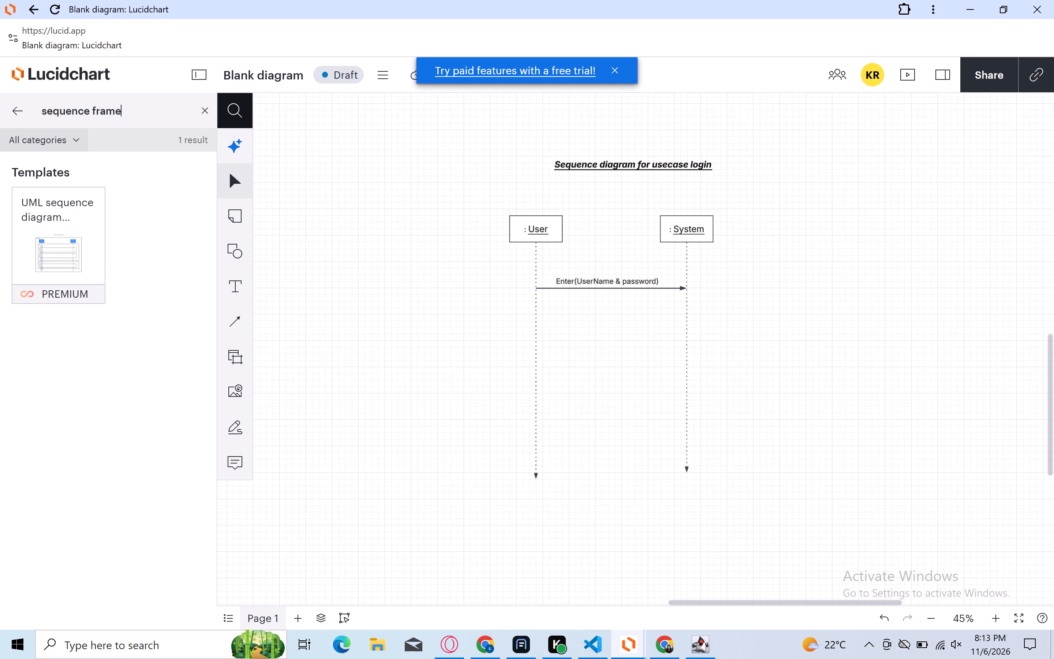
# Replace the shape library search with "uml" and look through the UML shapes.
pyautogui.press('BackSpace')
pyautogui.press('BackSpace')
pyautogui.press('BackSpace')
pyautogui.press('BackSpace')
pyautogui.press('BackSpace')
pyautogui.press('BackSpace')
pyautogui.press('BackSpace')
pyautogui.press('BackSpace')
pyautogui.press('BackSpace')
pyautogui.press('BackSpace')
pyautogui.press('BackSpace')
pyautogui.press('BackSpace')
pyautogui.press('BackSpace')
pyautogui.press('BackSpace')
pyautogui.press('BackSpace')
pyautogui.press('BackSpace')
pyautogui.press('BackSpace')
pyautogui.press('BackSpace')
pyautogui.press('BackSpace')
pyautogui.press('BackSpace')
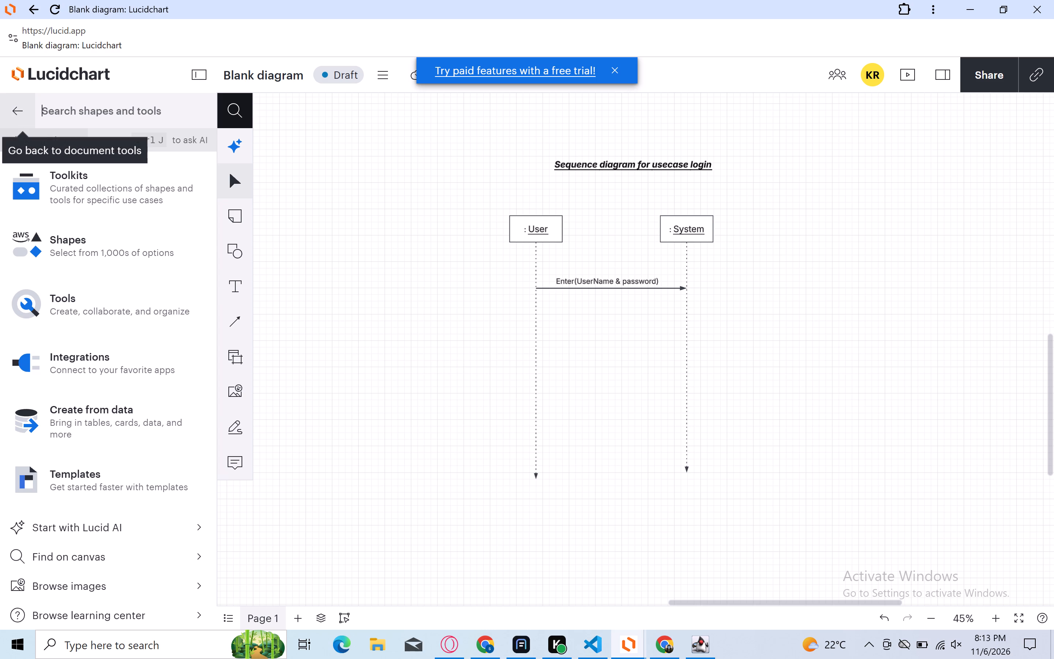
pyautogui.press('u')
pyautogui.write('ml')
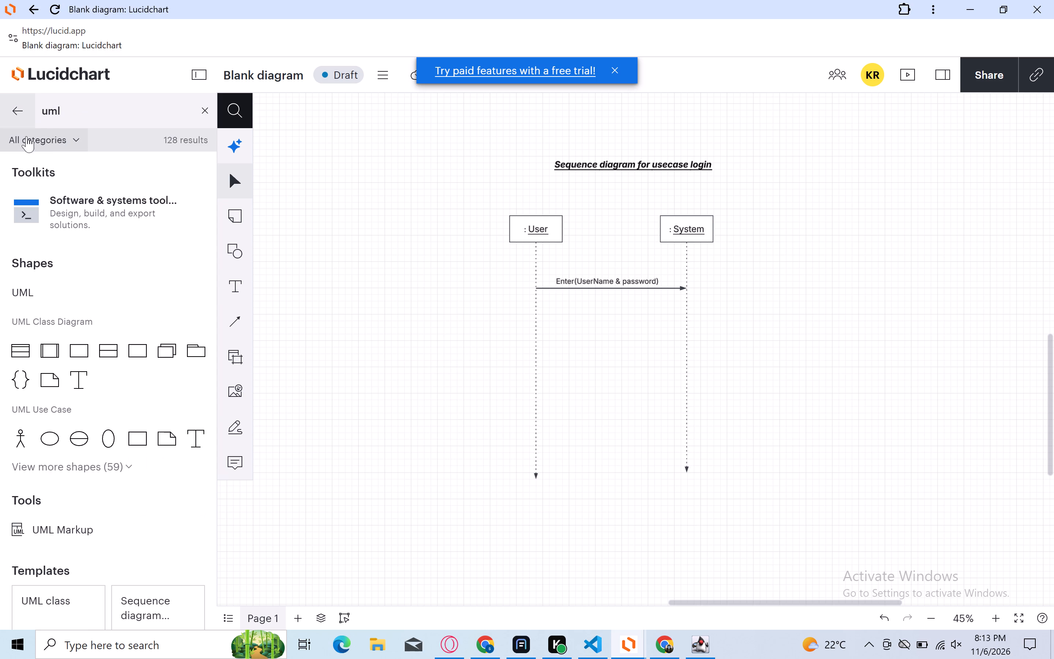
pyautogui.scroll(-9, 43, 163)
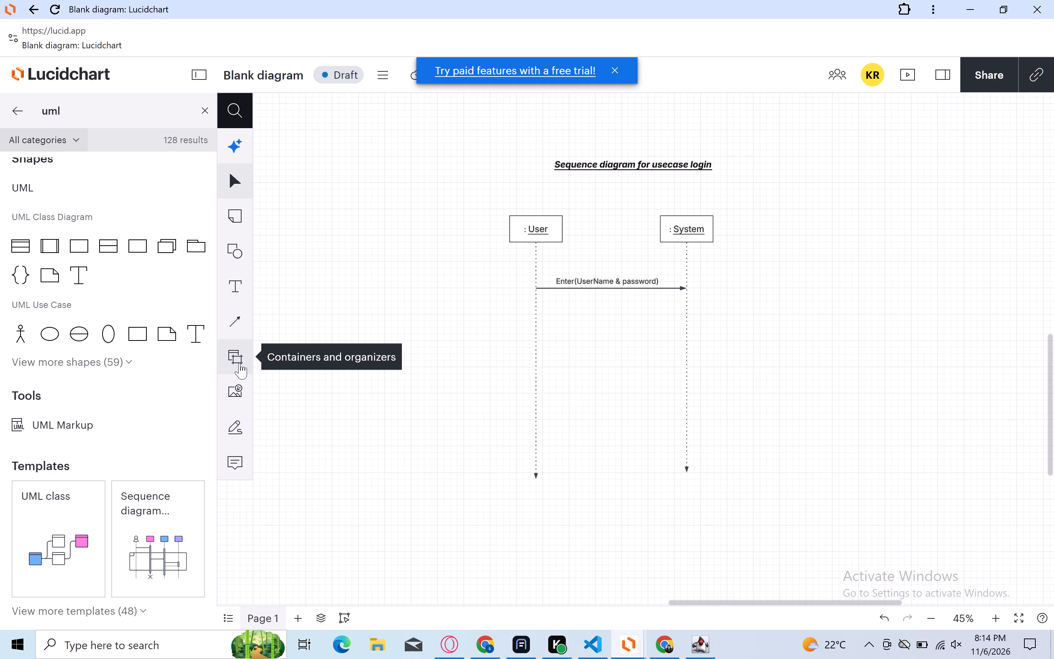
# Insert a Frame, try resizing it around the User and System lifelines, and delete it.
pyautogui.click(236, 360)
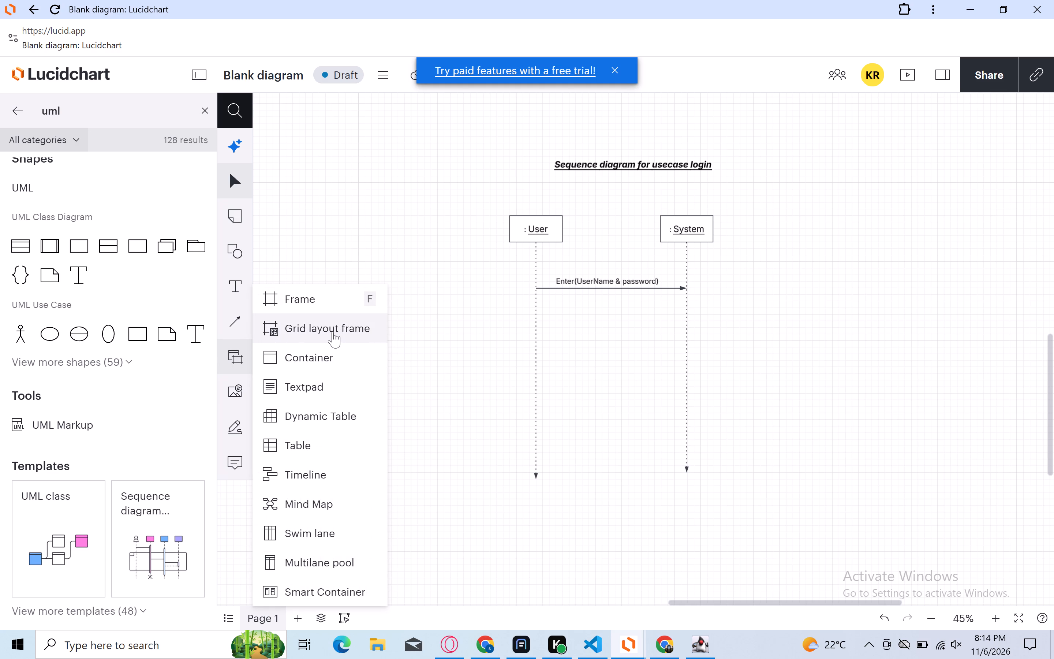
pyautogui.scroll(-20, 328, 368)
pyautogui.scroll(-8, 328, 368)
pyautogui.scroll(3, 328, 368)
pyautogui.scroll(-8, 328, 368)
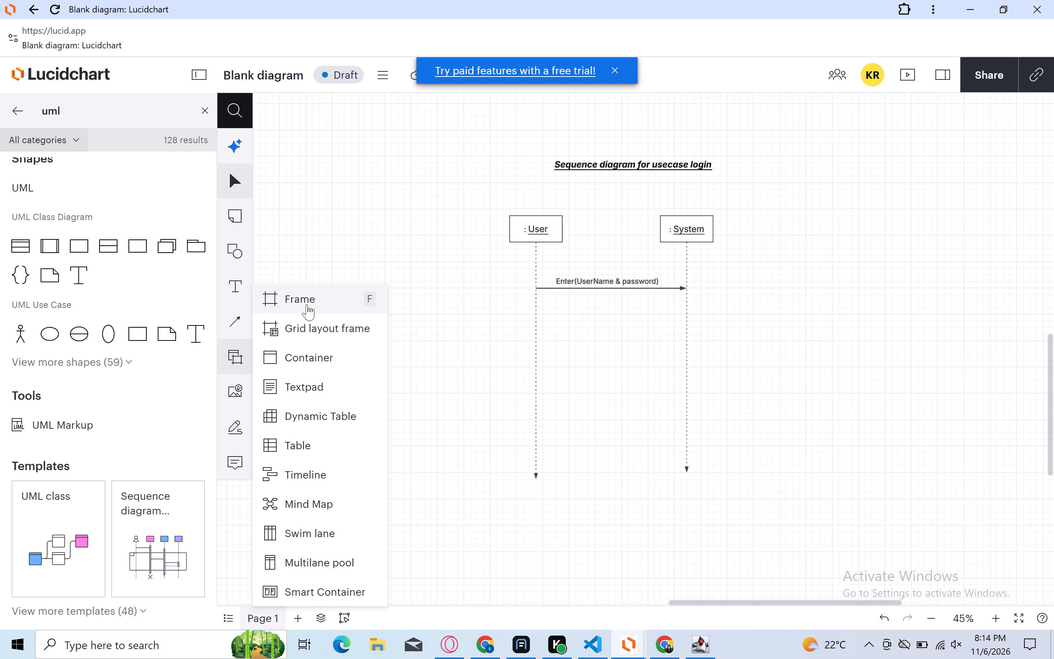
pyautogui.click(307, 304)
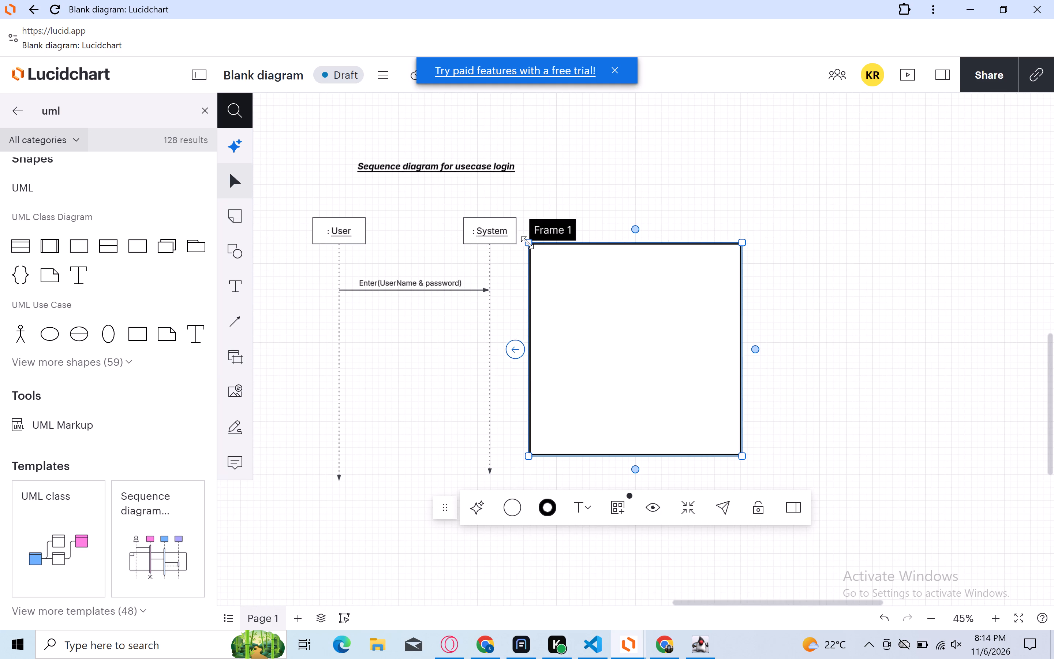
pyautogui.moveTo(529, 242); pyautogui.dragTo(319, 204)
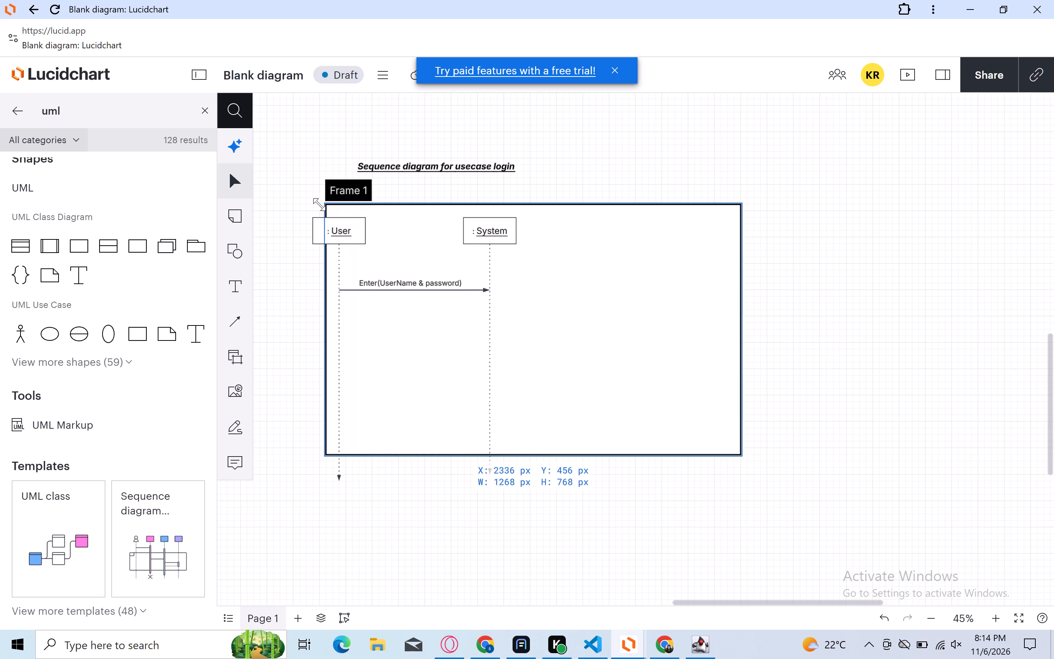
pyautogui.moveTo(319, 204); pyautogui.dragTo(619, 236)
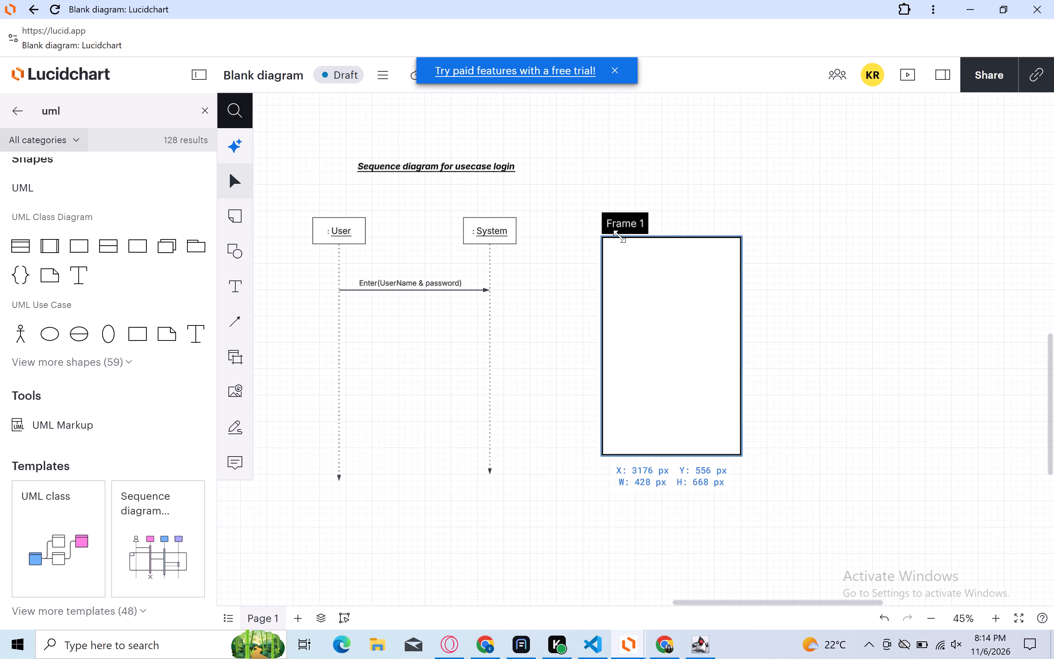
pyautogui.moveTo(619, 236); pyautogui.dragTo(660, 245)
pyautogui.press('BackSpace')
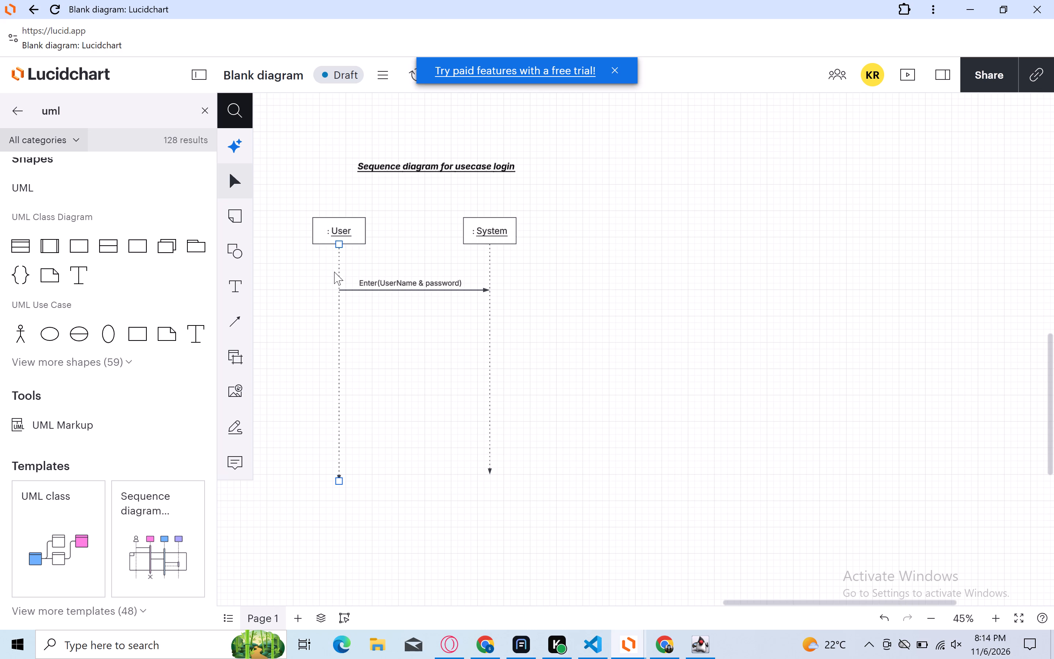
# Insert a Rectangle container from the UML Use Case shapes onto the canvas.
pyautogui.scroll(1, 292, 269)
pyautogui.hscroll(1, 292, 269)
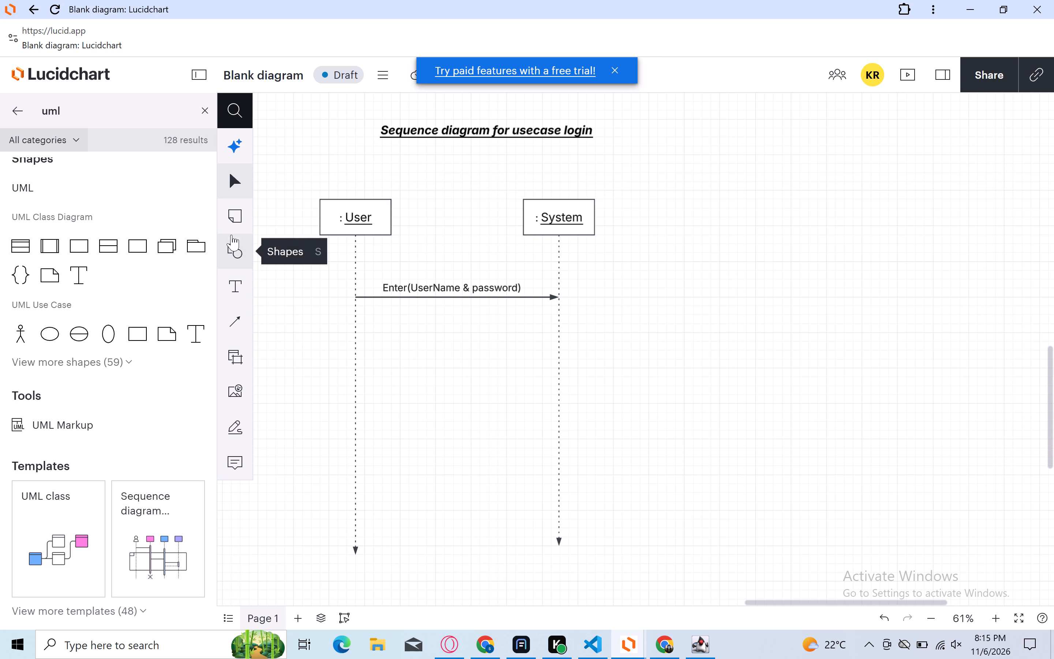
pyautogui.click(233, 183)
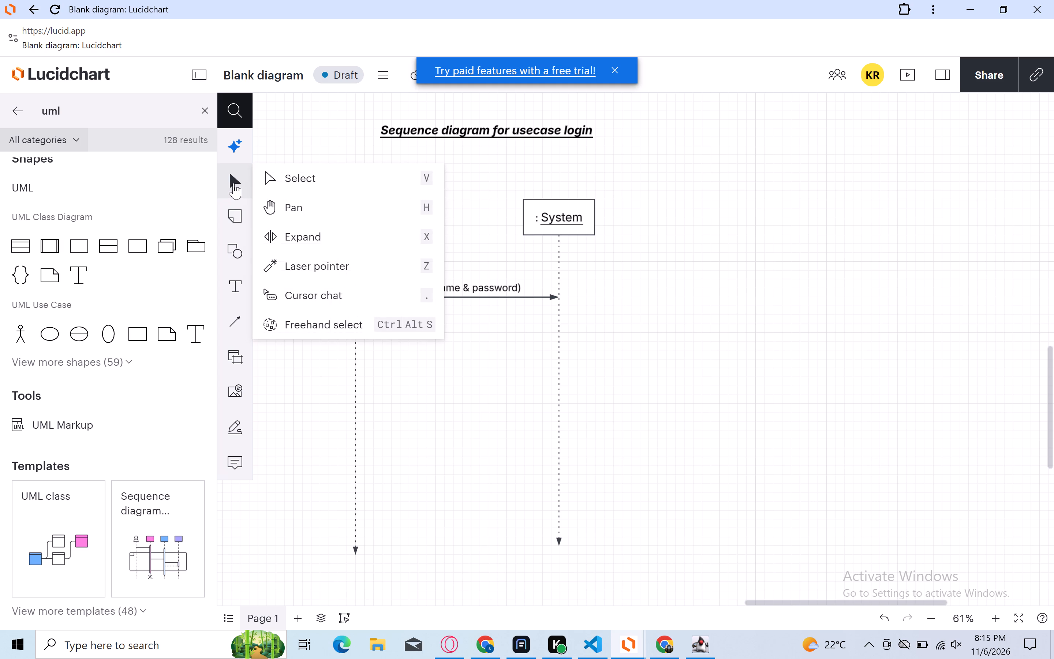
pyautogui.click(233, 183)
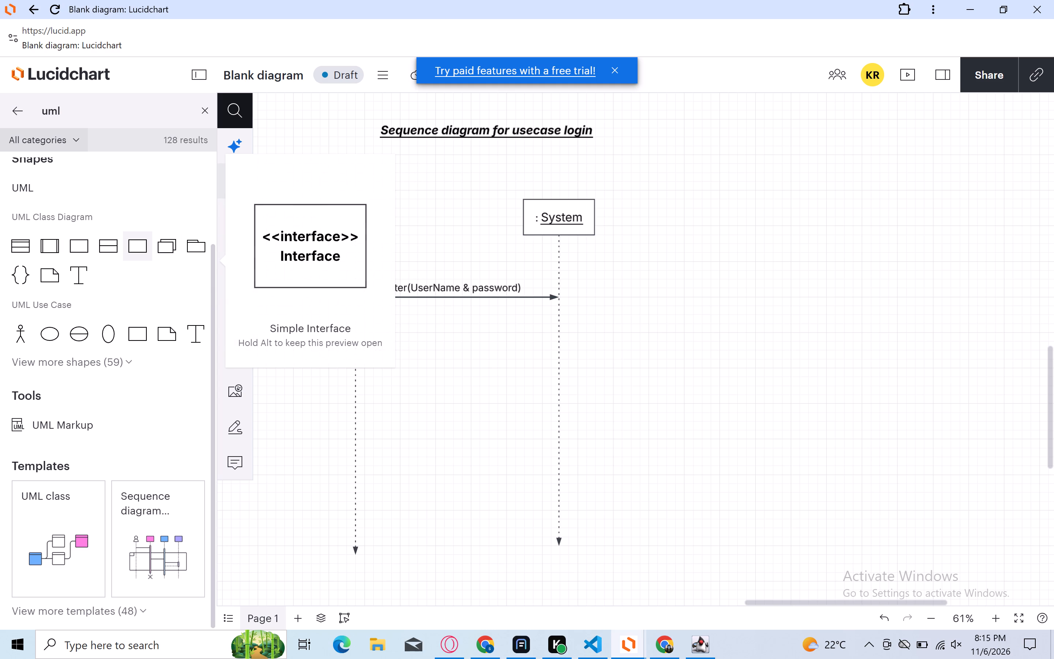
pyautogui.click(139, 338)
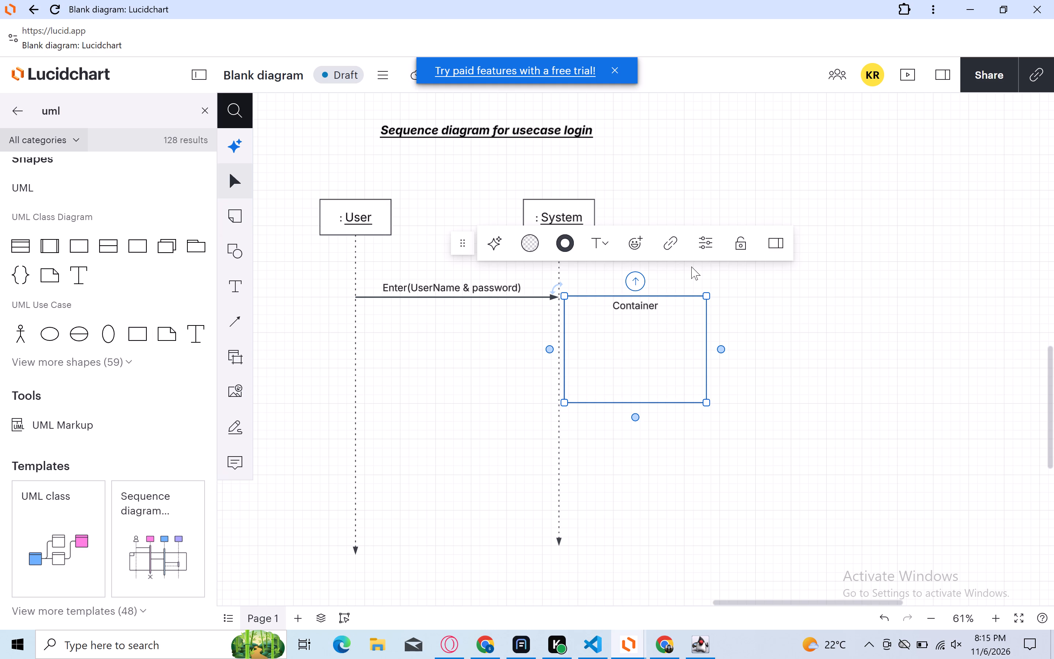
# Delete the Rectangle container overlapping the System lifeline.
pyautogui.press('BackSpace')
# Expand the UML search results and look through the State/Activity, Sequence, Component, Deployment and Entity Relationship shapes for a suitable frame.
pyautogui.scroll(11, 90, 372)
pyautogui.scroll(-16, 90, 372)
pyautogui.scroll(4, 90, 372)
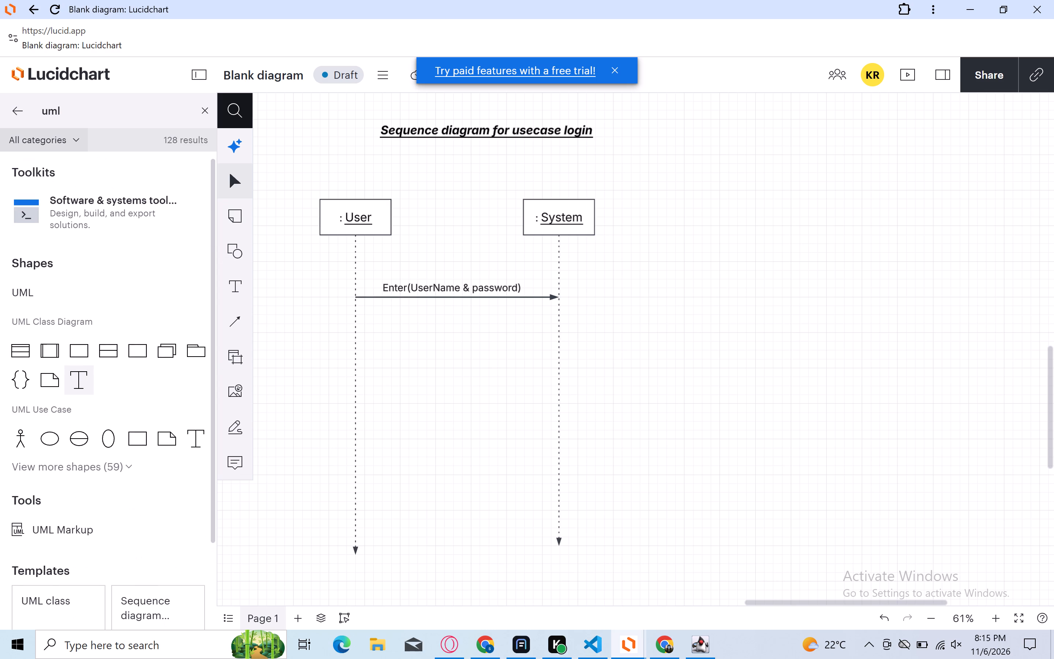
pyautogui.scroll(-2, 90, 372)
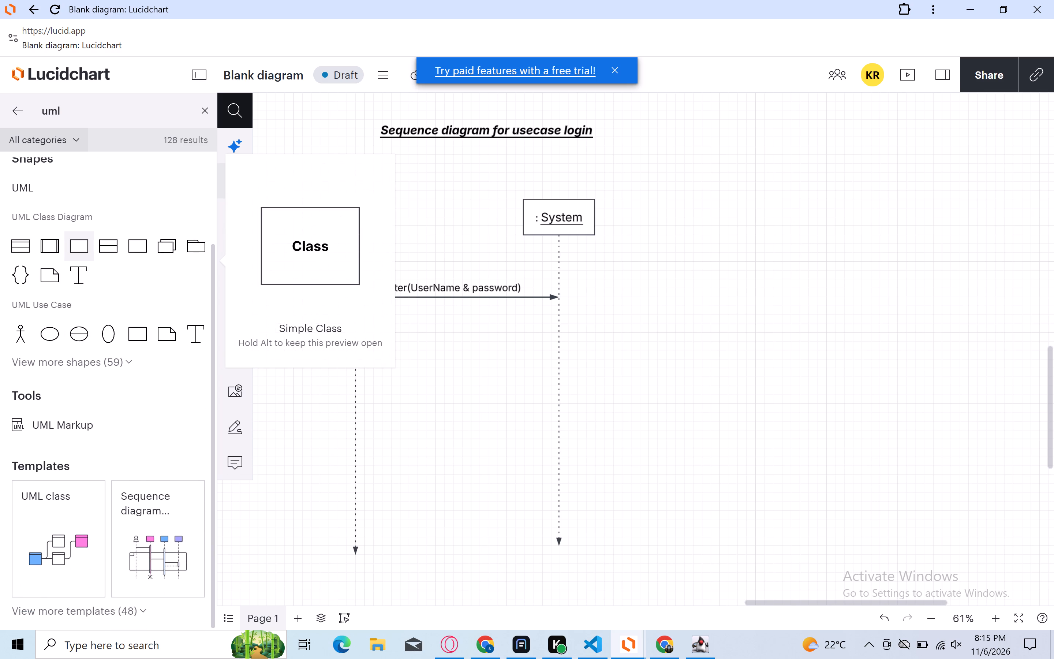
pyautogui.click(158, 409)
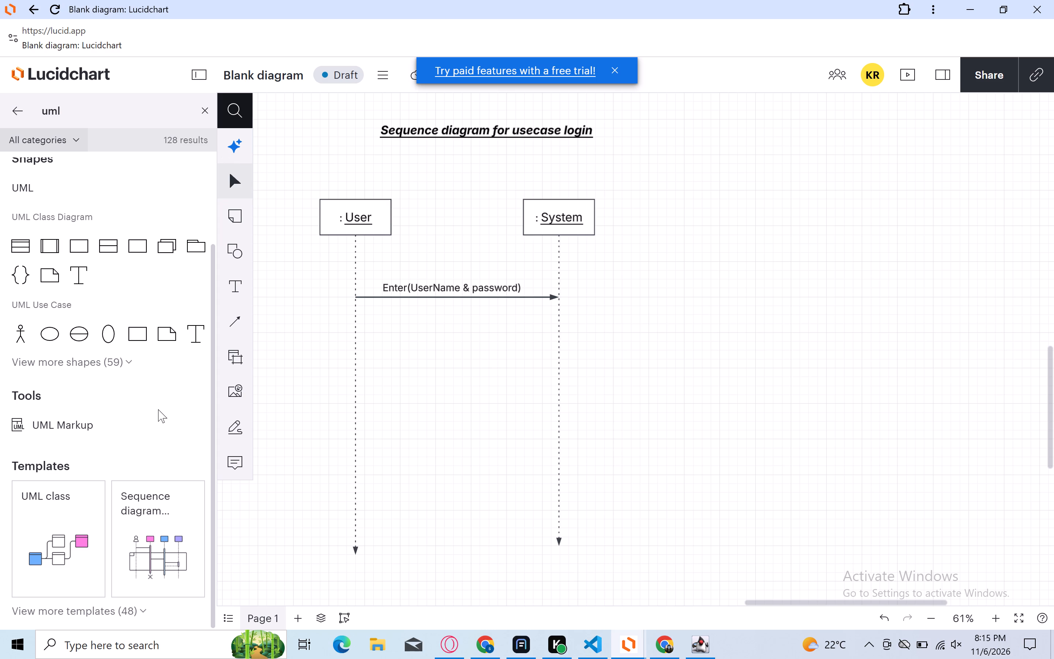
pyautogui.click(126, 362)
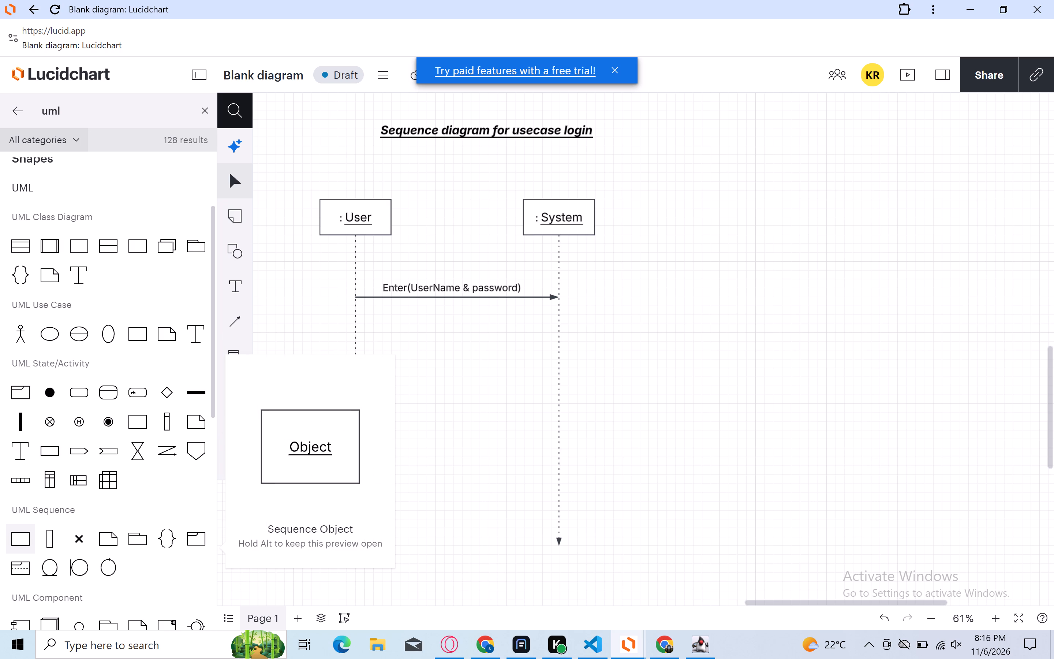
pyautogui.scroll(-3, 23, 539)
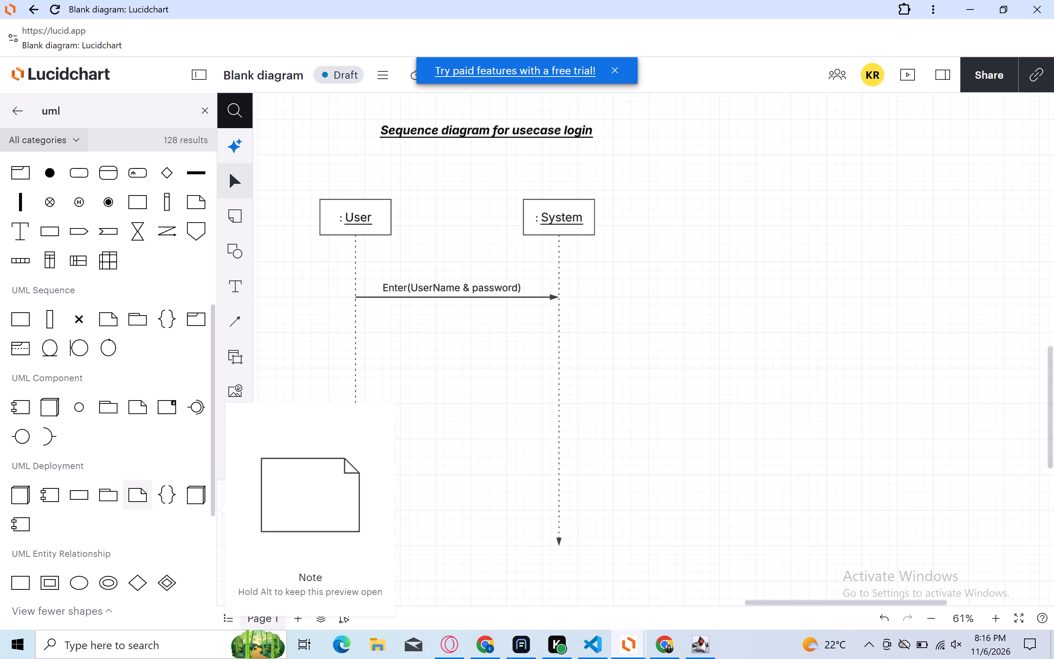
pyautogui.scroll(-6, 48, 526)
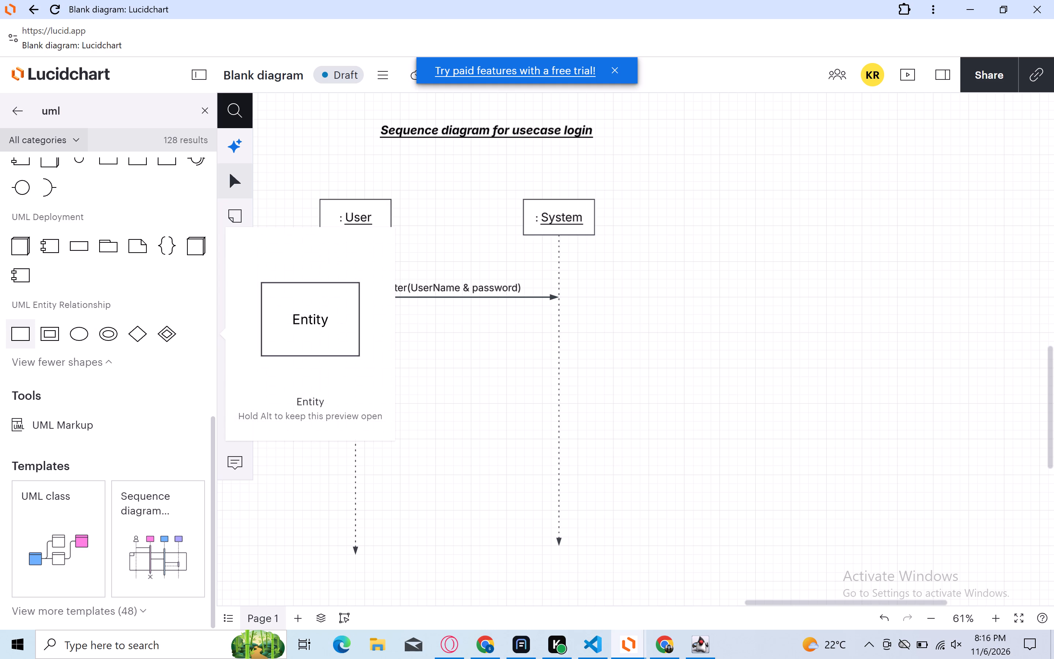
pyautogui.scroll(1, 25, 341)
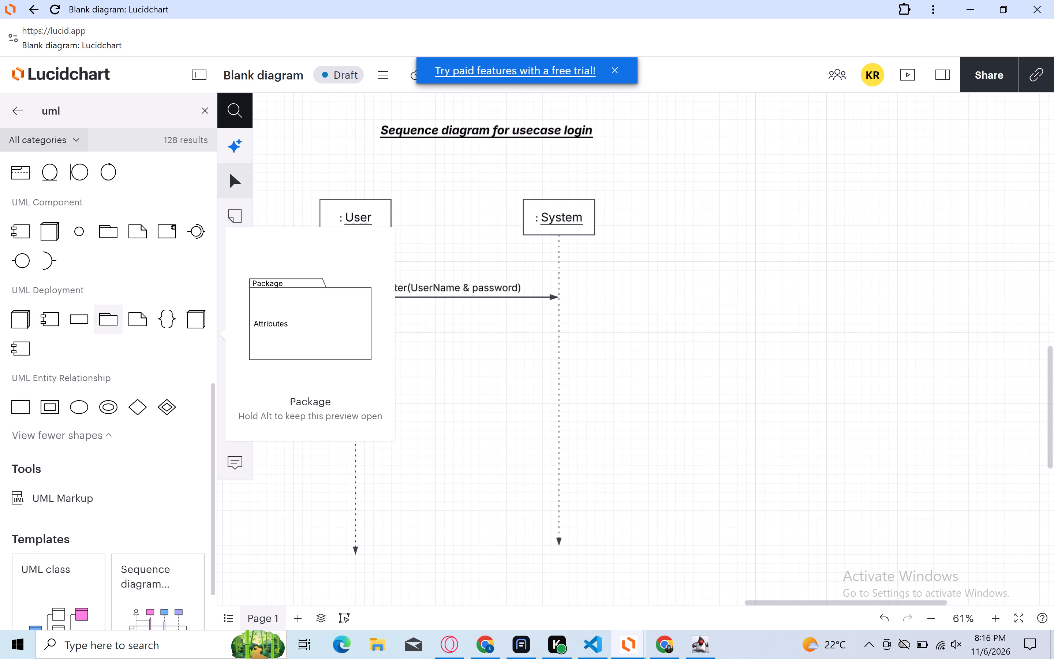
pyautogui.scroll(4, 101, 317)
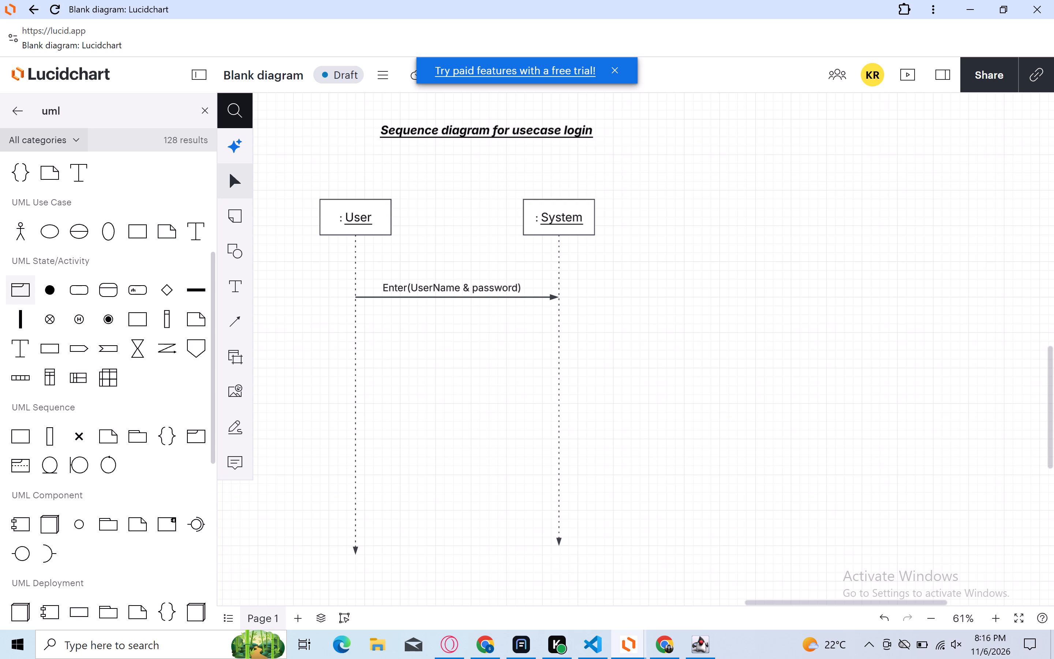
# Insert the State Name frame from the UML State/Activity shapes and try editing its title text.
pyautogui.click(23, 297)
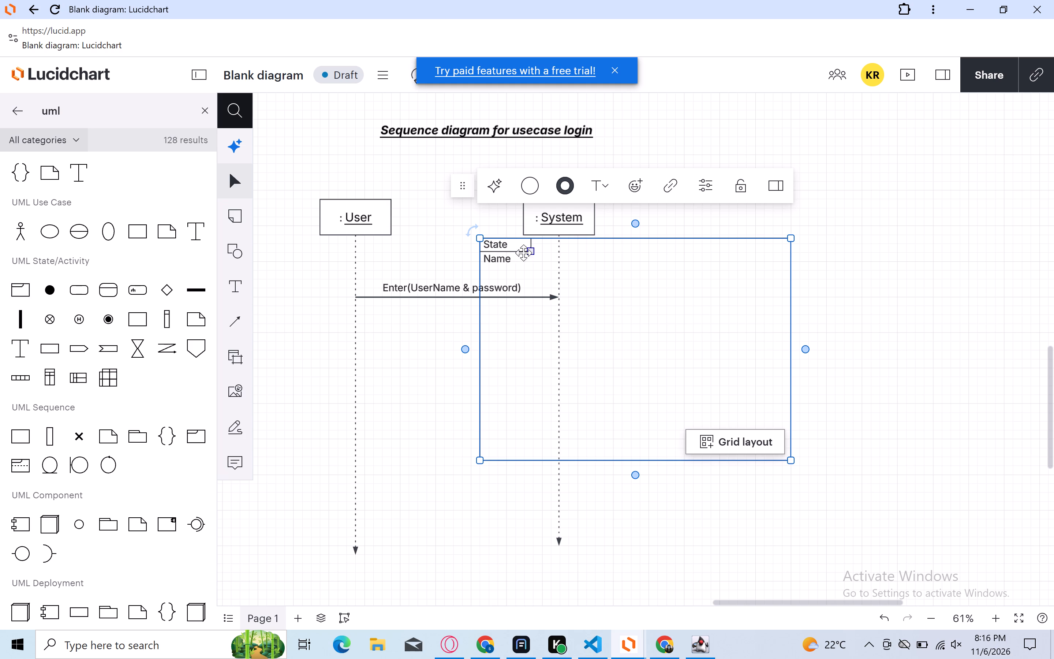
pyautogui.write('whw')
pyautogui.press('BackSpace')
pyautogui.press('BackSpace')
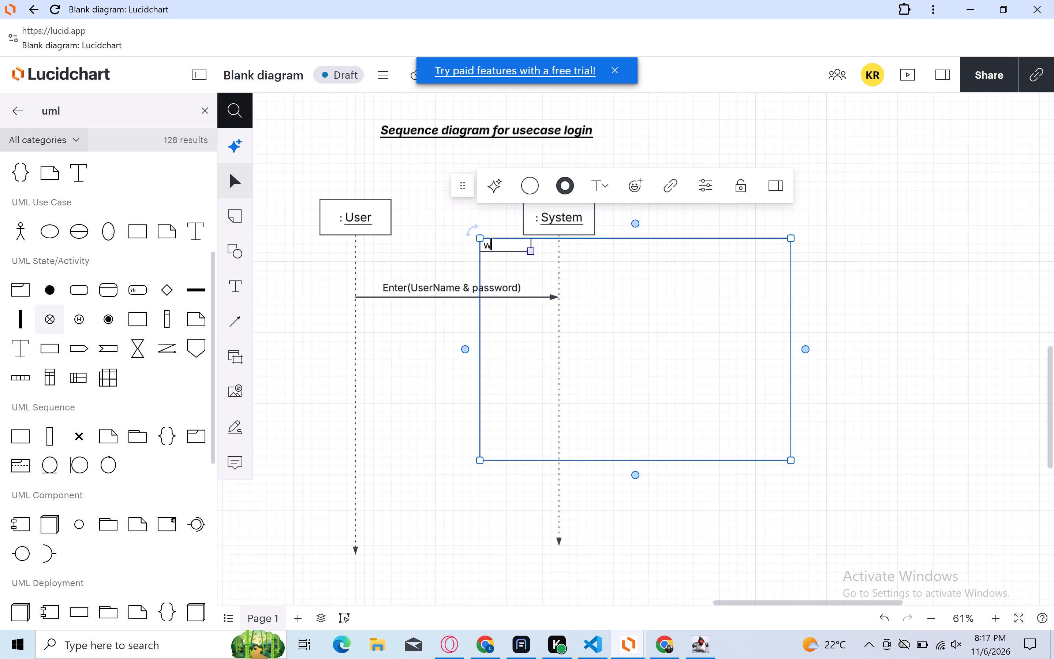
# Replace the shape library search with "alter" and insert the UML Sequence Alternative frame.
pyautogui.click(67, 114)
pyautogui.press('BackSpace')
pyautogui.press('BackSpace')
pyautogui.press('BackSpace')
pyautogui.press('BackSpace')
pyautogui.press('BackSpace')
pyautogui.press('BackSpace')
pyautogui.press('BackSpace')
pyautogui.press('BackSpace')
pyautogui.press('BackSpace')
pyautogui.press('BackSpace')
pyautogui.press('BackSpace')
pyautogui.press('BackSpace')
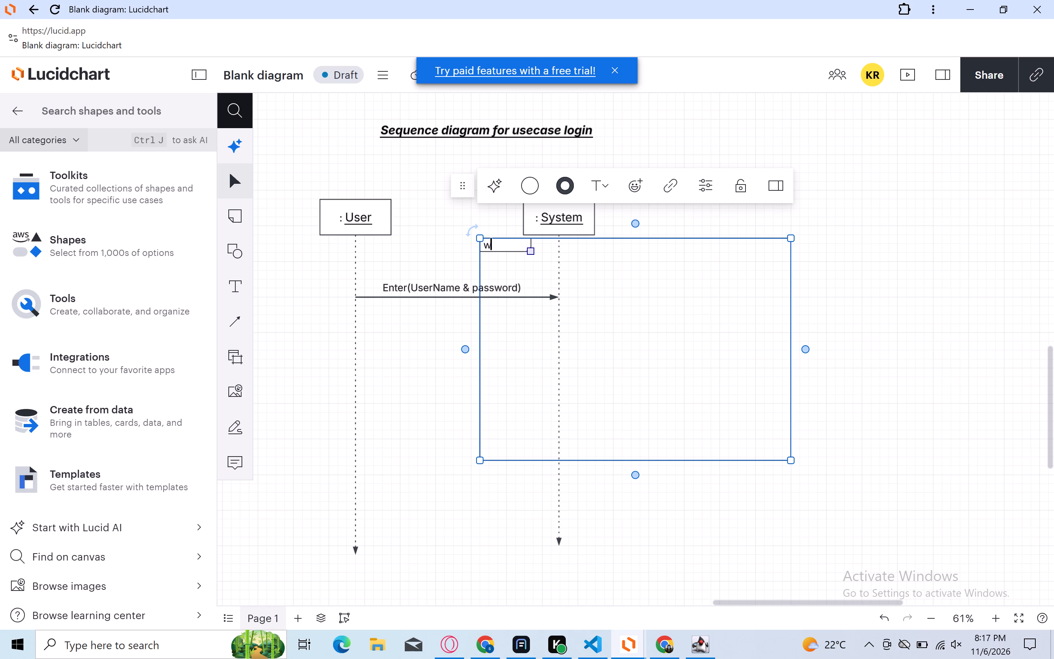
# Search the shape library for "alter" and insert the UML Sequence Alternative frame on the canvas.
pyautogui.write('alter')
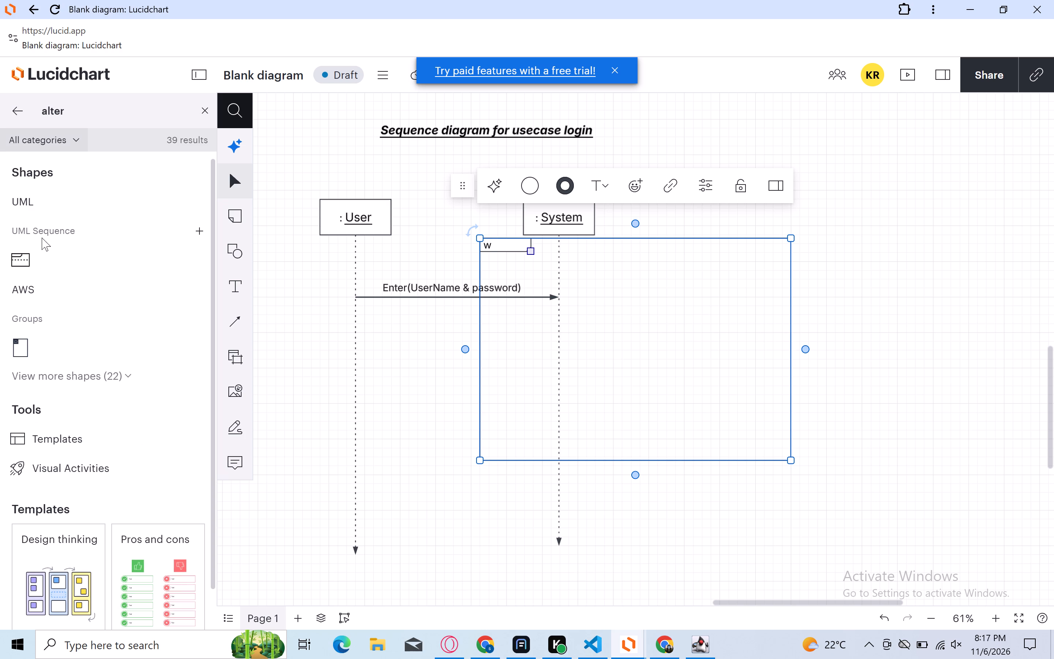
pyautogui.click(22, 261)
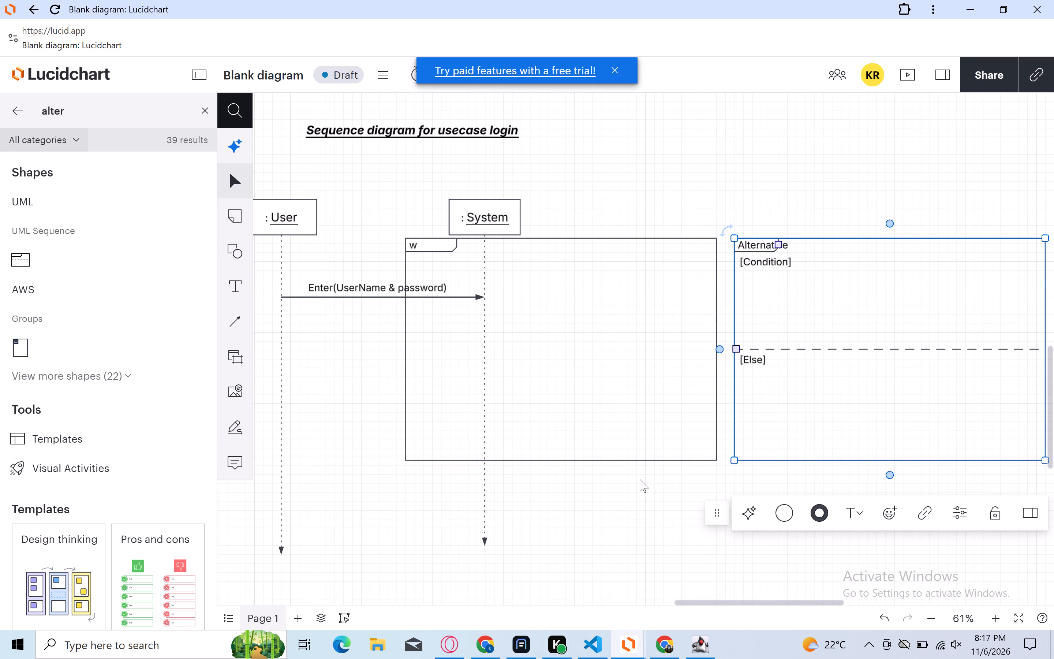
# Delete the state frame titled "w" that overlaps the System lifeline.
pyautogui.moveTo(639, 477); pyautogui.dragTo(622, 203)
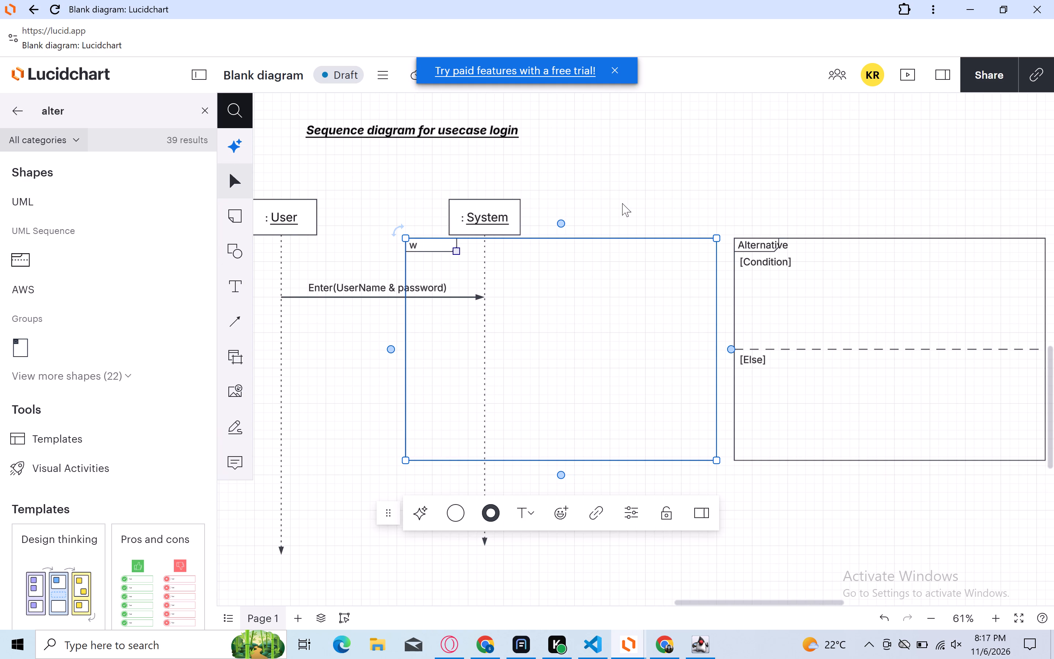
pyautogui.press('BackSpace')
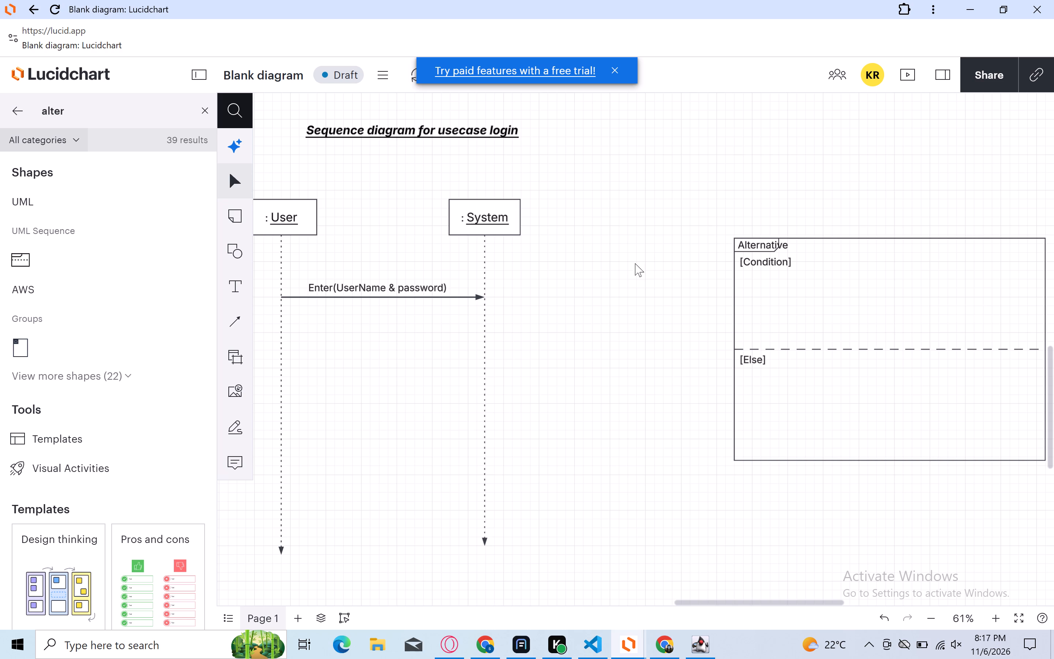
# Select the Alternative frame beside the System lifeline.
pyautogui.hscroll(-4, 613, 264)
pyautogui.hscroll(6, 613, 264)
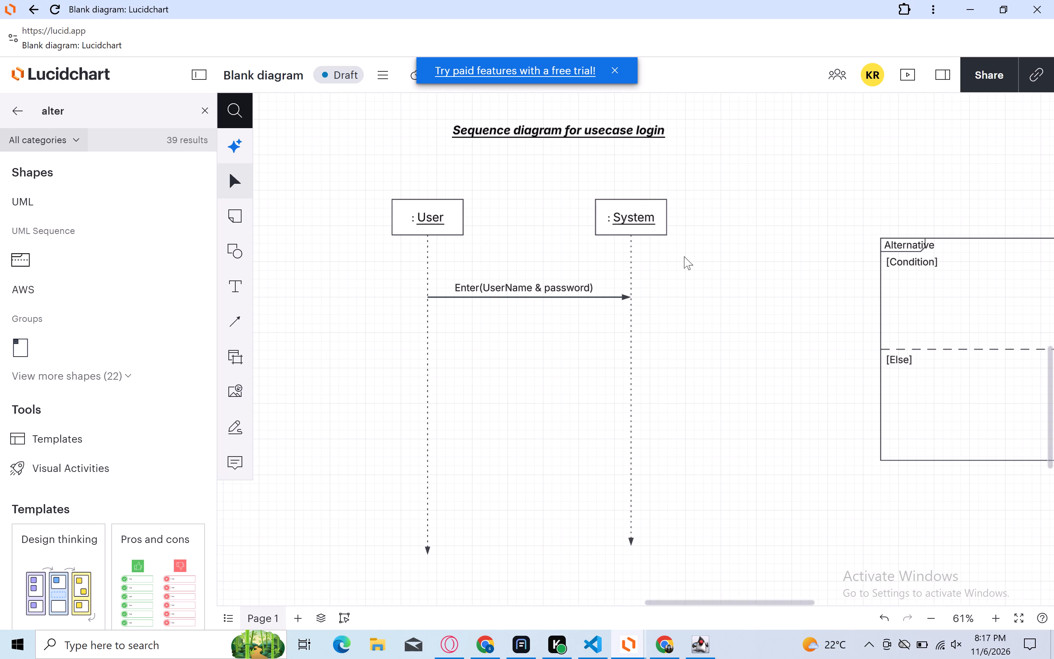
pyautogui.click(917, 247)
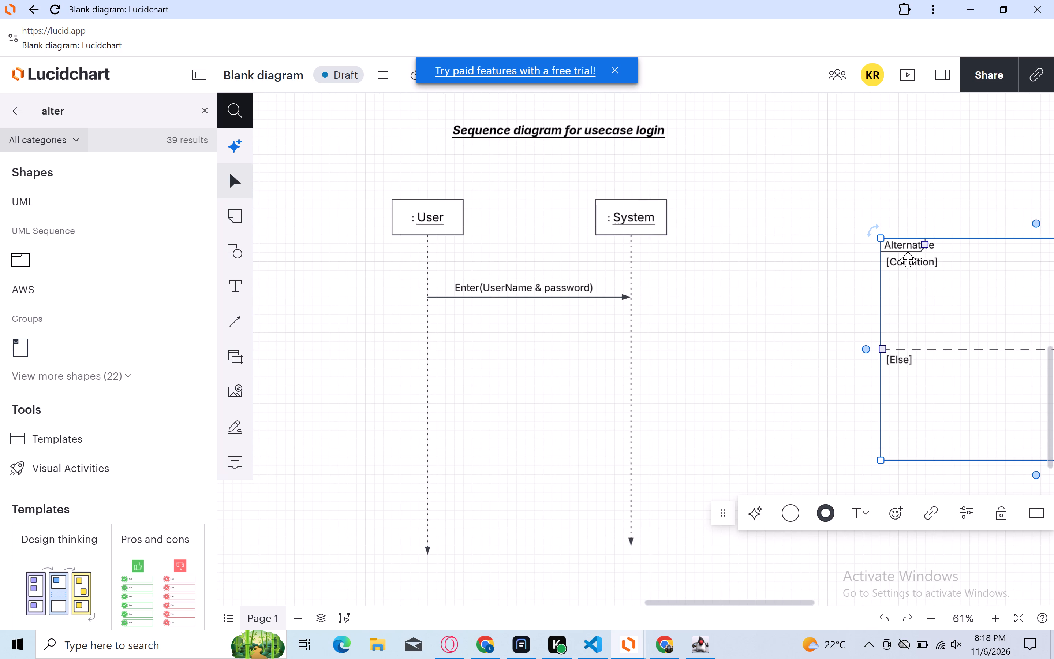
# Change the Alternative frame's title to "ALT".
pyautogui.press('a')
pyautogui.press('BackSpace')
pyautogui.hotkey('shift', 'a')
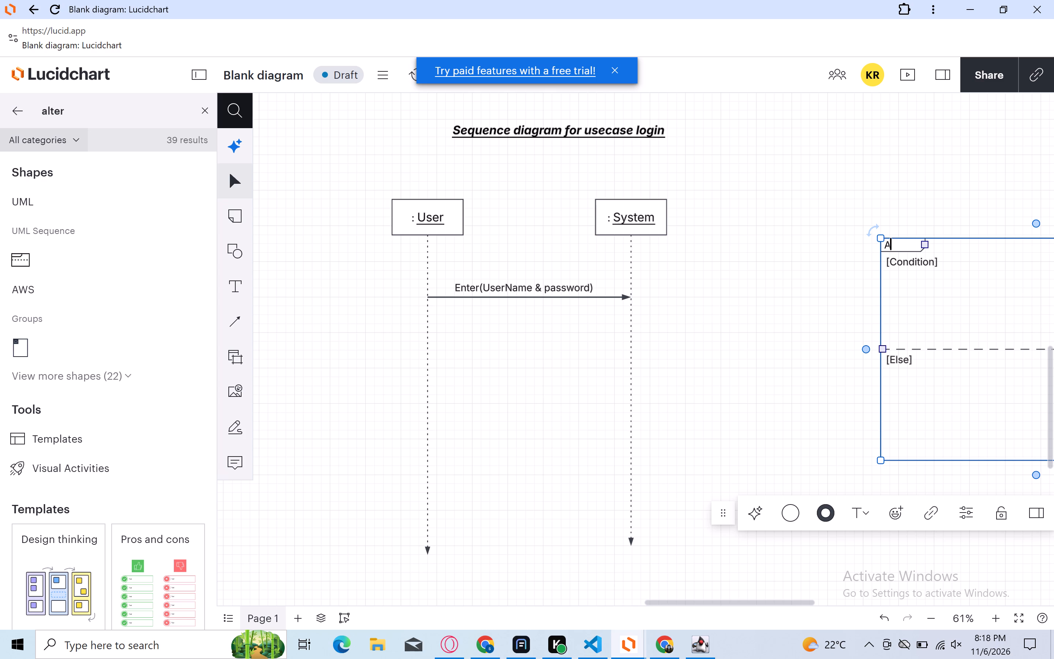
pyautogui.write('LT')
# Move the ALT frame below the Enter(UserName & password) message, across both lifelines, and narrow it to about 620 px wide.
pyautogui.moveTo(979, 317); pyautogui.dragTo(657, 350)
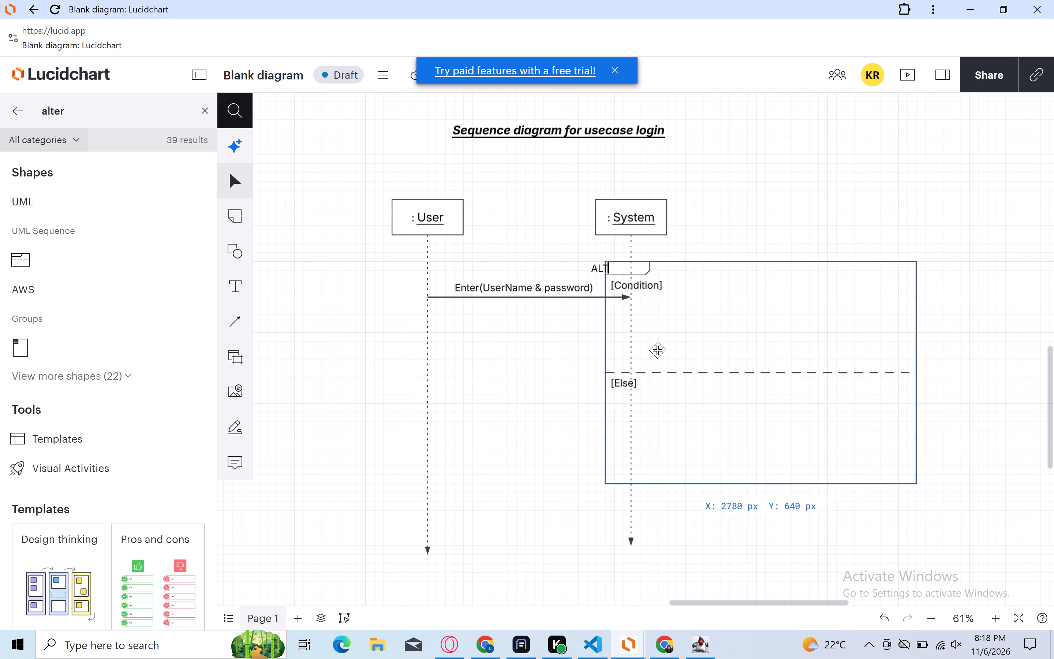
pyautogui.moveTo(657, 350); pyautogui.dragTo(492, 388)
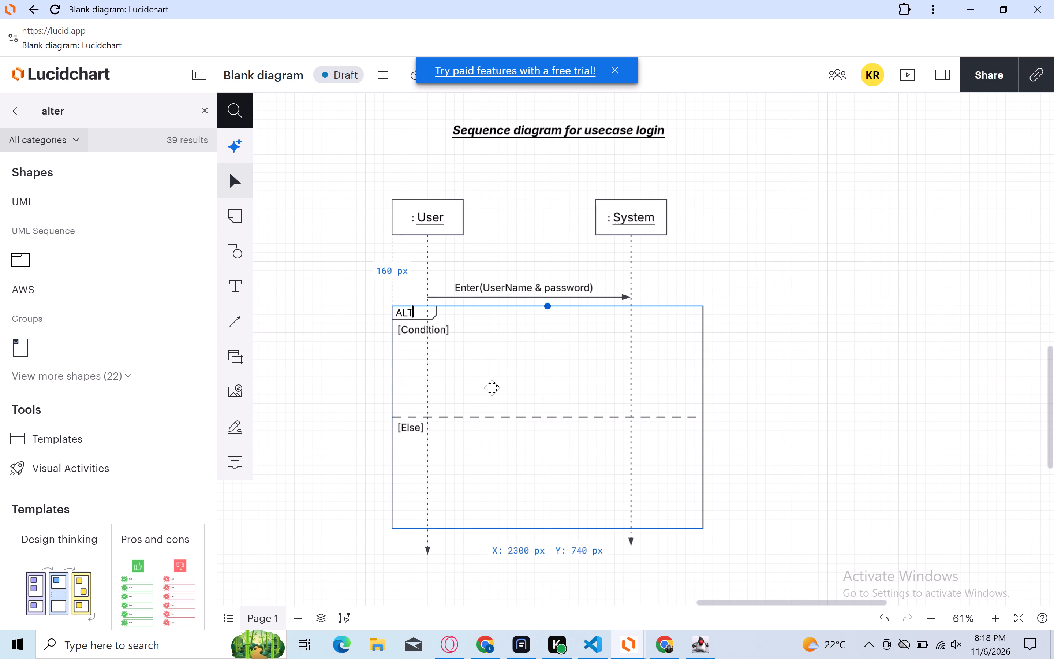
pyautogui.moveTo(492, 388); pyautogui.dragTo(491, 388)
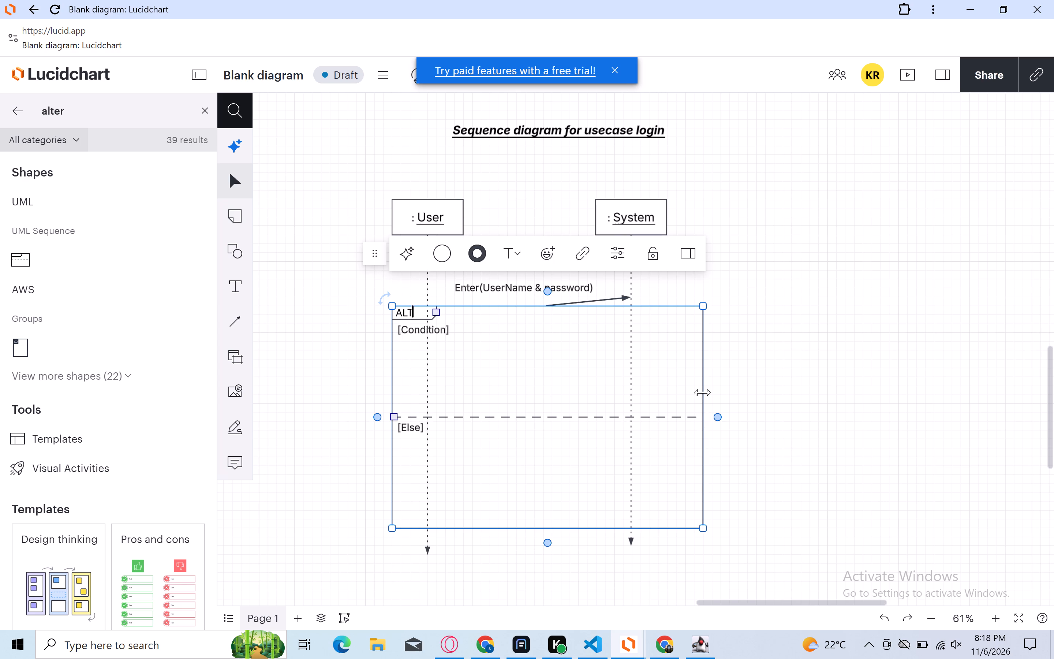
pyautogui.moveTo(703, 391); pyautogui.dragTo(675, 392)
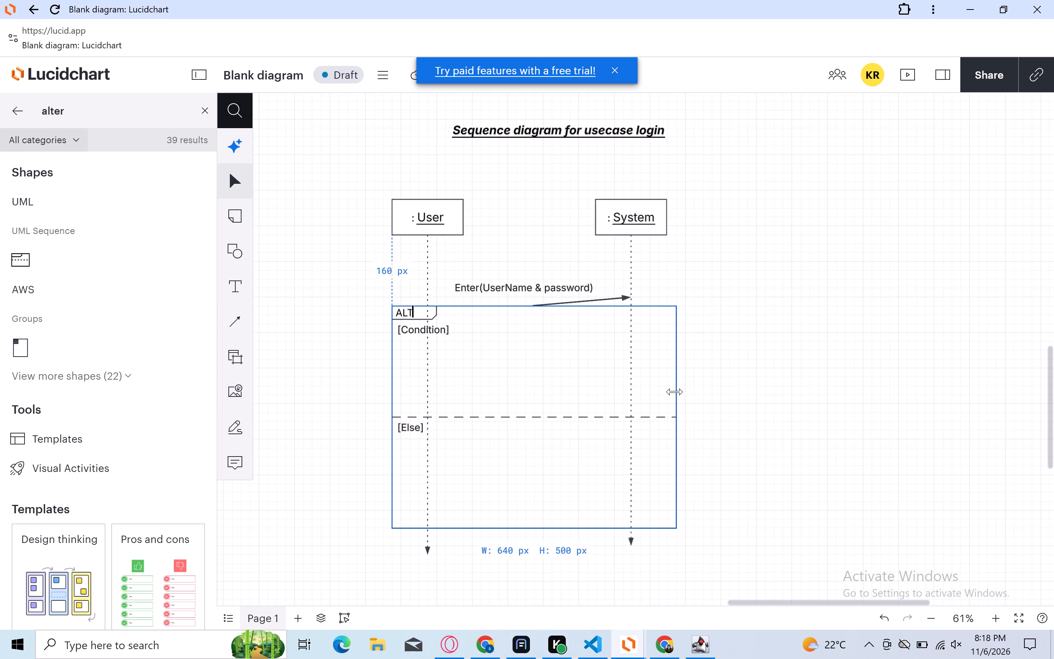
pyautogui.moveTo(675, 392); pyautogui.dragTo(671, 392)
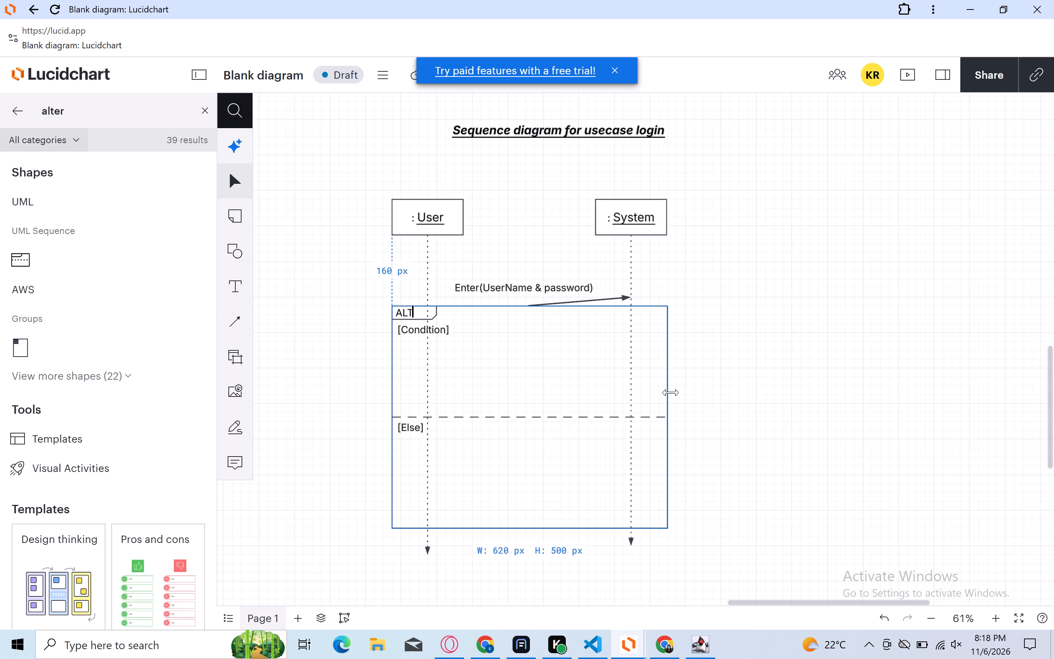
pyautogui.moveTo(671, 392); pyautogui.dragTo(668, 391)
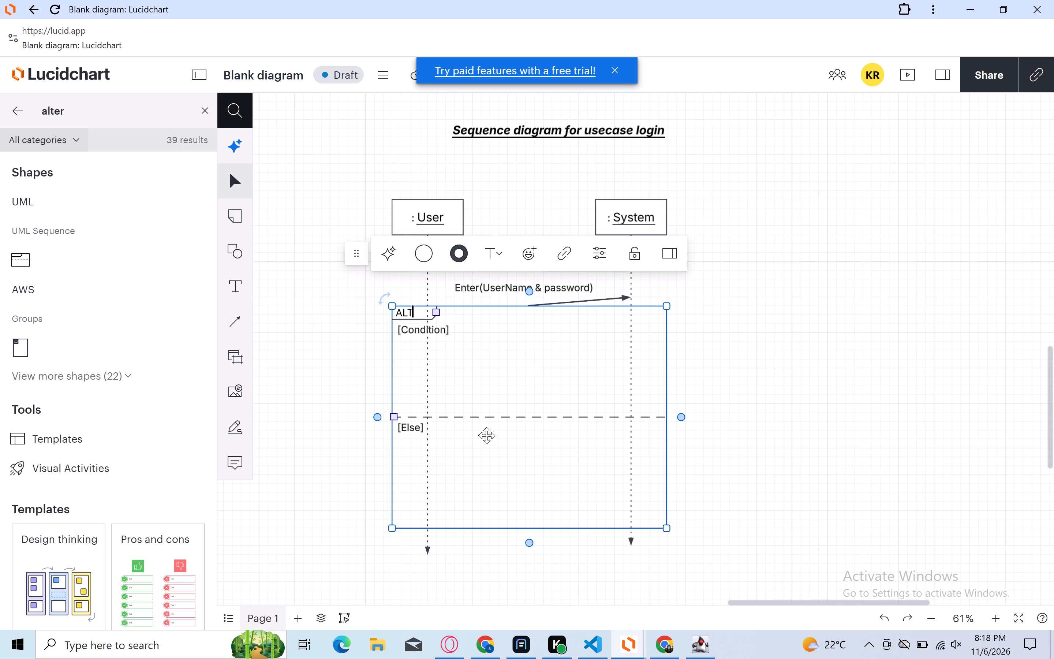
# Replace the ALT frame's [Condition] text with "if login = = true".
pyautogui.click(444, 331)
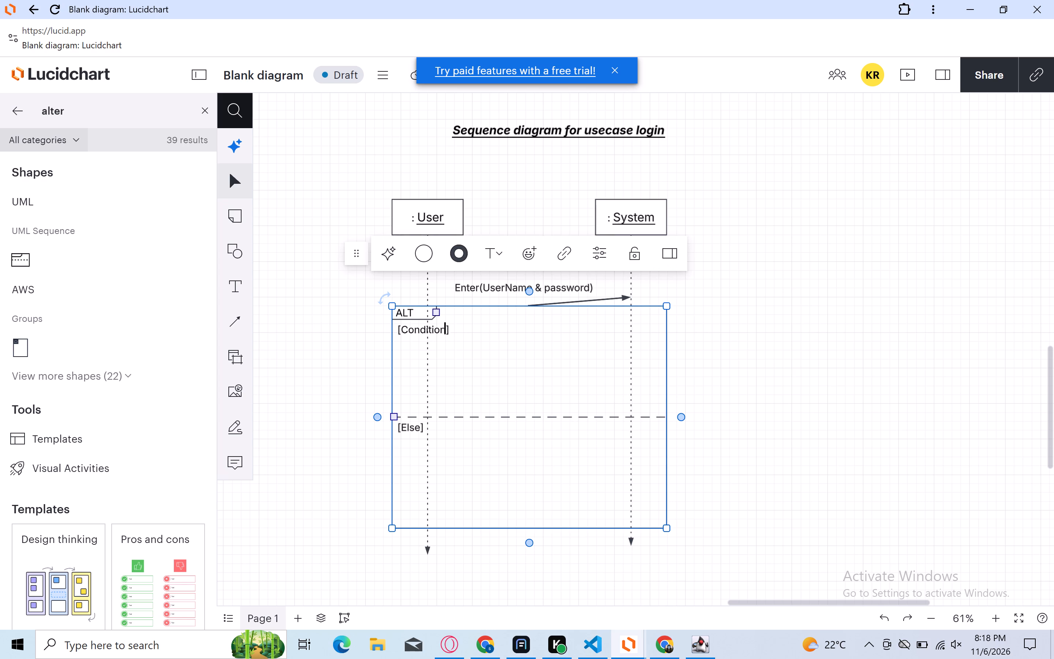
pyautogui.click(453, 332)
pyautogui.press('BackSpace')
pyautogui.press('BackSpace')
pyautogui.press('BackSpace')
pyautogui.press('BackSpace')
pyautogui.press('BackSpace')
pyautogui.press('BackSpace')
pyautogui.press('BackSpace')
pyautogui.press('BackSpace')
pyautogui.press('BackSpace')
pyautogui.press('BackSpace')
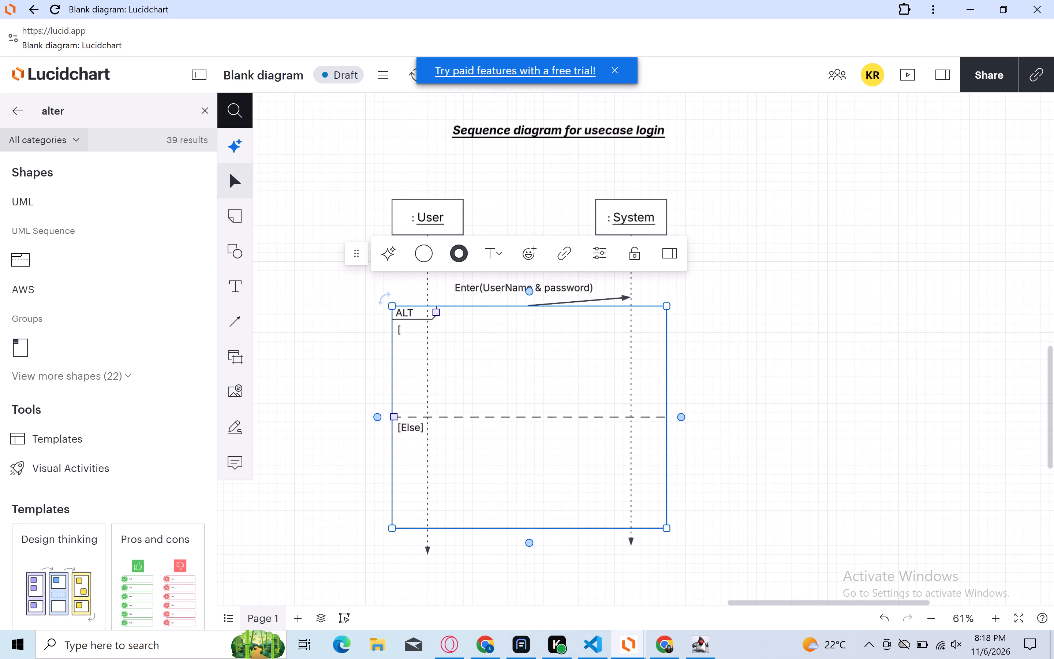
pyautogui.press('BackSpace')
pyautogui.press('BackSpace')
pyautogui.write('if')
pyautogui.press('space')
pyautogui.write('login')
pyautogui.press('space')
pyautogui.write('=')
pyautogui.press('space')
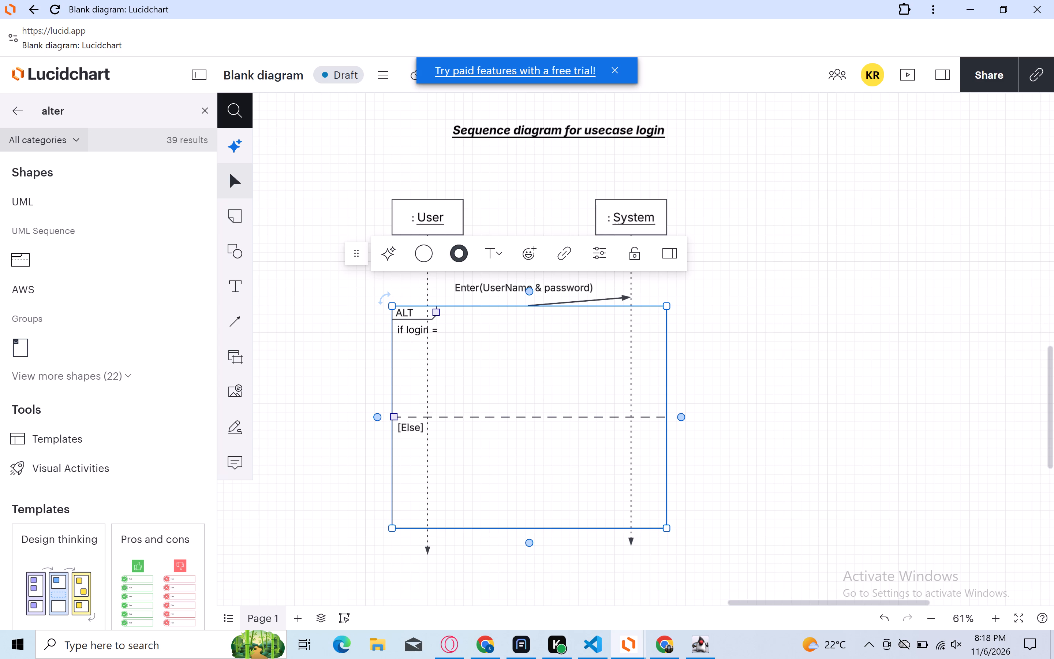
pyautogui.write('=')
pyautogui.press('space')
# Complete the ALT frame's condition text with "true" so it reads "if login = = true".
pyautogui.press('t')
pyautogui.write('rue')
# Shorten the ALT frame from its bottom edge to about 320 px high.
pyautogui.moveTo(548, 527); pyautogui.dragTo(548, 522)
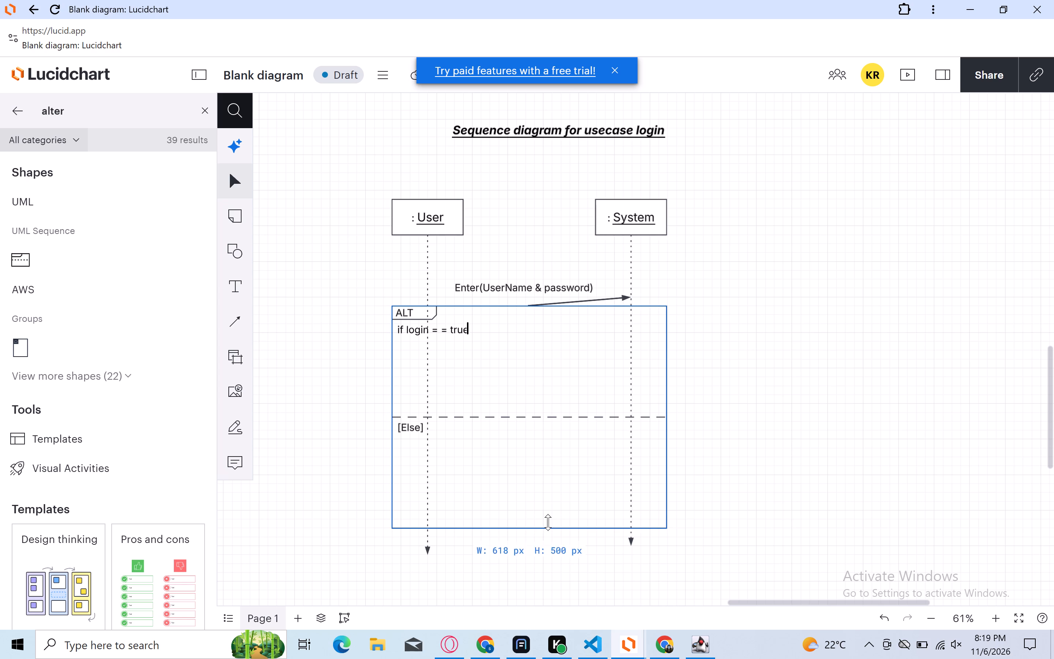
pyautogui.moveTo(548, 522); pyautogui.dragTo(541, 461)
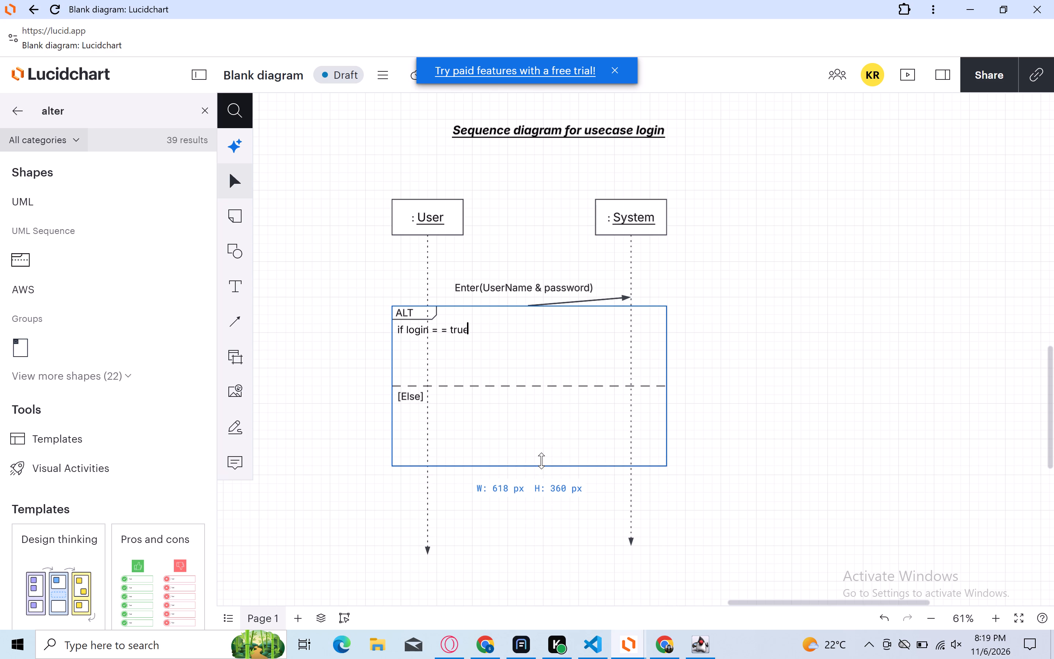
pyautogui.moveTo(541, 461); pyautogui.dragTo(540, 446)
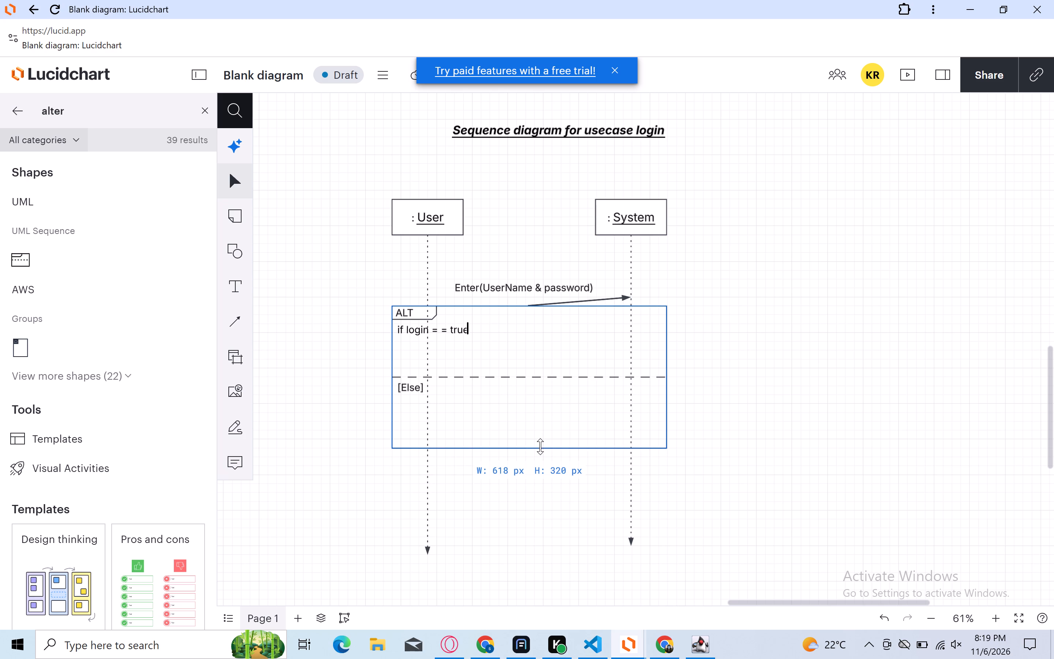
pyautogui.moveTo(540, 446); pyautogui.dragTo(538, 444)
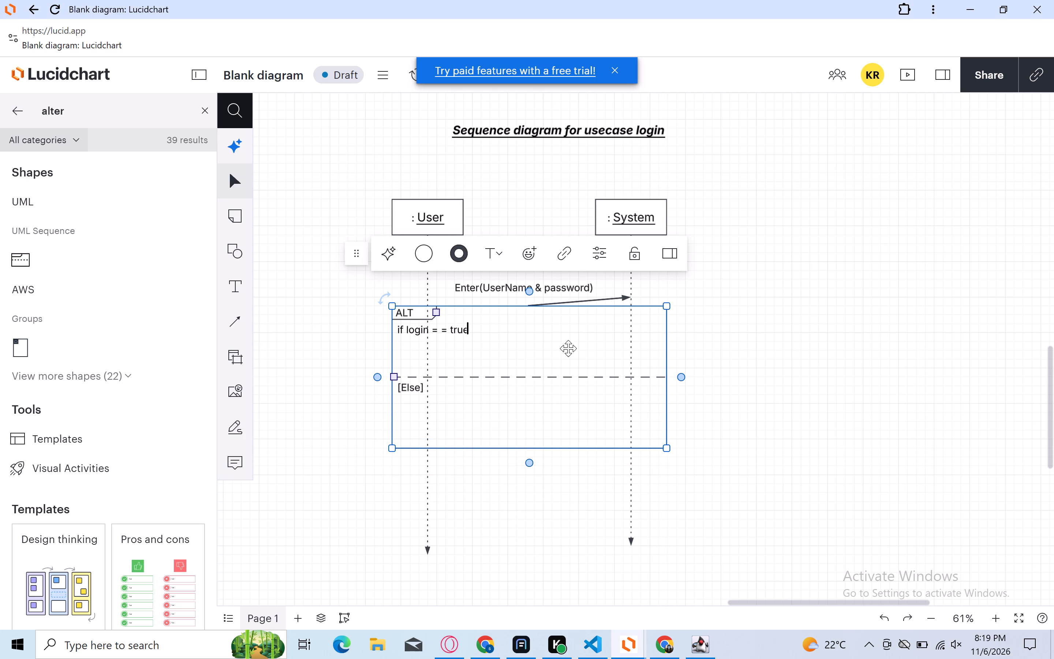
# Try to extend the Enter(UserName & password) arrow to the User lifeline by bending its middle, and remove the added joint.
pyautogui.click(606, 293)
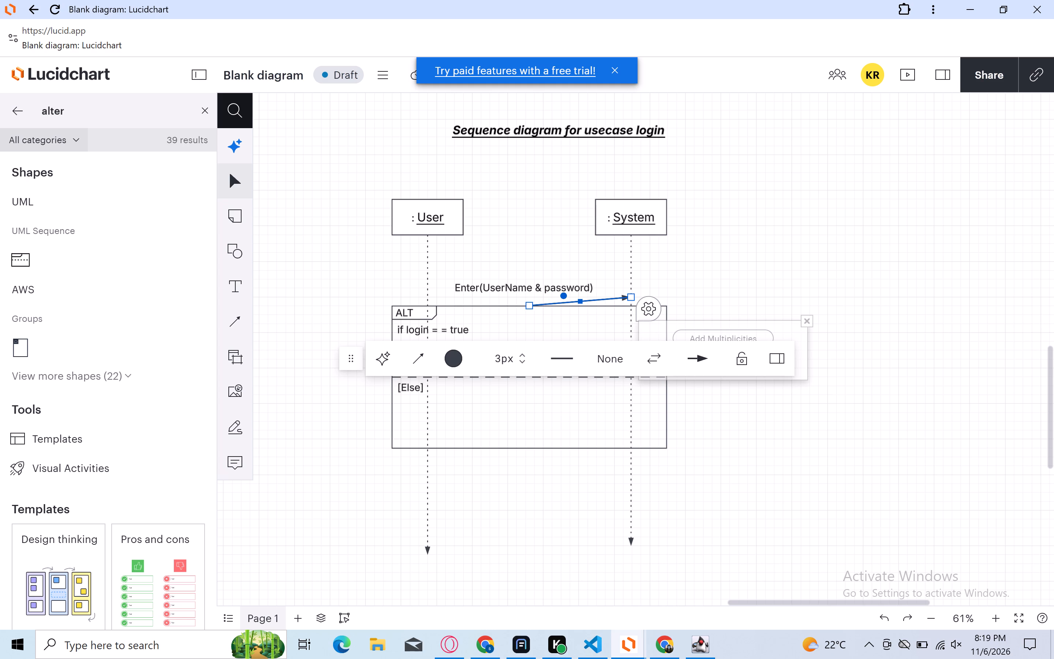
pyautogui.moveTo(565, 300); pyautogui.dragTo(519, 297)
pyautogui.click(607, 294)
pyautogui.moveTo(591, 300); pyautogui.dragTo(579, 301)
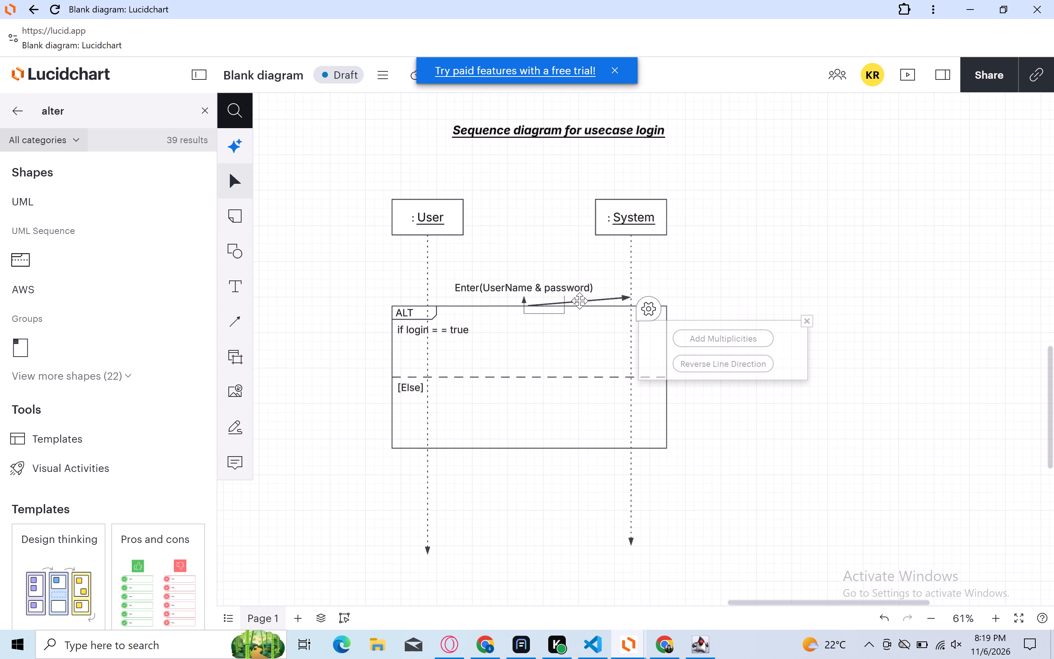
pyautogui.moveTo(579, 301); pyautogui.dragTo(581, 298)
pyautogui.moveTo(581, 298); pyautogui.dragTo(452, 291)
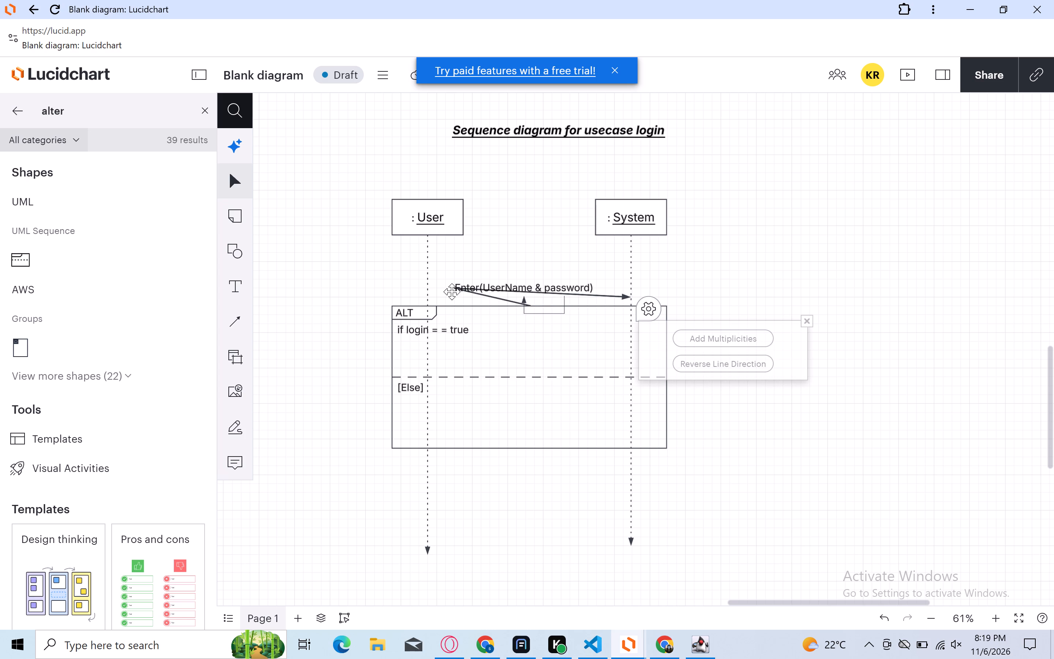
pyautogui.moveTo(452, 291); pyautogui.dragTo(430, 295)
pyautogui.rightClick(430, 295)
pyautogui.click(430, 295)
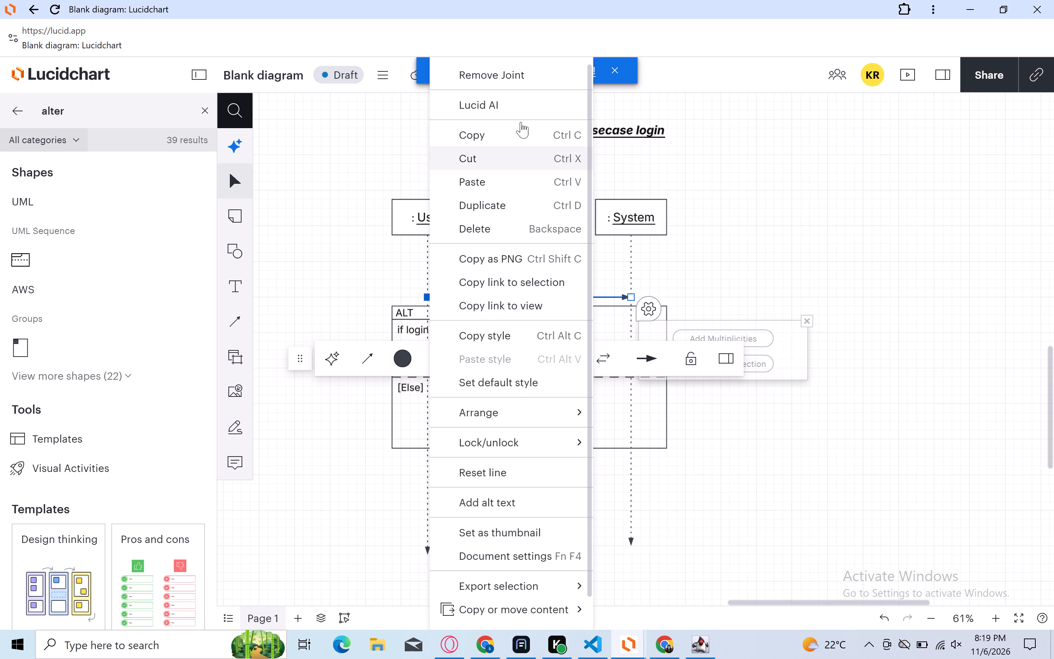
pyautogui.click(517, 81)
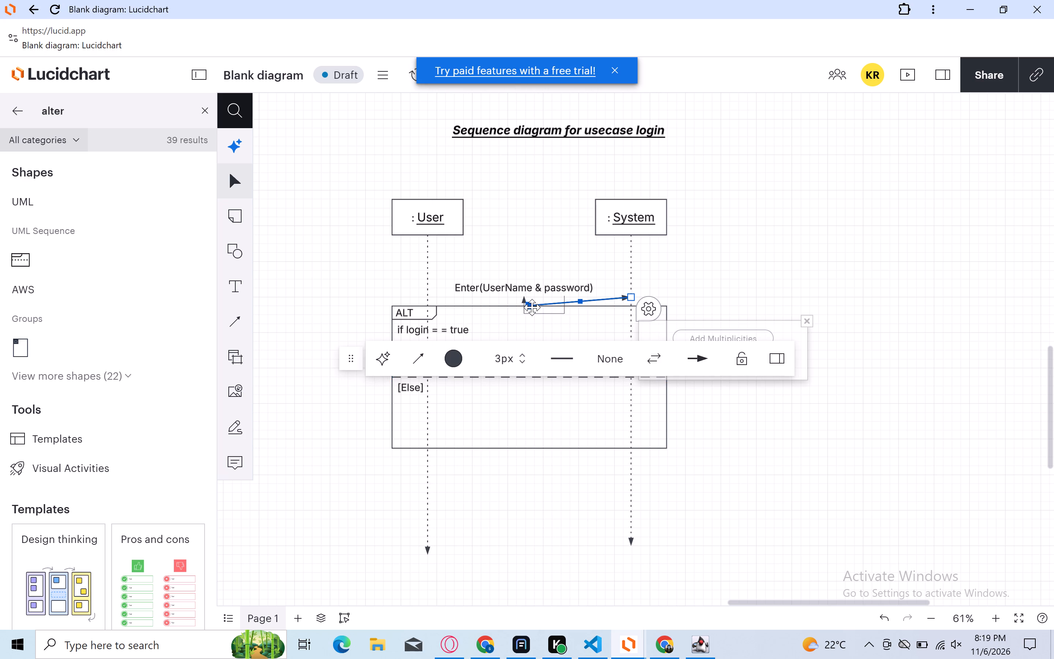
# Move the Enter(UserName & password) arrow's start from the ALT frame to the User lifeline, level with its arrowhead.
pyautogui.moveTo(528, 307); pyautogui.dragTo(440, 299)
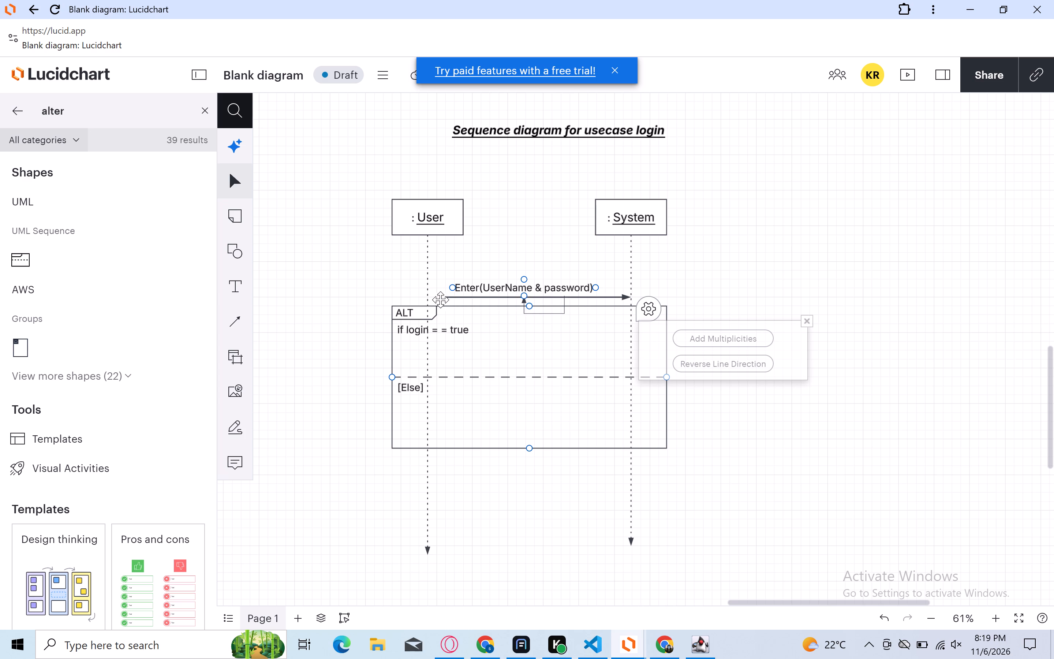
pyautogui.moveTo(440, 299); pyautogui.dragTo(435, 298)
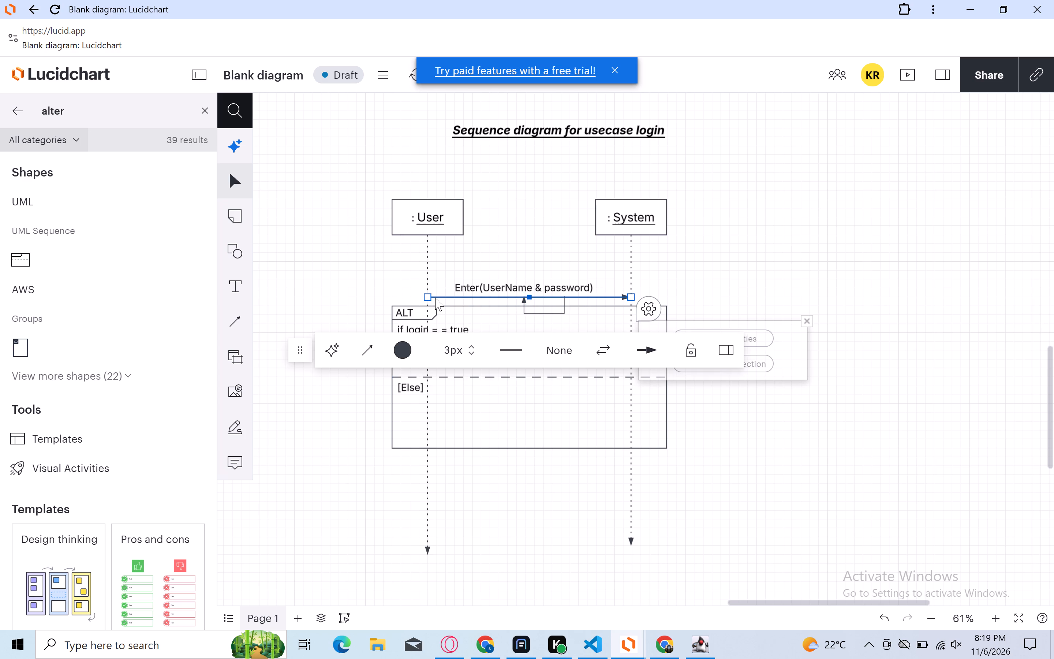
pyautogui.click(730, 280)
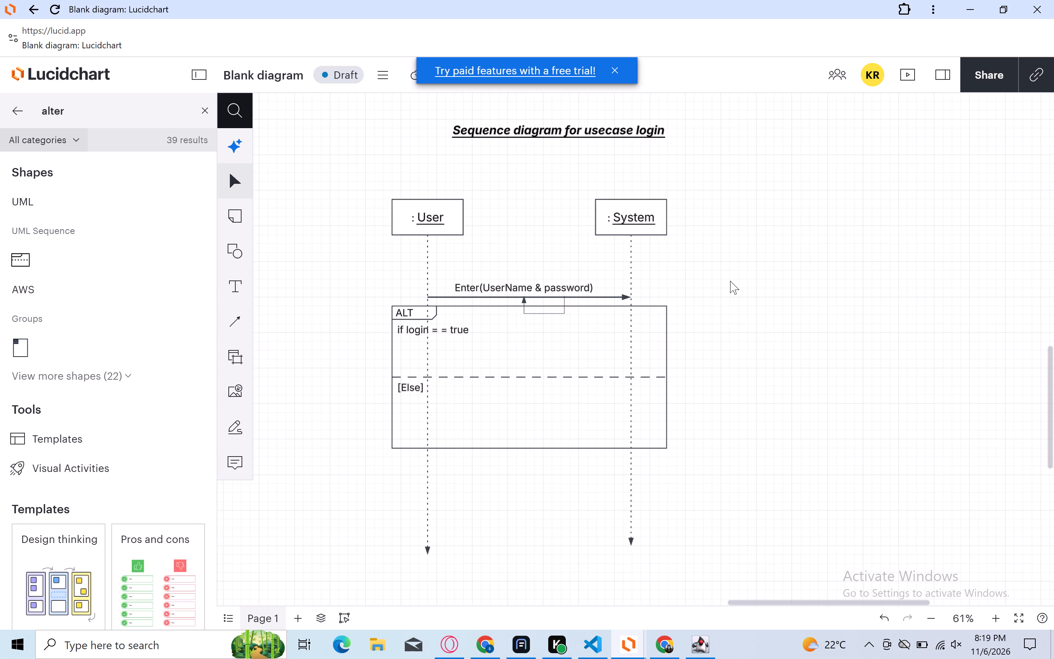
# Delete the stray thin elbow connector below the Enter(UserName & password) message.
pyautogui.click(552, 309)
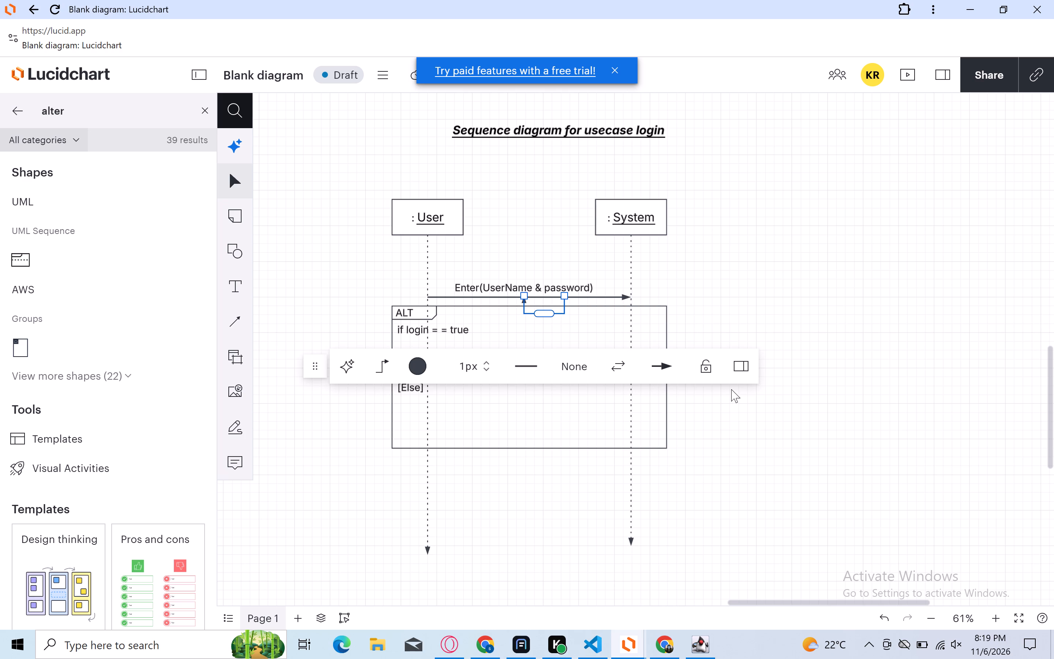
pyautogui.press('BackSpace')
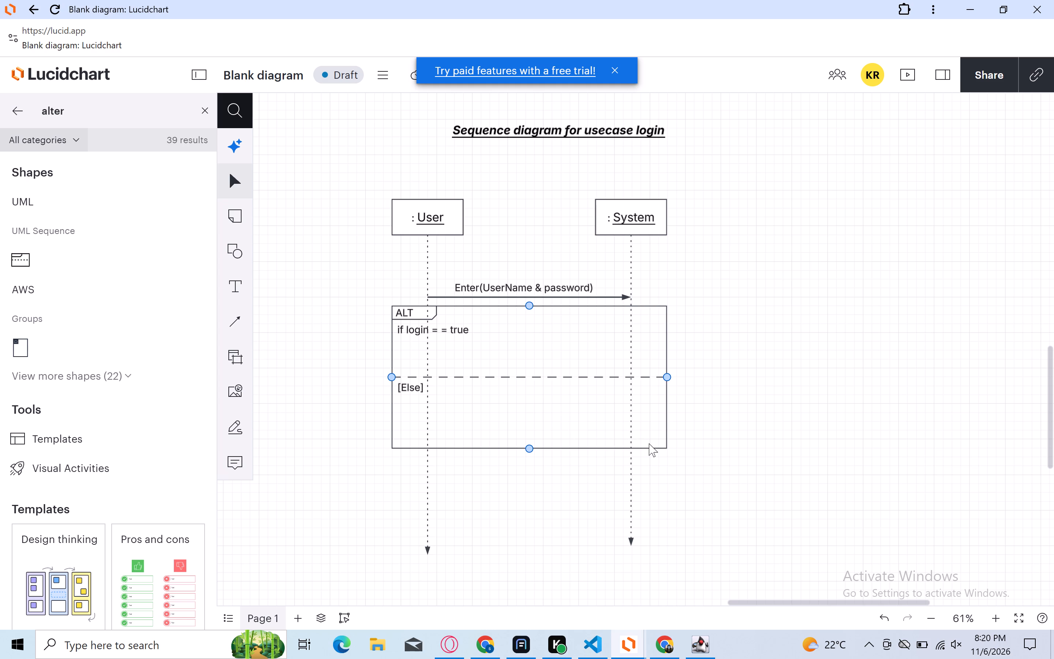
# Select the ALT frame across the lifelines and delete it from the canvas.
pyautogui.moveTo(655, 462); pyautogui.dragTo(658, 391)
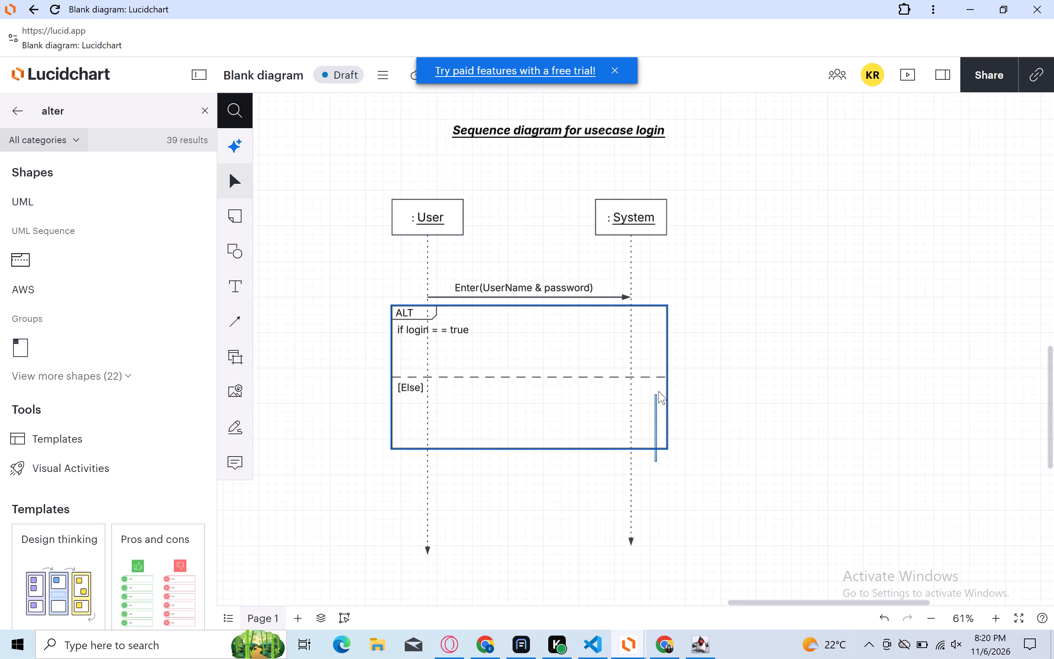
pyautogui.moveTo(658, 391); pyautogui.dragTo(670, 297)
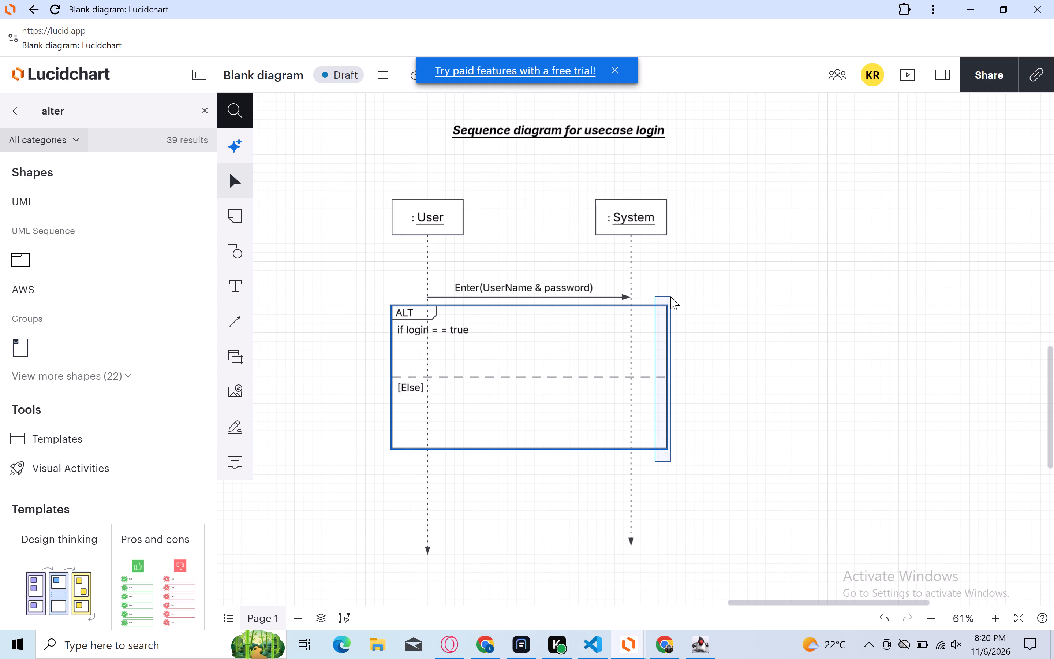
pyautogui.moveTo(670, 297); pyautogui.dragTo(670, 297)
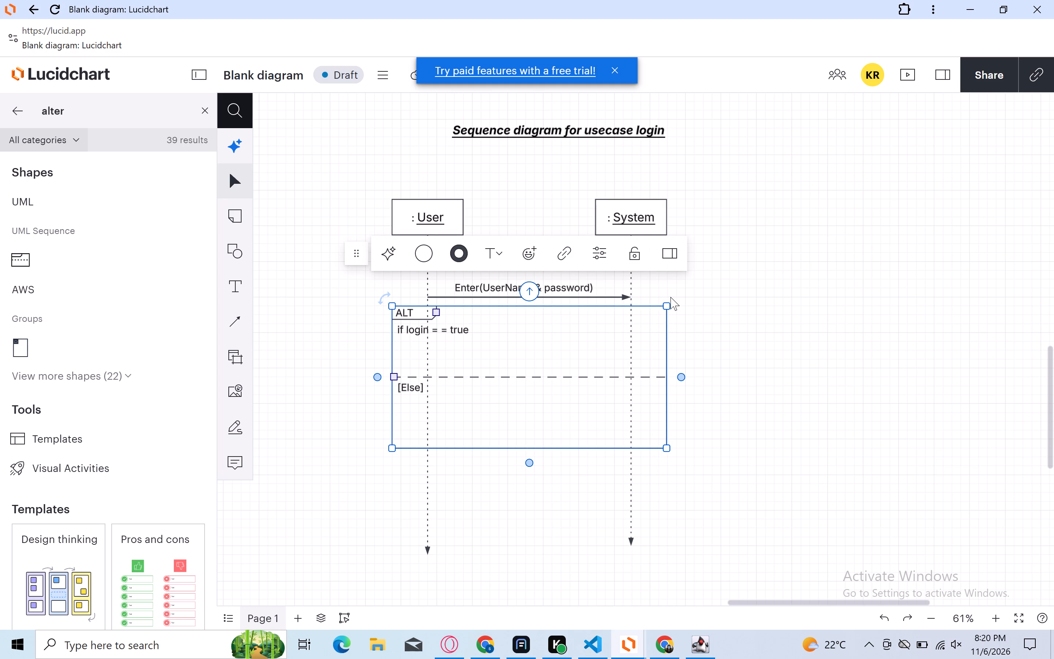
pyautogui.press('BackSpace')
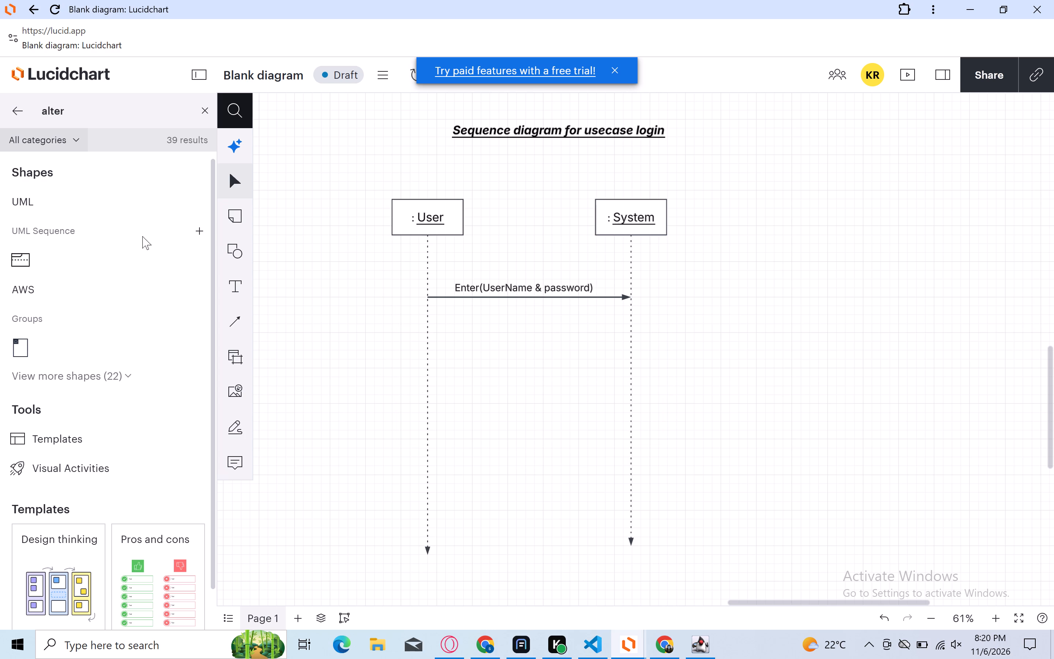
# Search the shape library for "option loop" and add the UML State/Activity Option loop frame to the canvas.
pyautogui.click(100, 116)
pyautogui.press('BackSpace')
pyautogui.press('BackSpace')
pyautogui.press('BackSpace')
pyautogui.press('BackSpace')
pyautogui.press('BackSpace')
pyautogui.press('BackSpace')
pyautogui.press('BackSpace')
pyautogui.press('BackSpace')
pyautogui.press('BackSpace')
pyautogui.press('BackSpace')
pyautogui.press('BackSpace')
pyautogui.press('BackSpace')
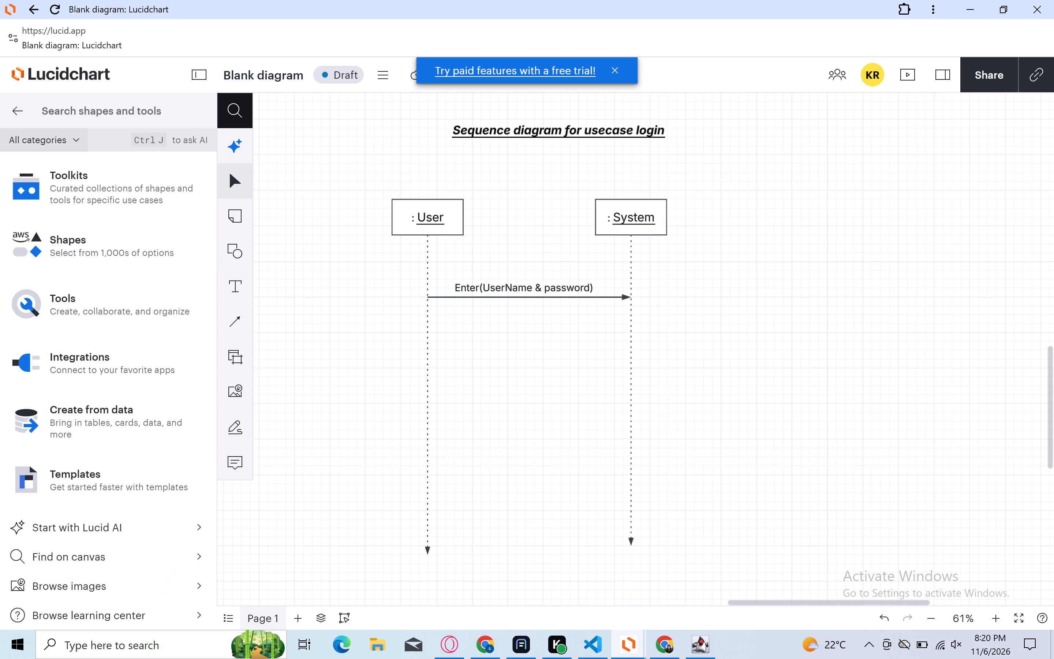
pyautogui.write('optio')
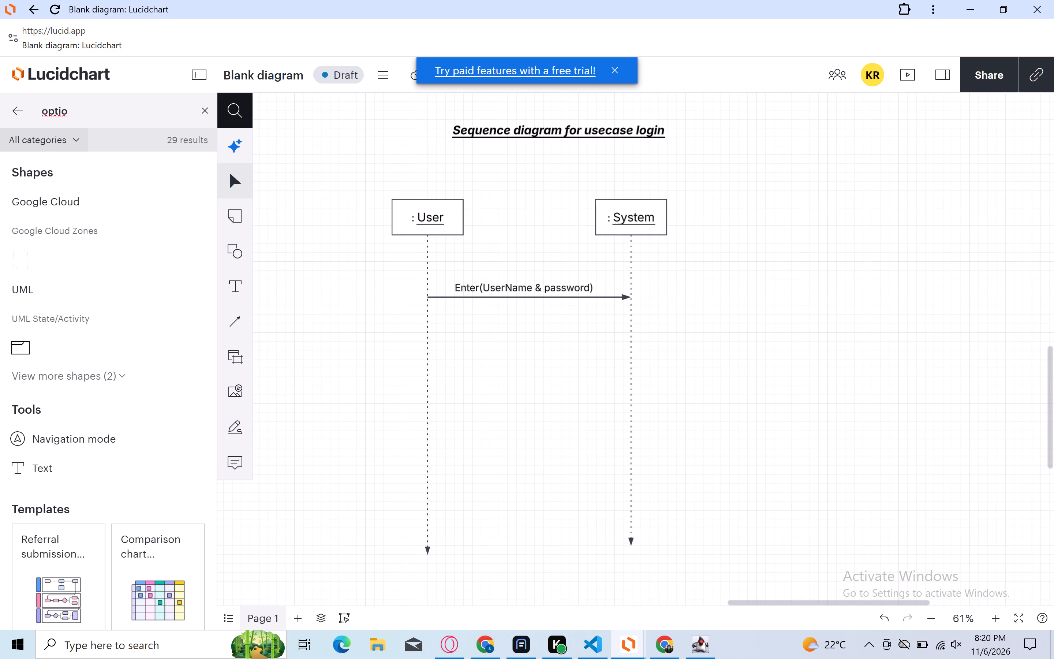
pyautogui.write('n')
pyautogui.press('space')
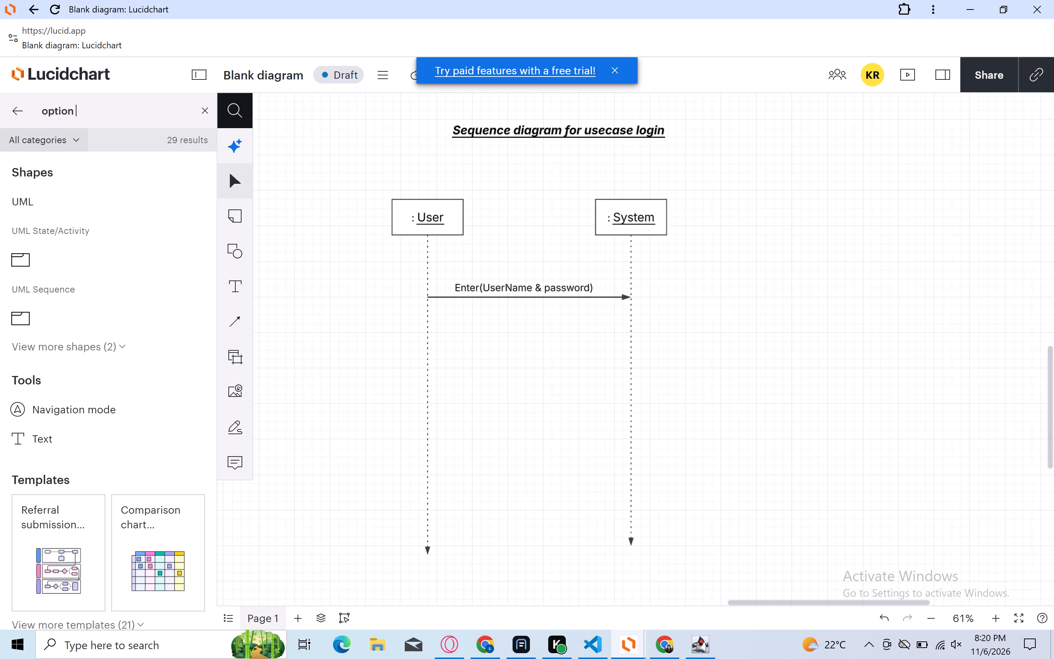
pyautogui.write('loop')
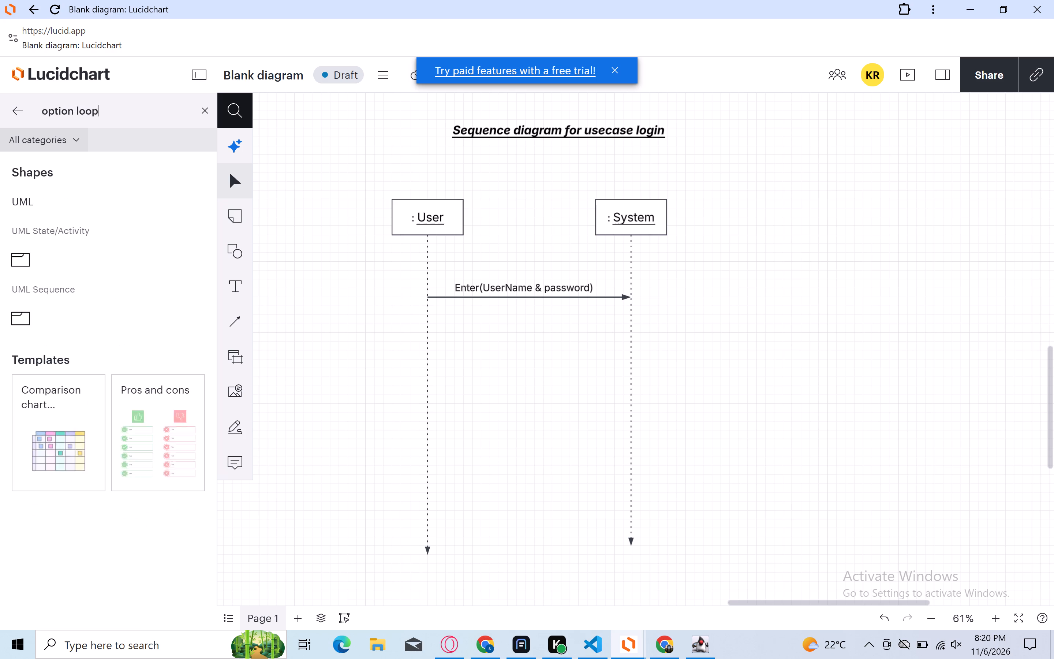
pyautogui.click(22, 260)
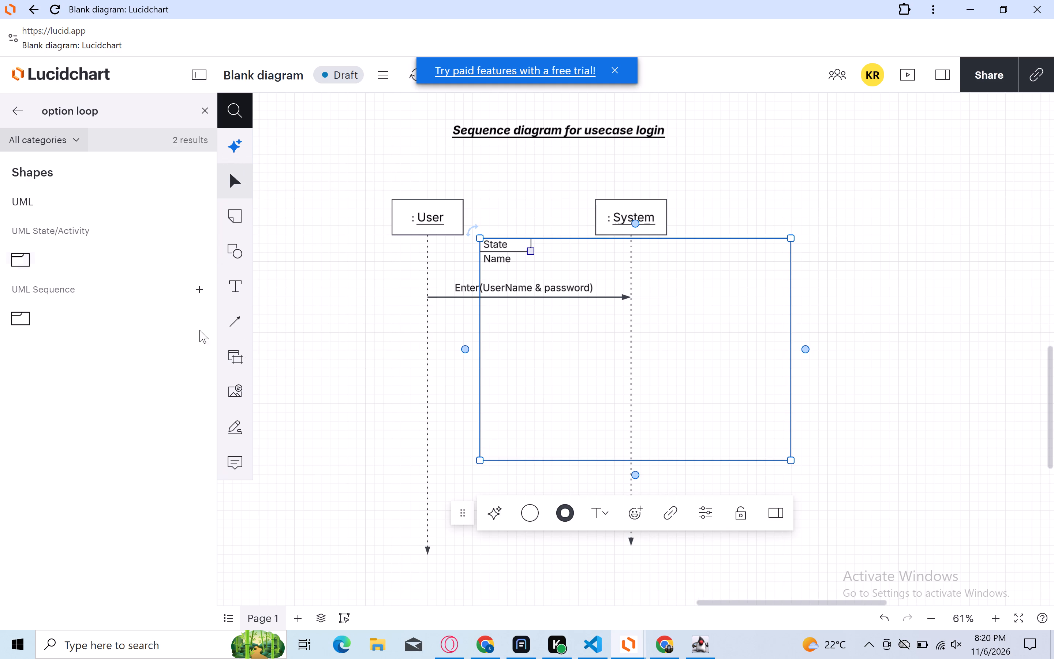
# Move the new State Name frame just below the Enter(UserName & password) message, across both lifelines and flush with the User box's outer edge.
pyautogui.moveTo(552, 368); pyautogui.dragTo(499, 411)
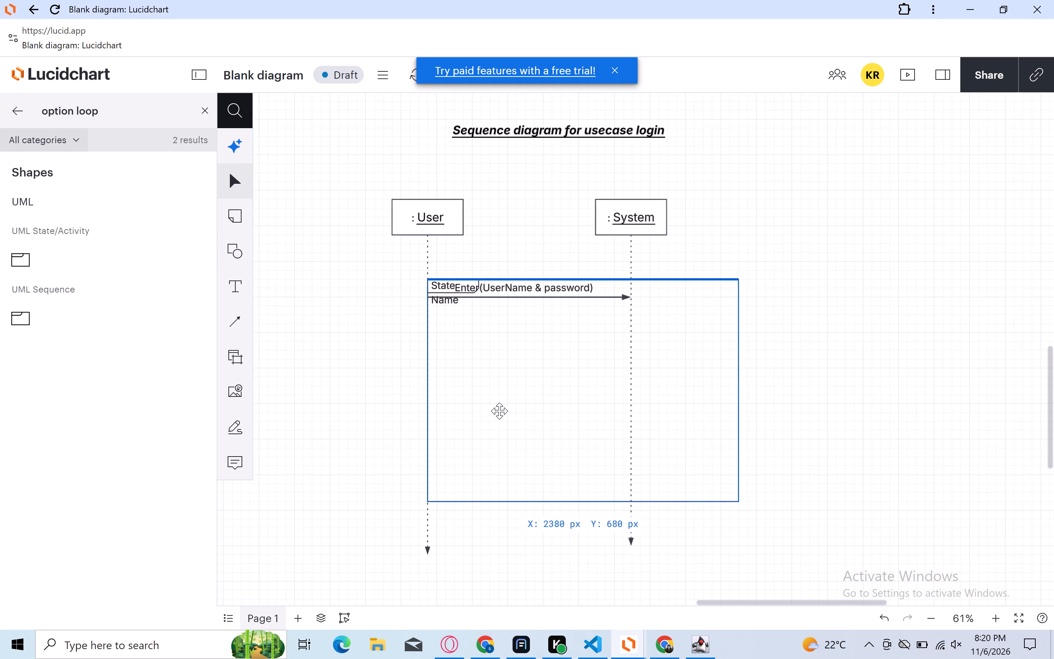
pyautogui.moveTo(499, 411); pyautogui.dragTo(468, 439)
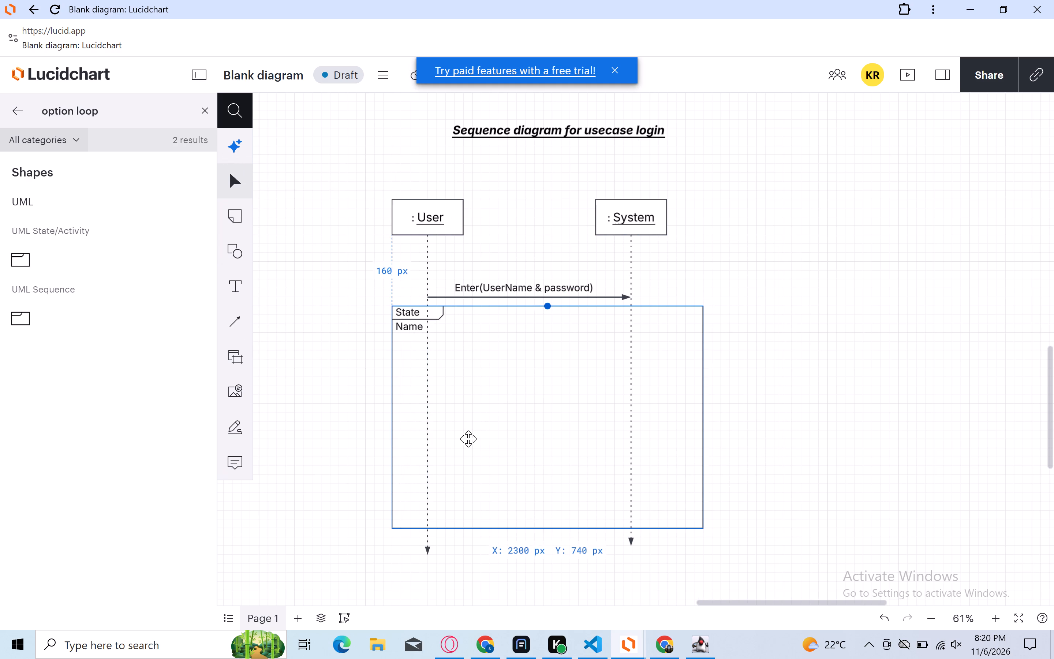
pyautogui.moveTo(468, 439); pyautogui.dragTo(468, 441)
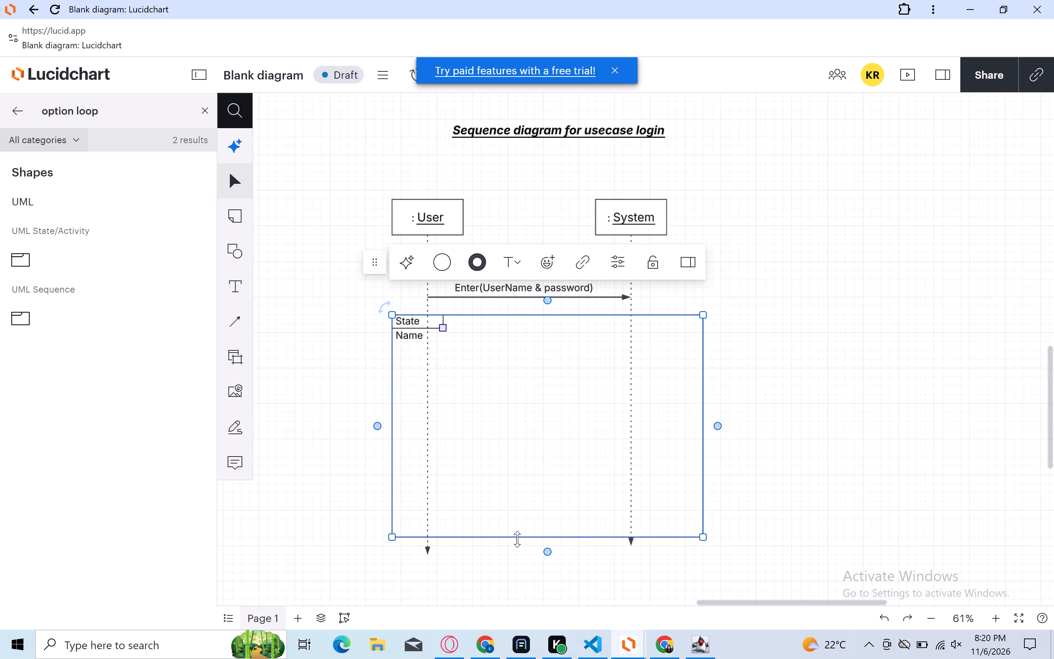
# Resize the State Name frame to about 620 px wide and 280 px high, keeping both lifelines inside it.
pyautogui.moveTo(517, 539); pyautogui.dragTo(489, 452)
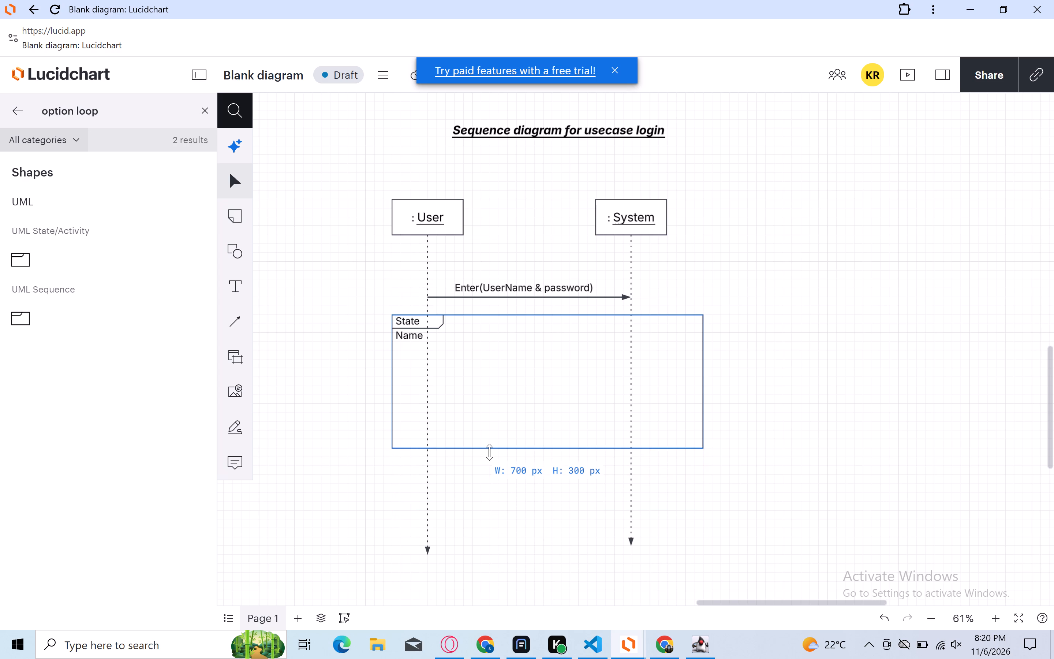
pyautogui.moveTo(489, 452); pyautogui.dragTo(489, 451)
pyautogui.moveTo(489, 451); pyautogui.dragTo(499, 444)
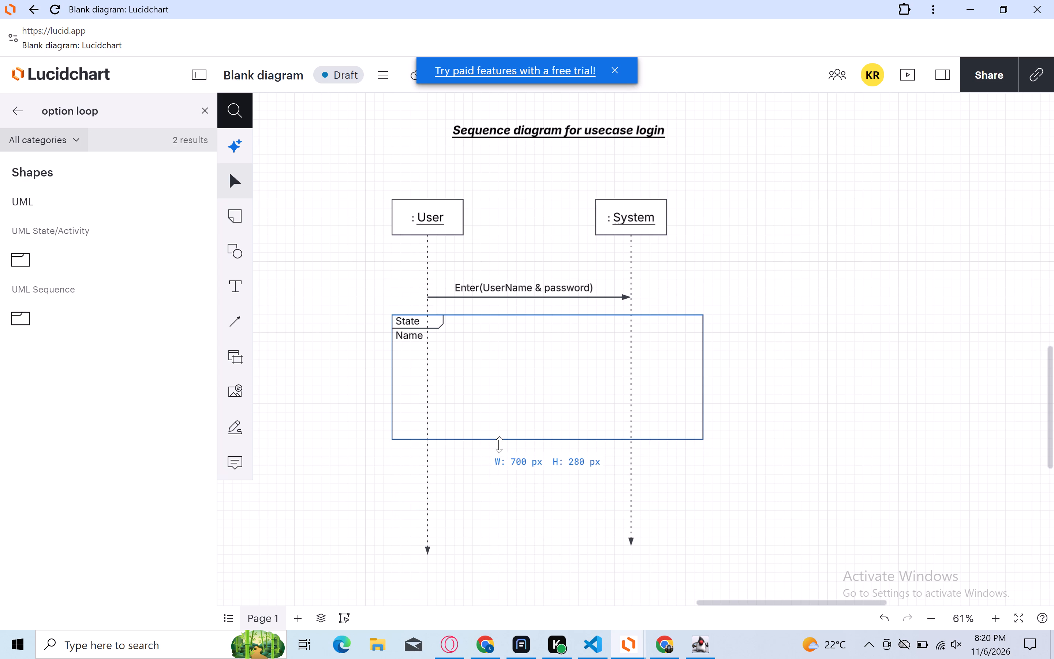
pyautogui.moveTo(499, 444); pyautogui.dragTo(500, 443)
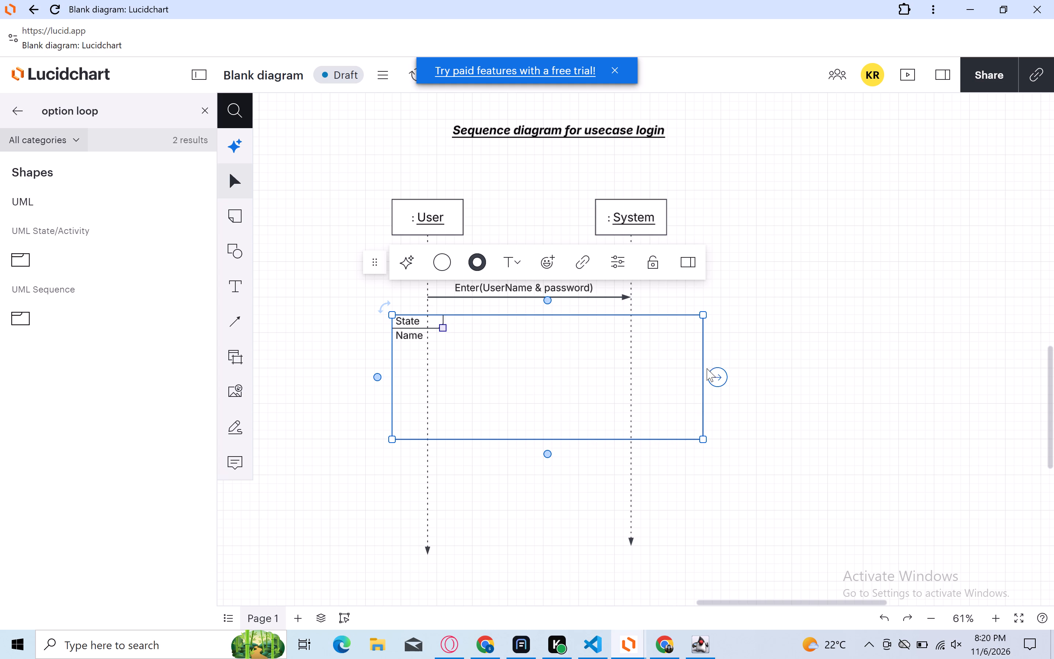
pyautogui.moveTo(703, 365); pyautogui.dragTo(673, 361)
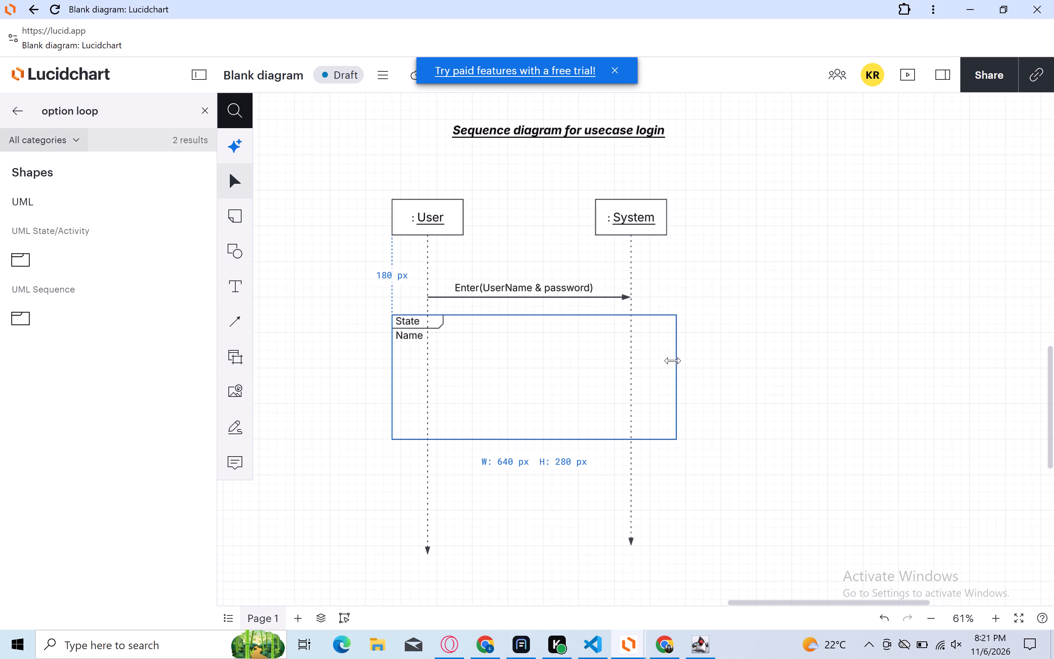
pyautogui.moveTo(673, 361); pyautogui.dragTo(668, 358)
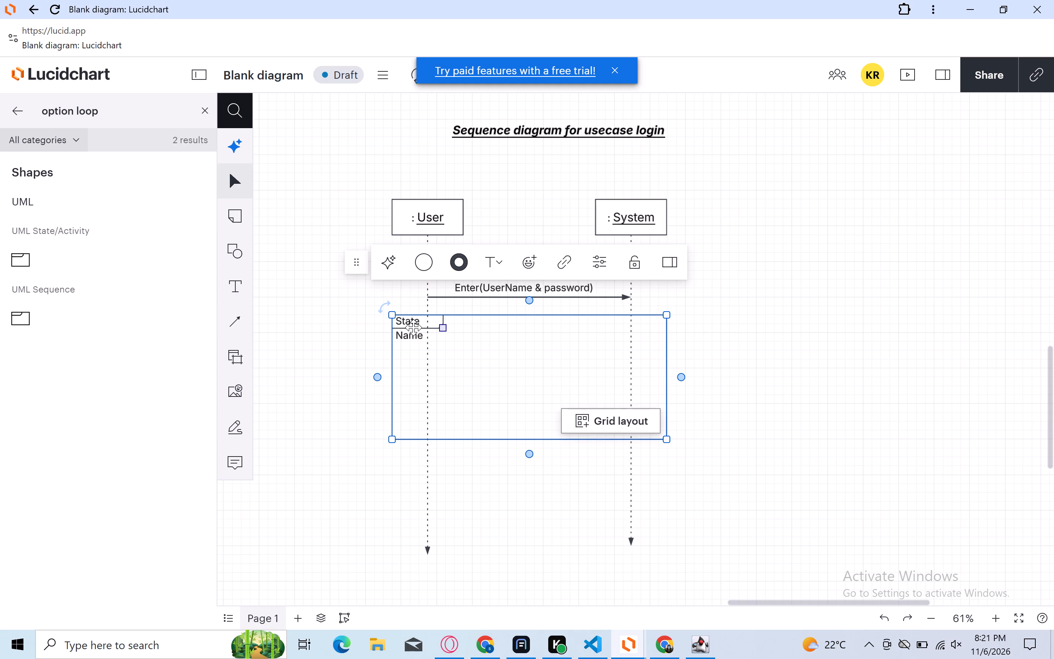
# Replace the frame's State Name title with "OPT".
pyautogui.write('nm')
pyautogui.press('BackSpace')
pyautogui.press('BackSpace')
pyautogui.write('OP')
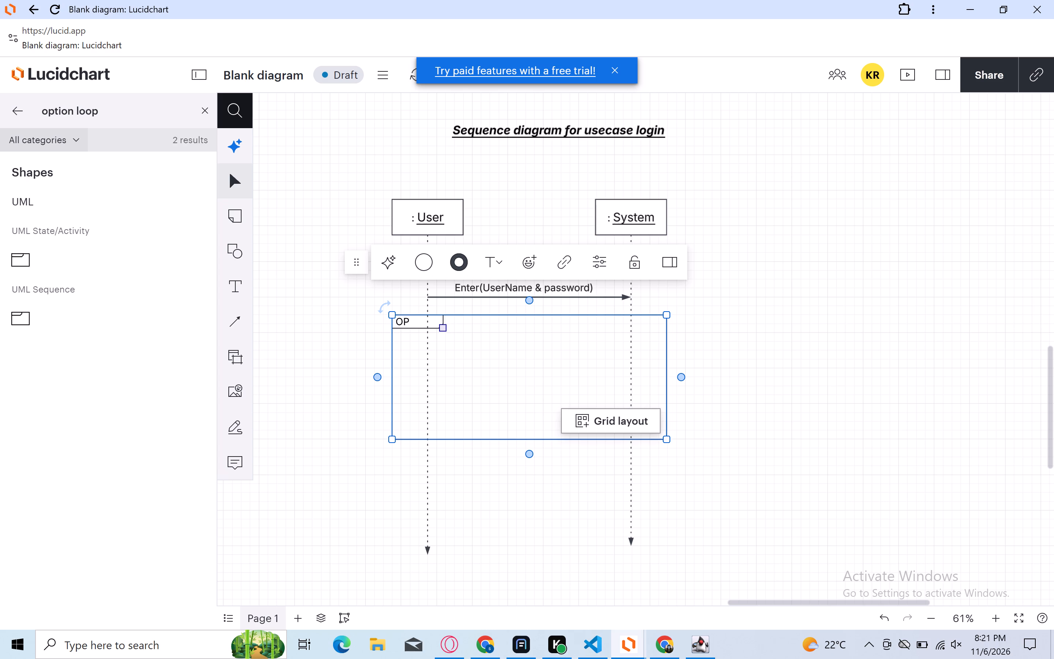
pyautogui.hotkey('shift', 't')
pyautogui.click(476, 349)
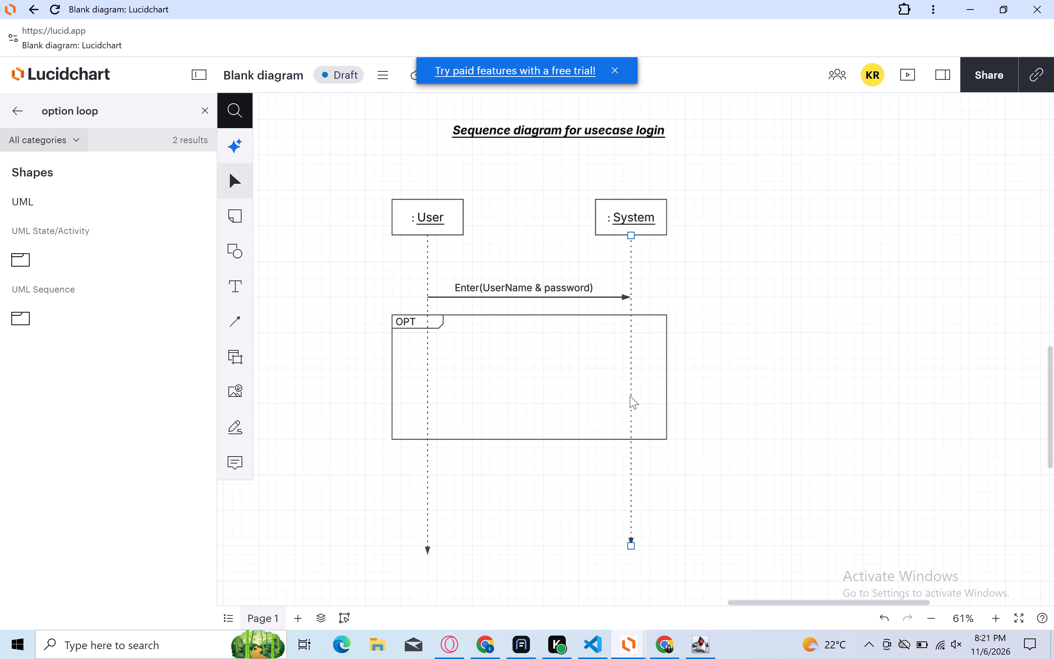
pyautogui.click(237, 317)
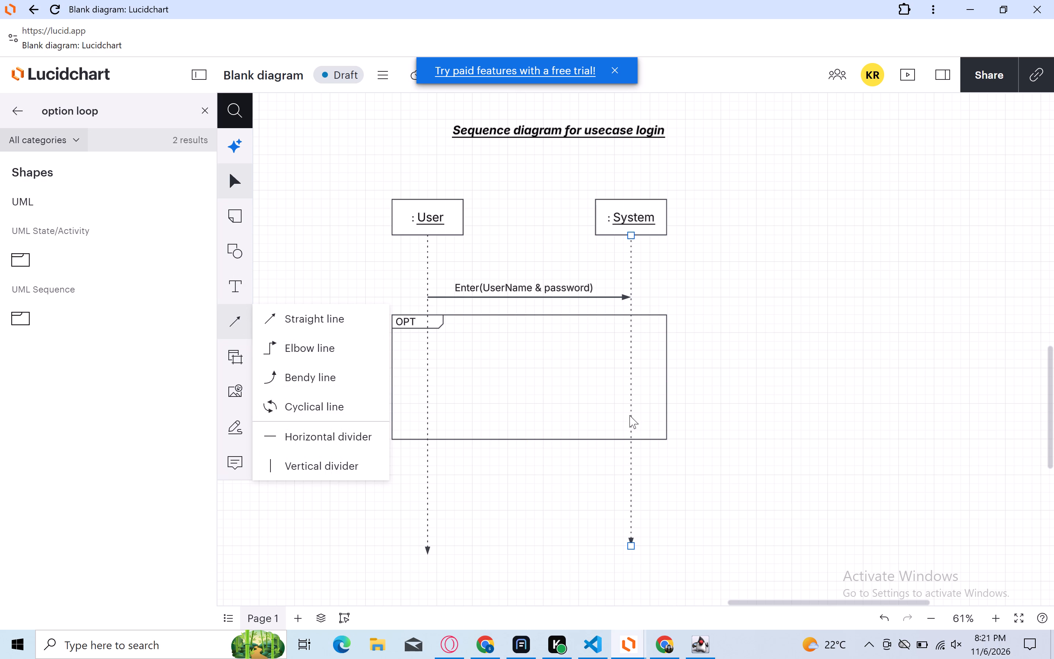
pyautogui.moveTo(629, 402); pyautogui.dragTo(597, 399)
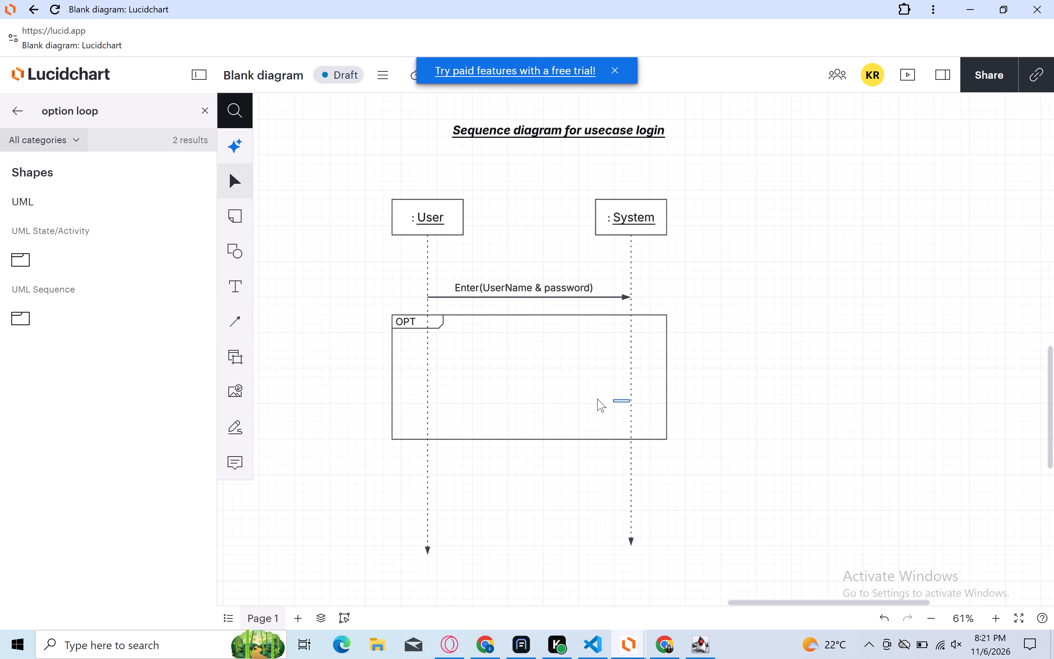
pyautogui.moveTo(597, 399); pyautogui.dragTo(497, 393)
# Draw a straight horizontal arrow from the System lifeline back to the User lifeline inside the OPT frame.
pyautogui.click(233, 313)
pyautogui.click(294, 312)
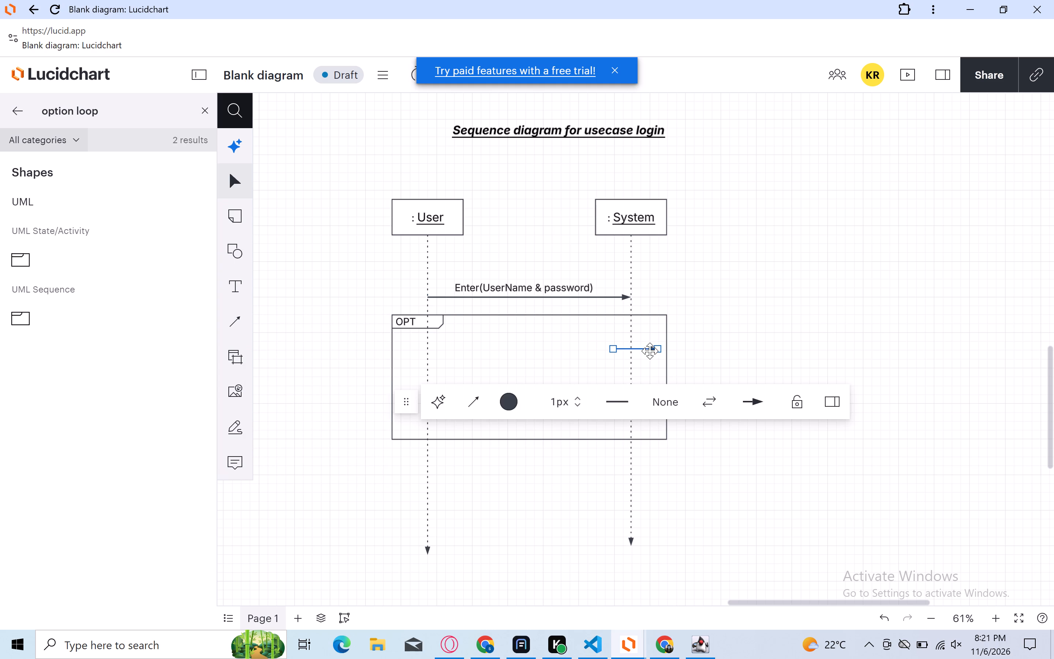
pyautogui.moveTo(657, 348); pyautogui.dragTo(504, 389)
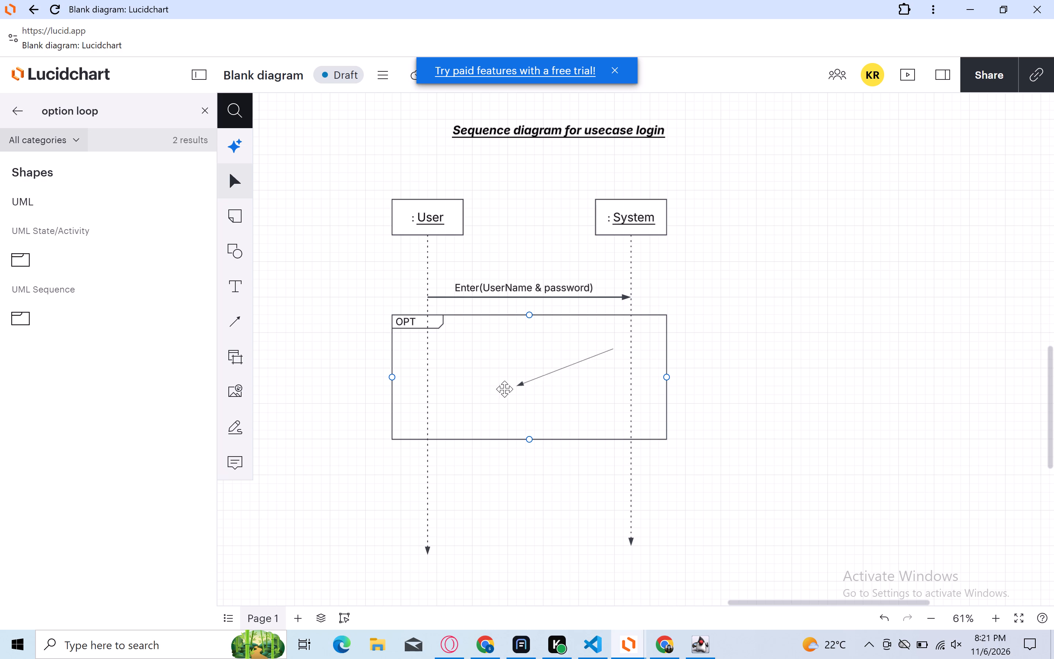
pyautogui.moveTo(504, 389); pyautogui.dragTo(434, 388)
pyautogui.moveTo(434, 388); pyautogui.dragTo(434, 395)
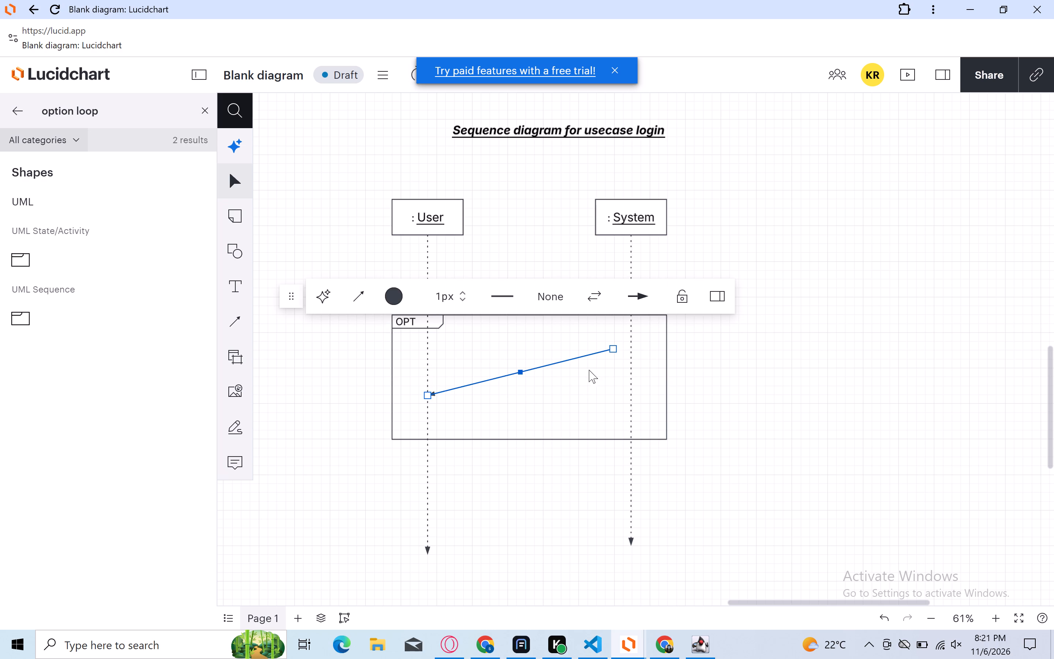
pyautogui.moveTo(612, 350); pyautogui.dragTo(614, 355)
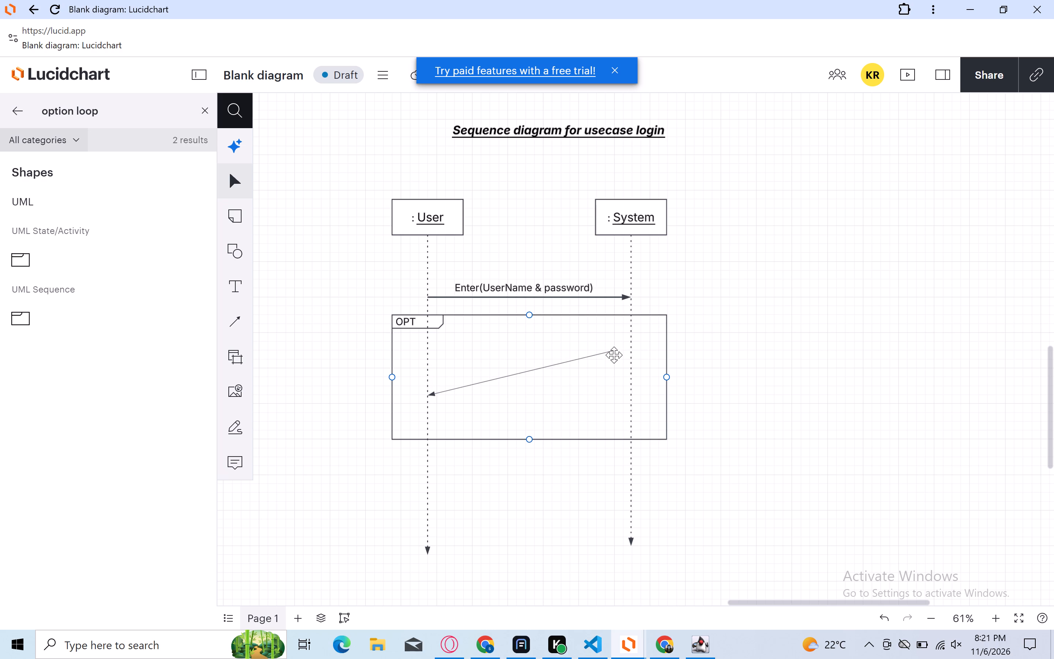
pyautogui.moveTo(614, 355); pyautogui.dragTo(625, 393)
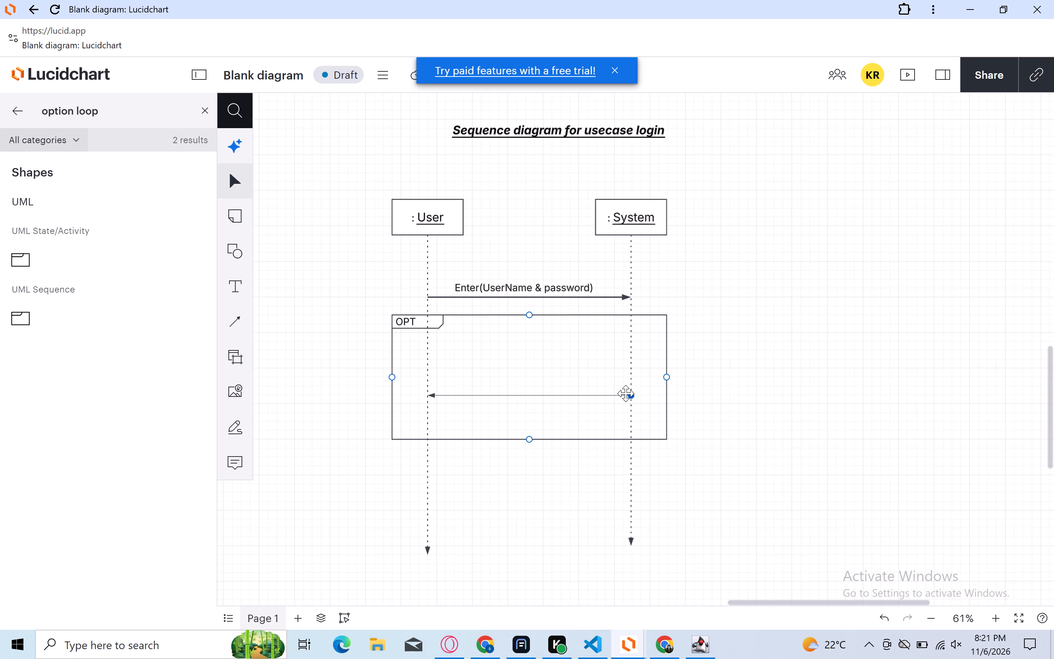
pyautogui.moveTo(625, 393); pyautogui.dragTo(625, 392)
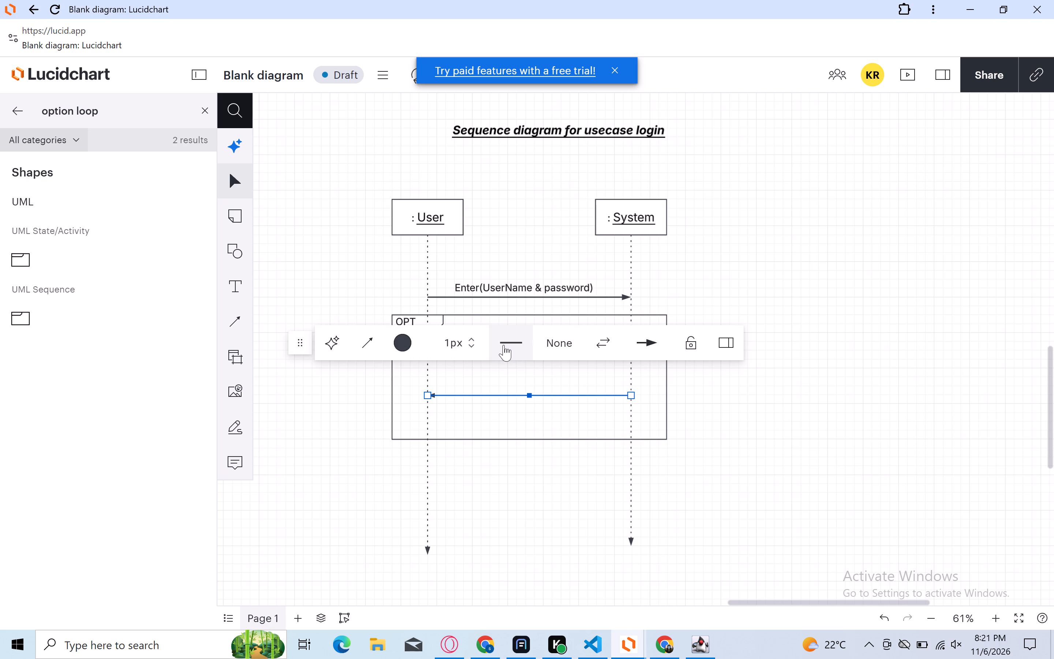
# Set the return arrow in the OPT frame to 2 px thickness and a dotted line style.
pyautogui.click(472, 336)
pyautogui.click(533, 382)
pyautogui.click(512, 341)
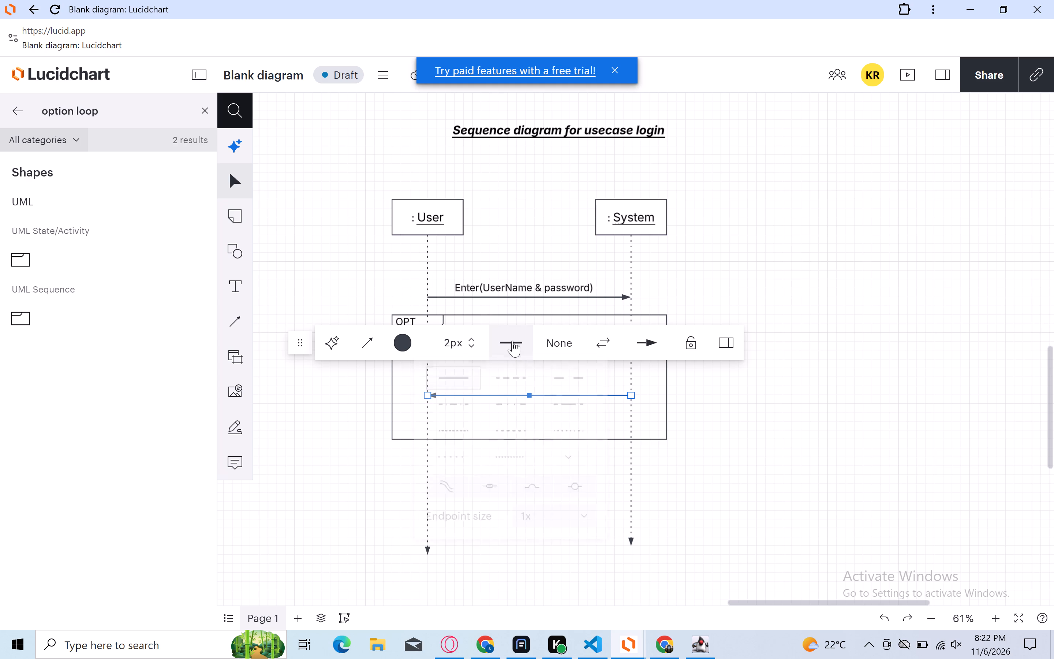
pyautogui.click(562, 439)
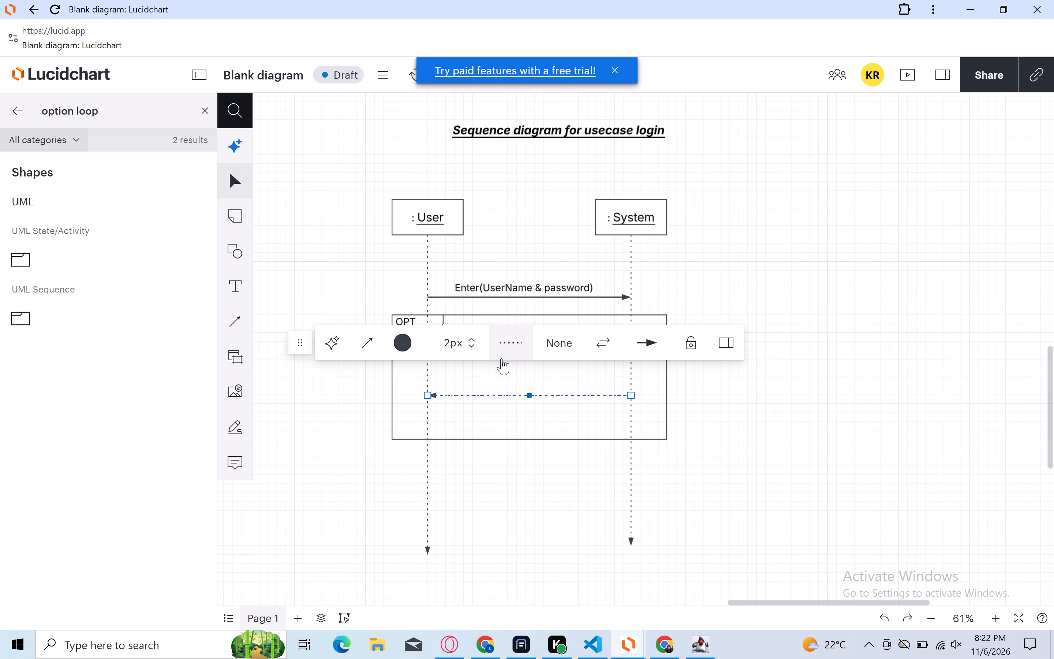
pyautogui.click(497, 380)
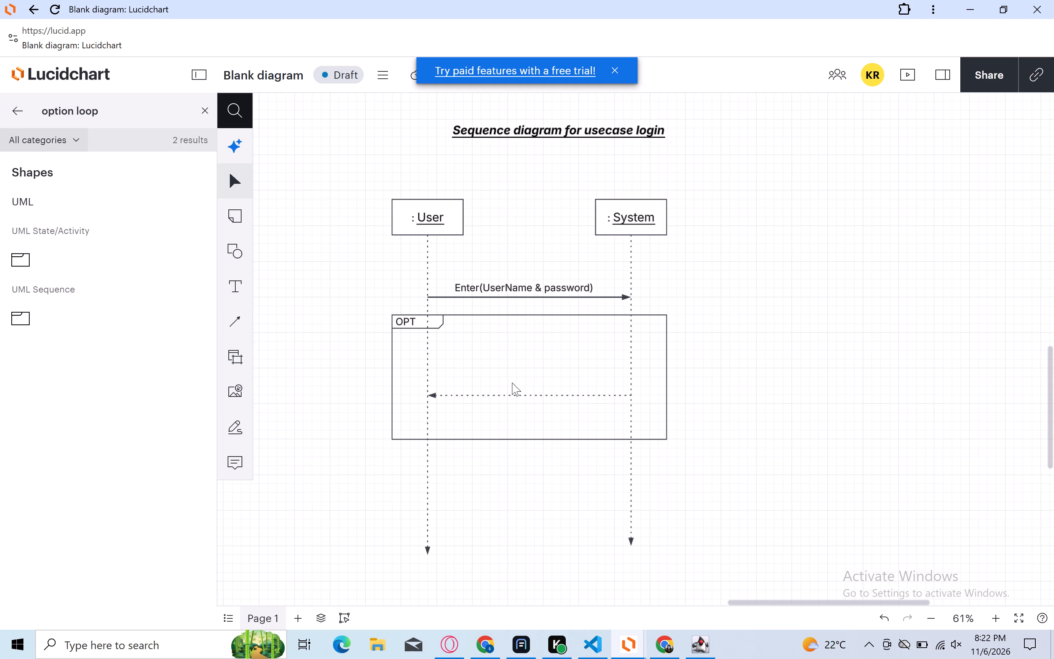
# Add the text label "Display Welcome message" centred just above the dotted return arrow in the OPT frame.
pyautogui.click(235, 284)
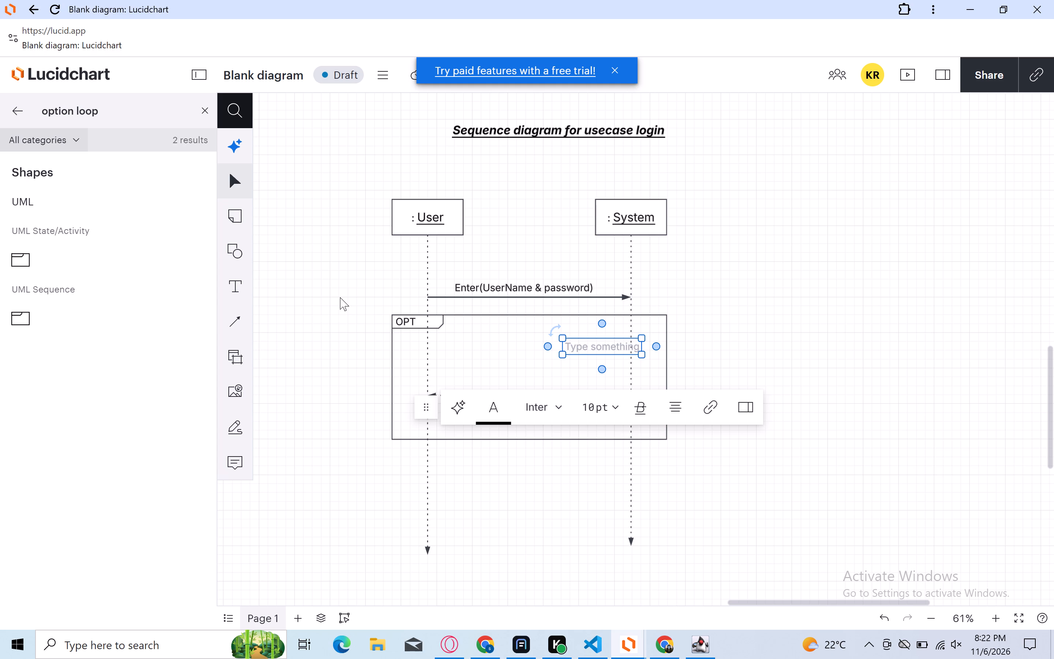
pyautogui.hotkey('shift', 'd')
pyautogui.write('isplay')
pyautogui.press('space')
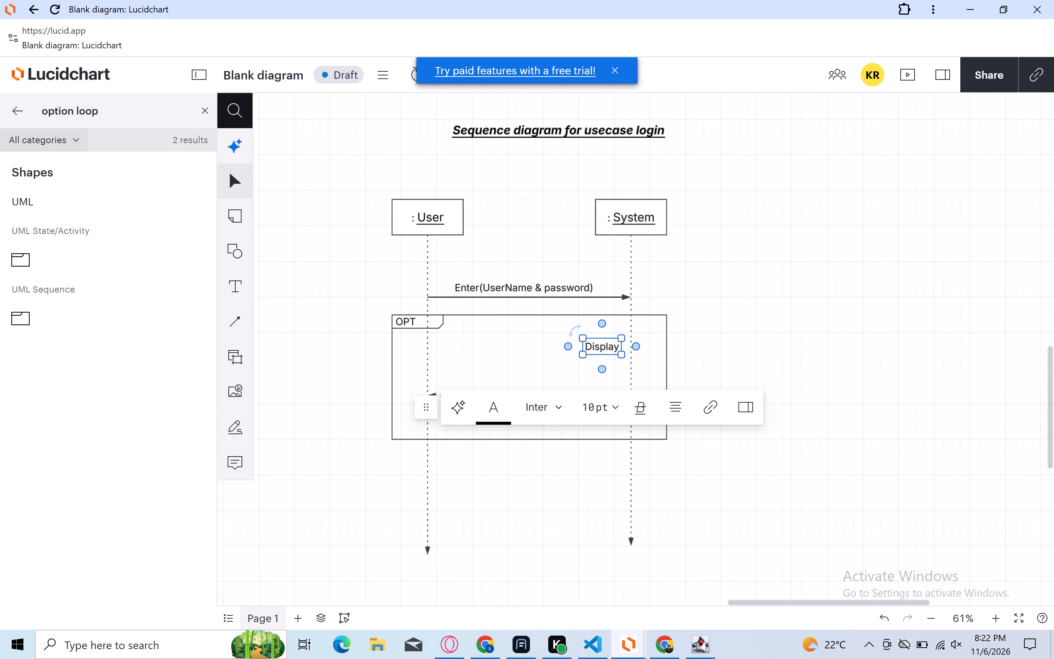
pyautogui.hotkey('shift', 'w')
pyautogui.write('elco')
pyautogui.write('me')
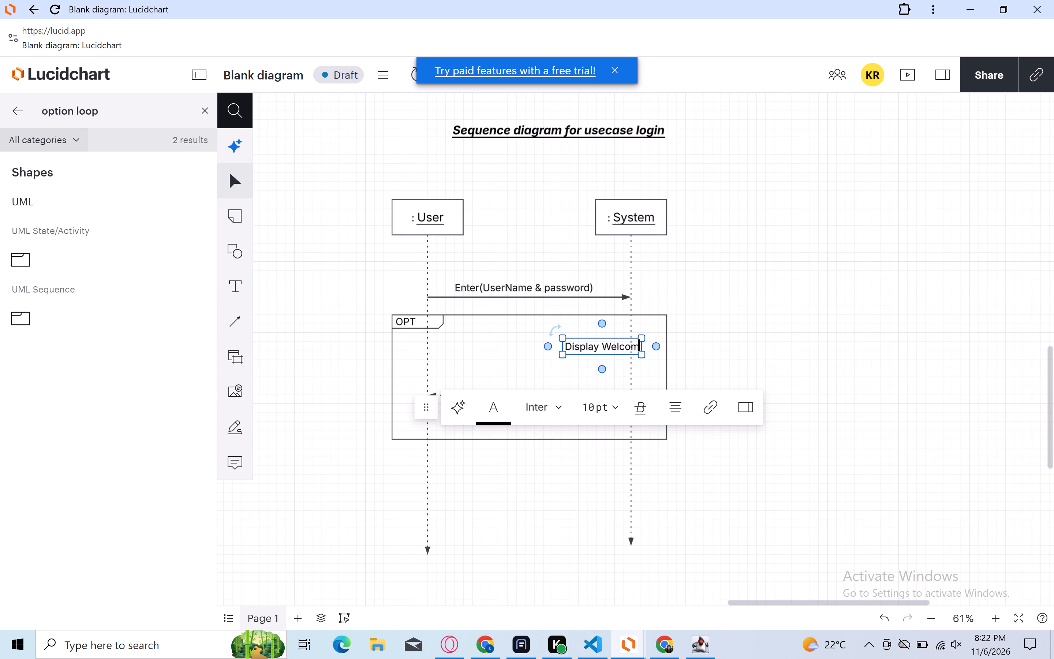
pyautogui.press('space')
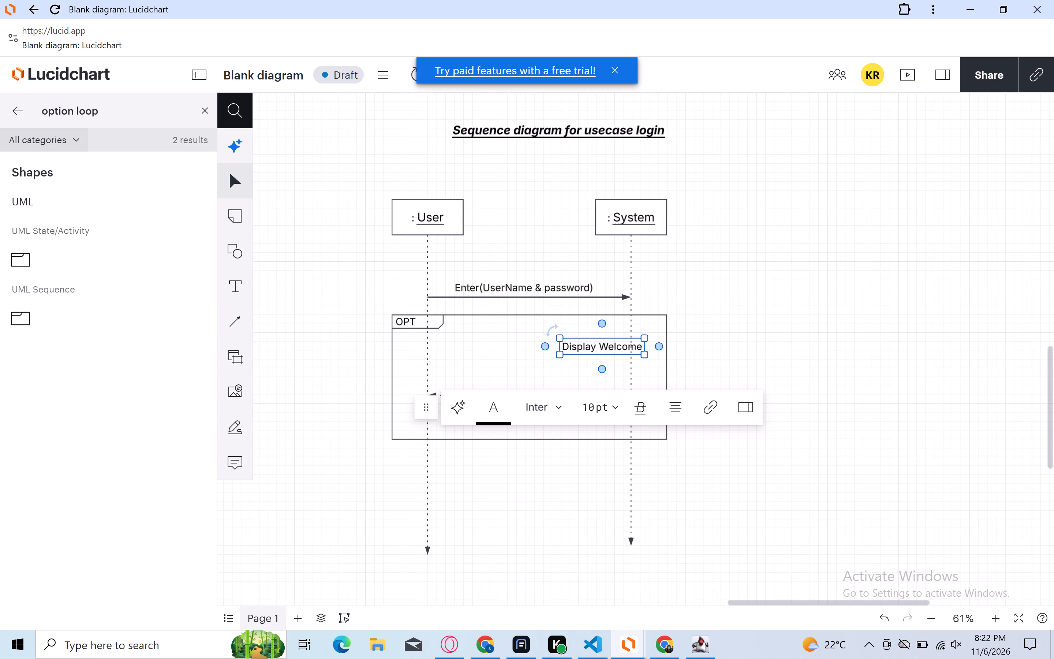
pyautogui.write('me')
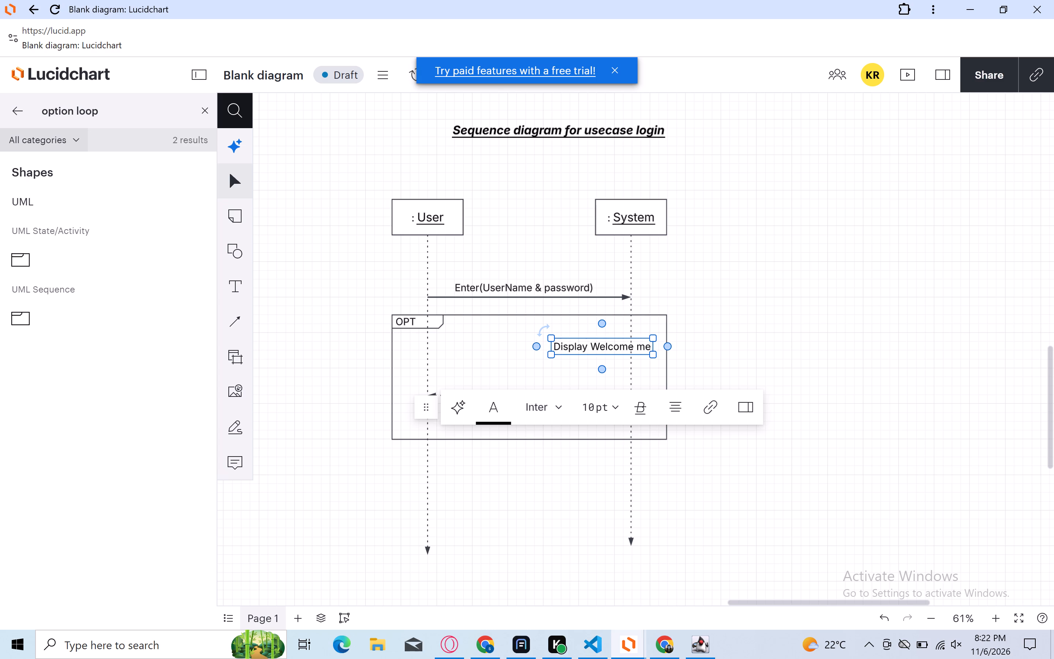
pyautogui.write('ssa')
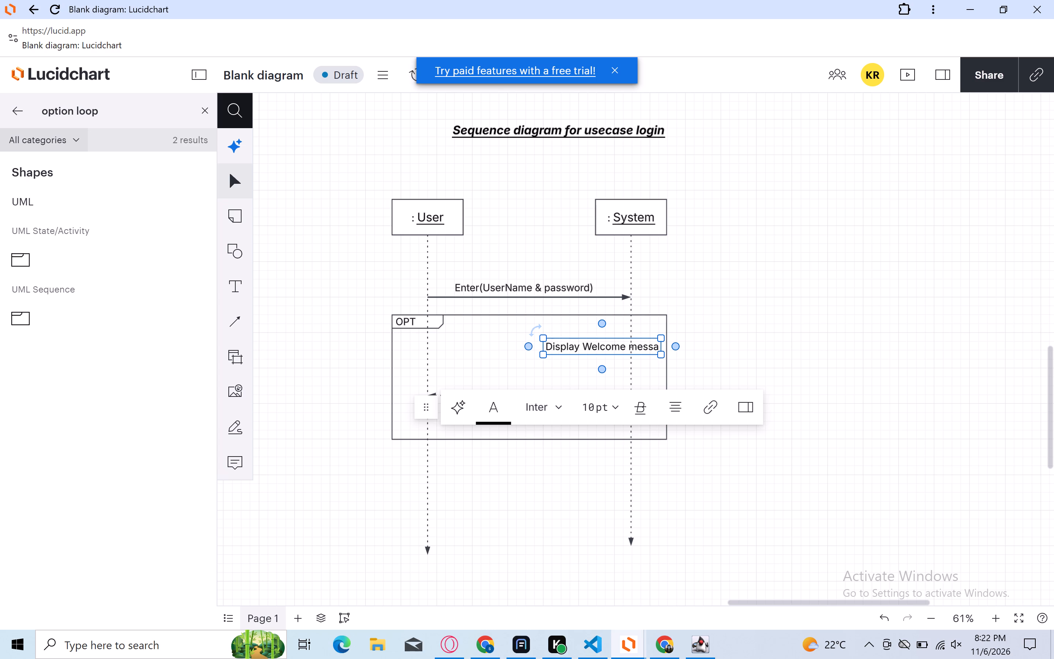
pyautogui.write('ge')
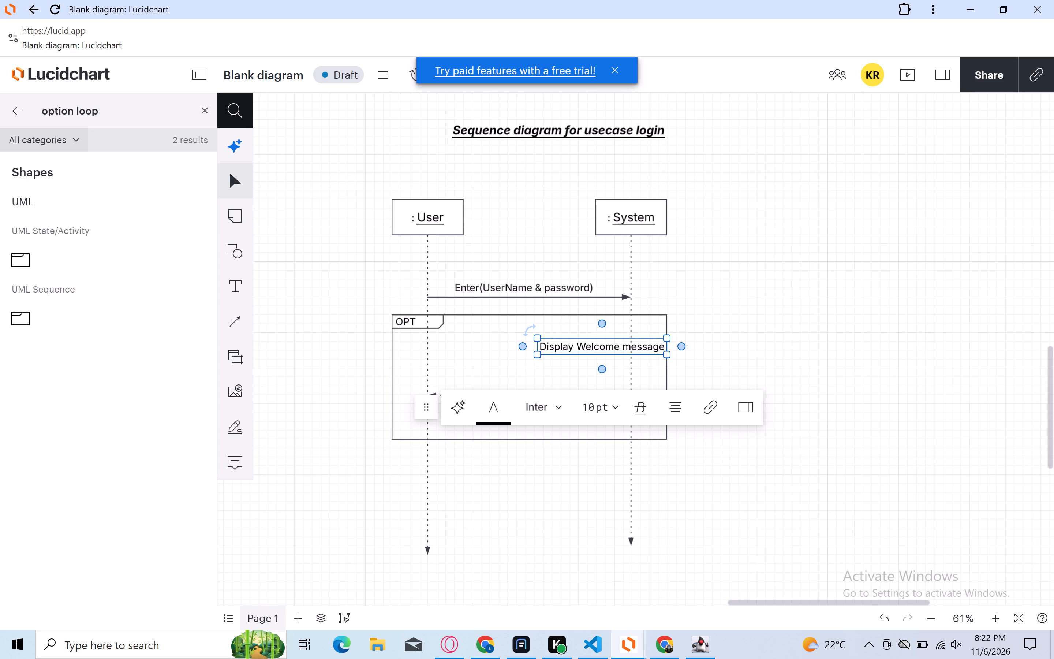
pyautogui.click(481, 345)
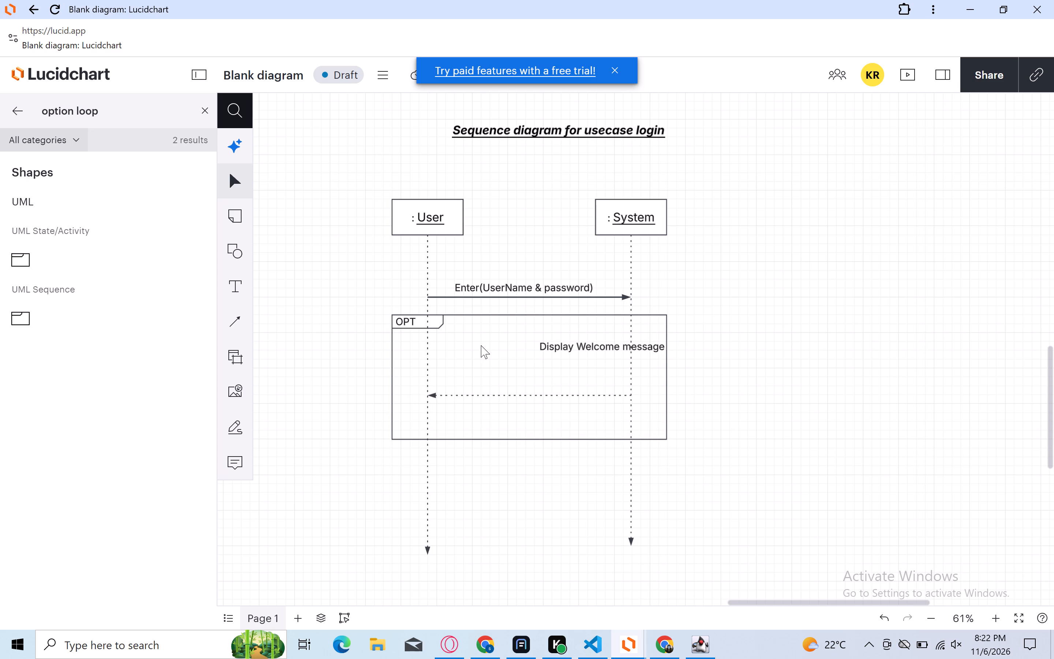
pyautogui.moveTo(583, 344); pyautogui.dragTo(510, 380)
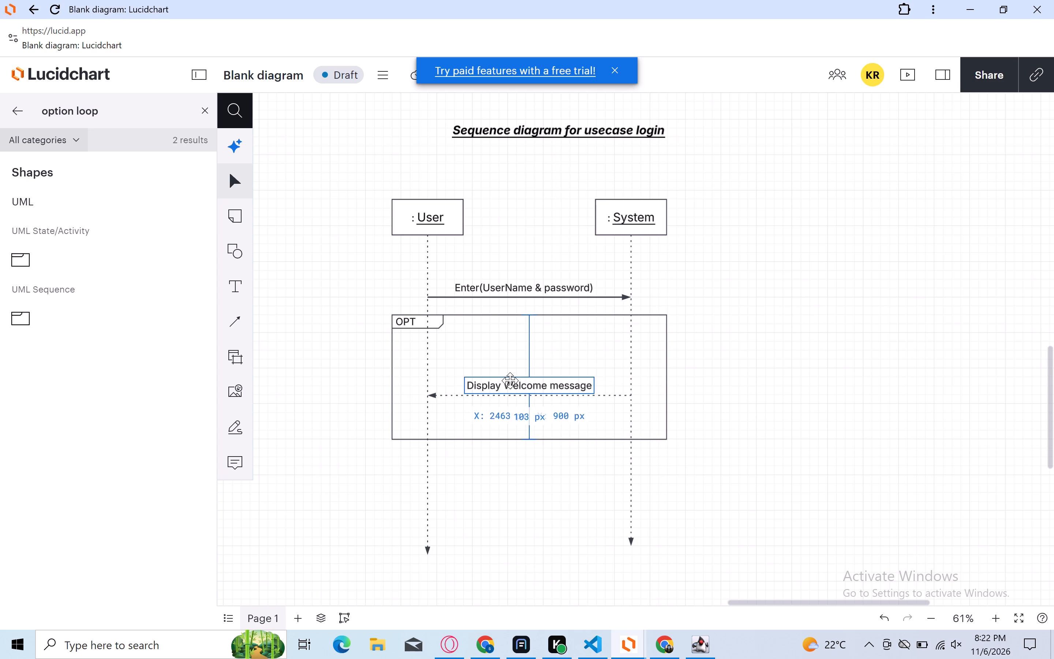
pyautogui.moveTo(510, 380); pyautogui.dragTo(509, 380)
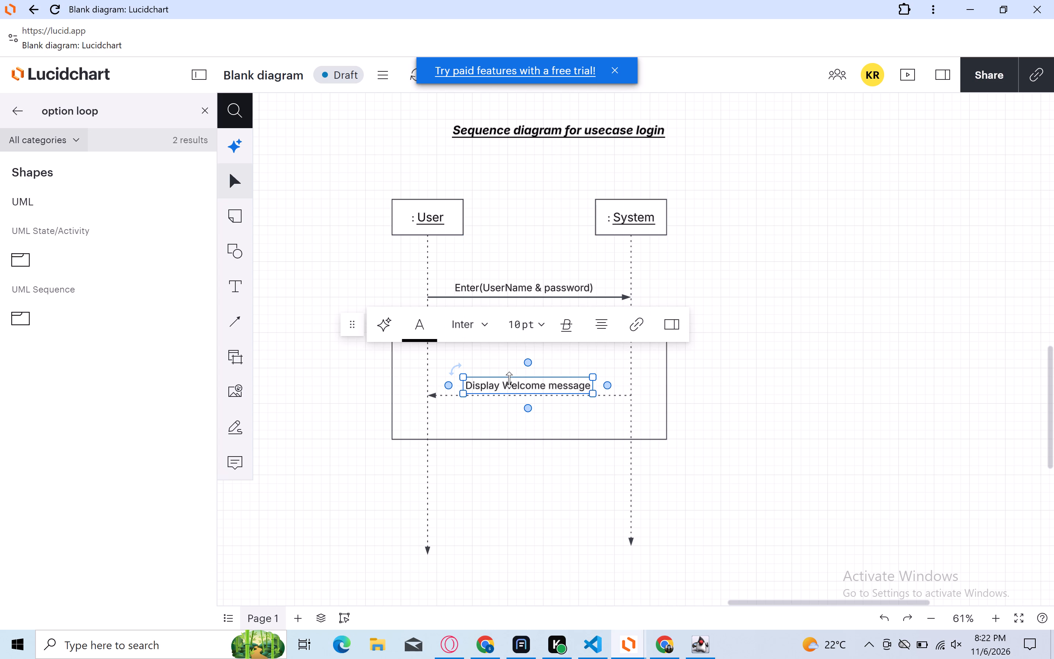
# Deselect the message label and review the login sequence diagram and the neighbouring diagrams on the canvas.
pyautogui.click(584, 423)
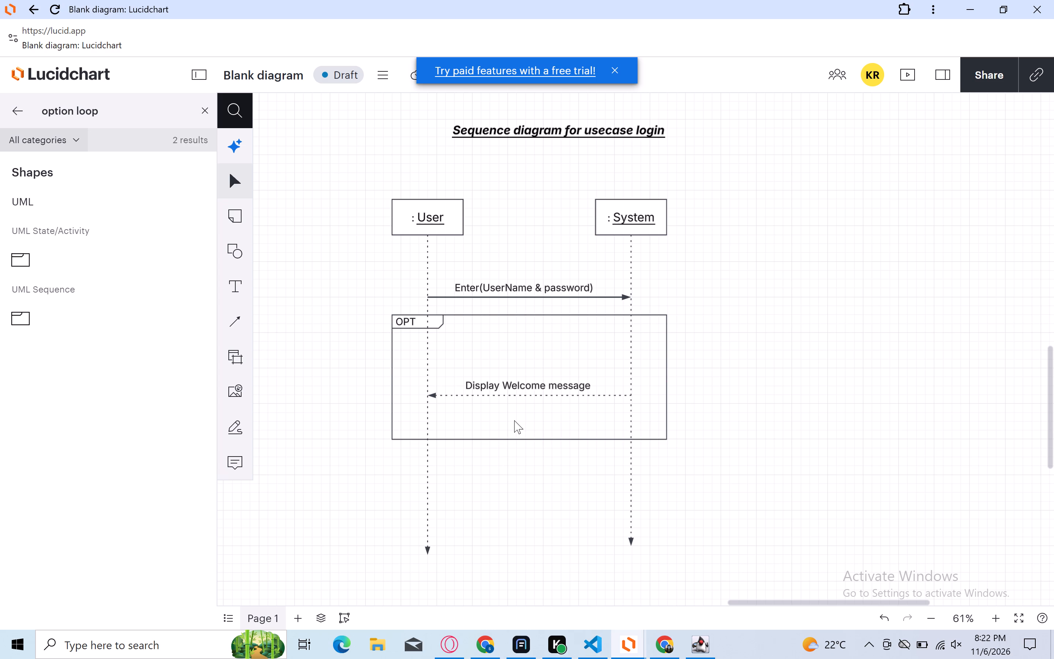
pyautogui.scroll(-1, 514, 422)
pyautogui.hscroll(-2, 514, 422)
pyautogui.scroll(-2, 514, 422)
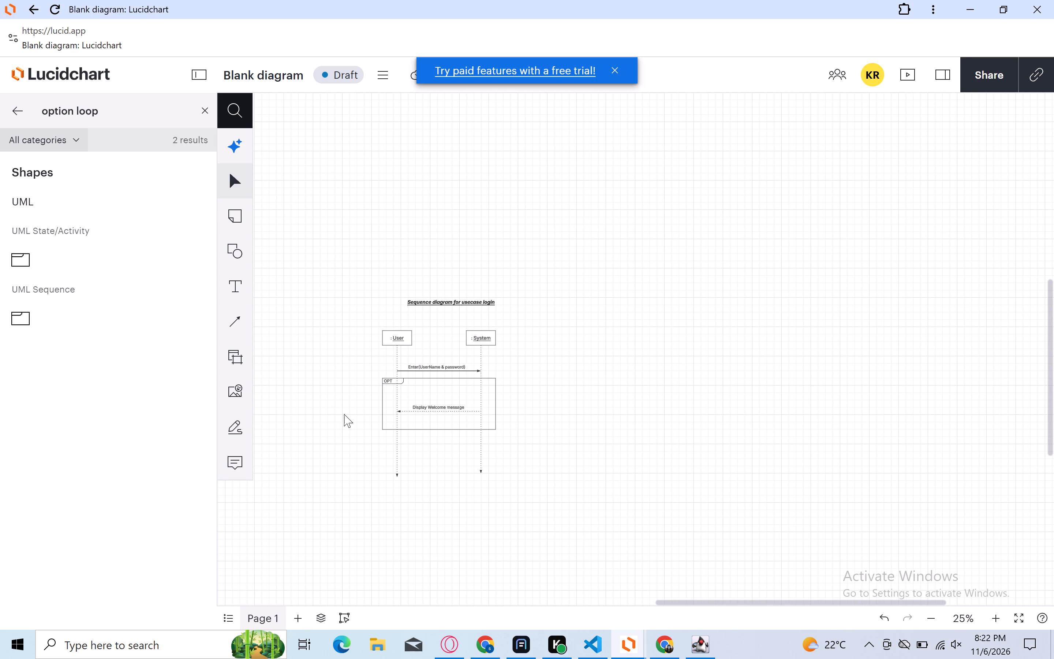
pyautogui.scroll(-6, 344, 414)
pyautogui.scroll(6, 344, 414)
pyautogui.hscroll(1, 344, 414)
pyautogui.scroll(1, 344, 414)
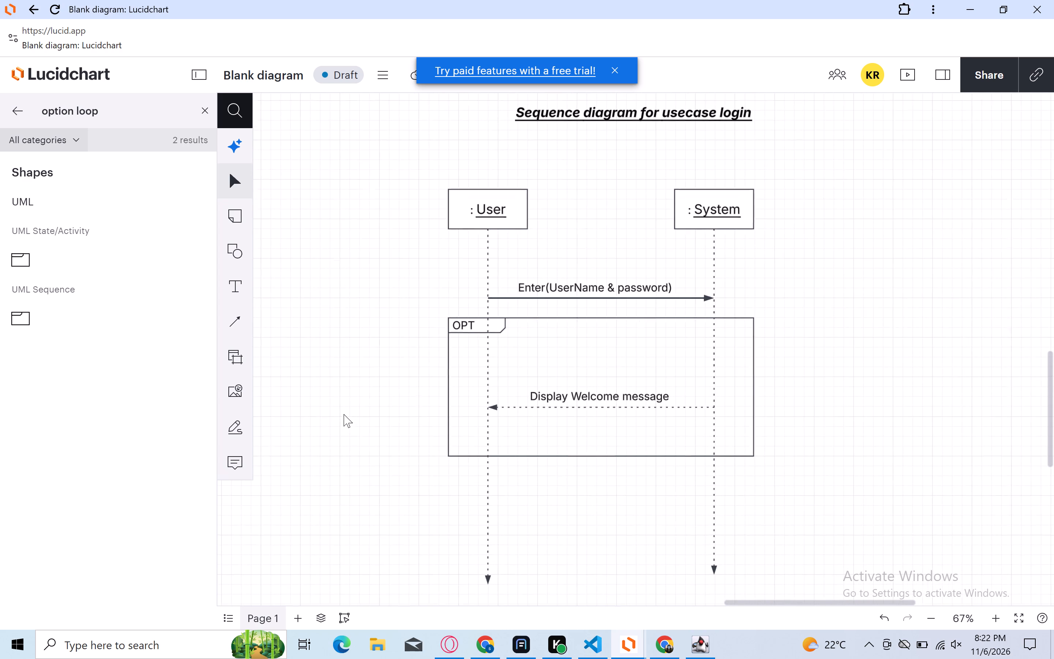
pyautogui.scroll(-2, 344, 414)
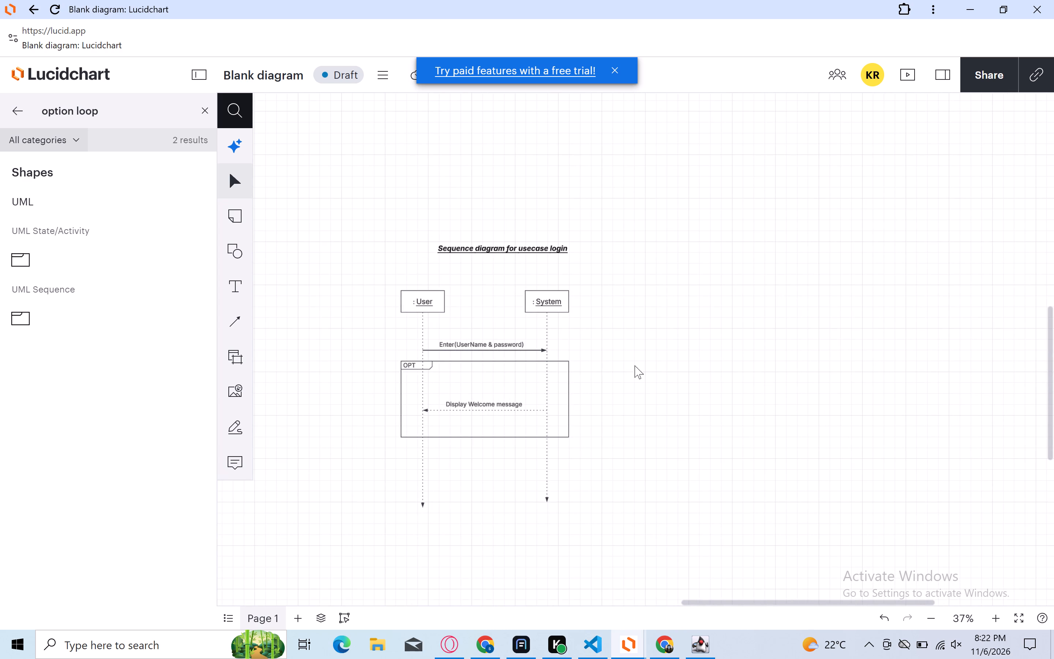
pyautogui.scroll(-7, 759, 359)
pyautogui.scroll(4, 759, 359)
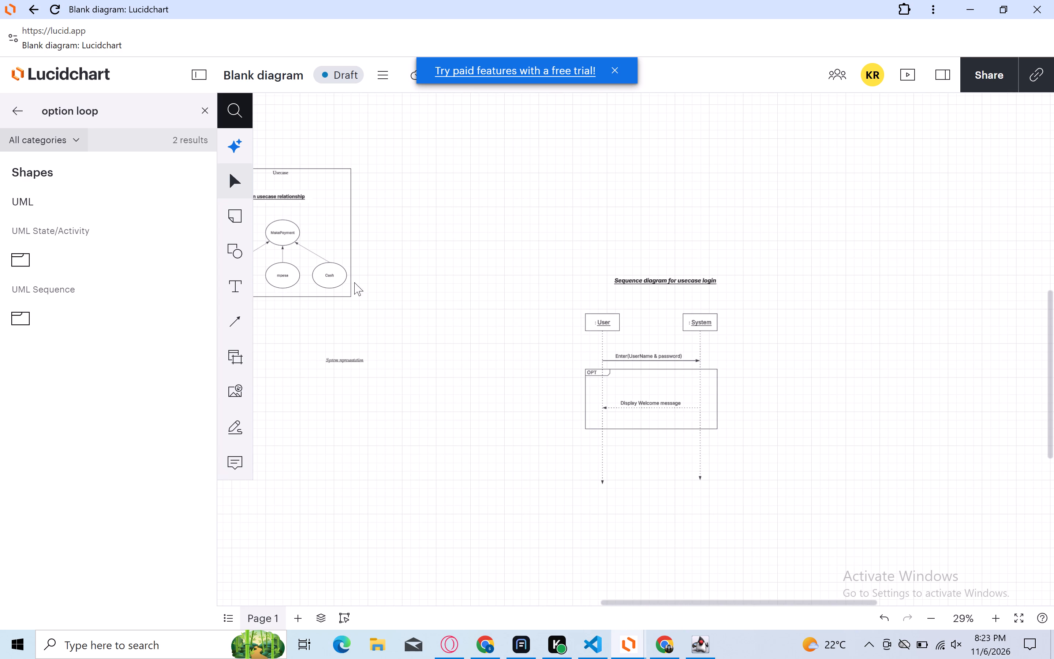
pyautogui.hscroll(-7, 278, 320)
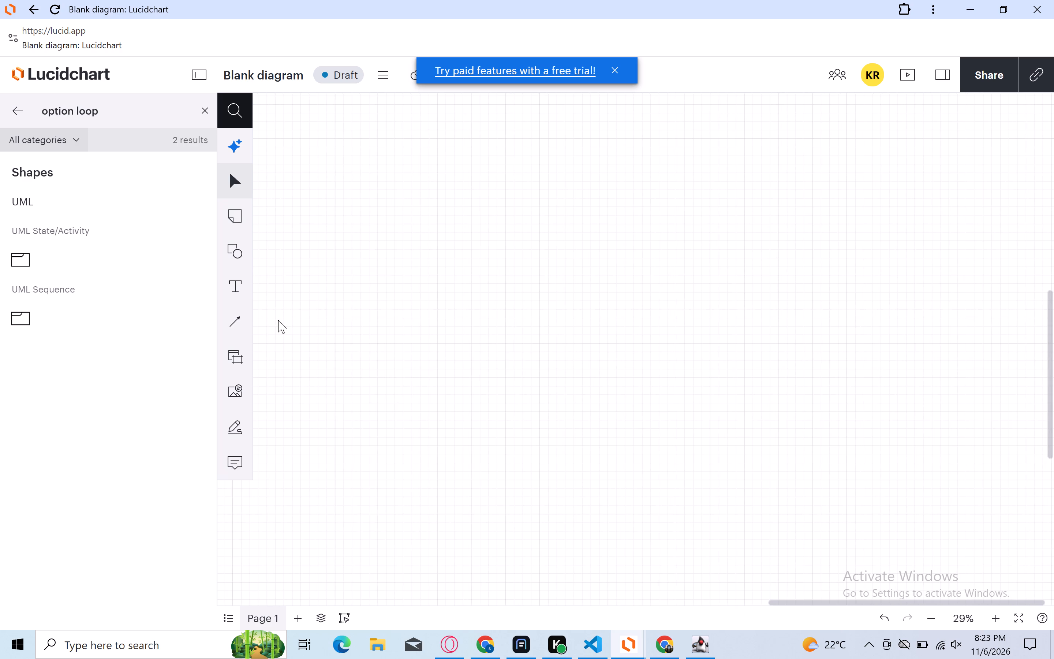
pyautogui.hscroll(11, 278, 320)
pyautogui.hscroll(-5, 278, 320)
pyautogui.hscroll(2, 278, 320)
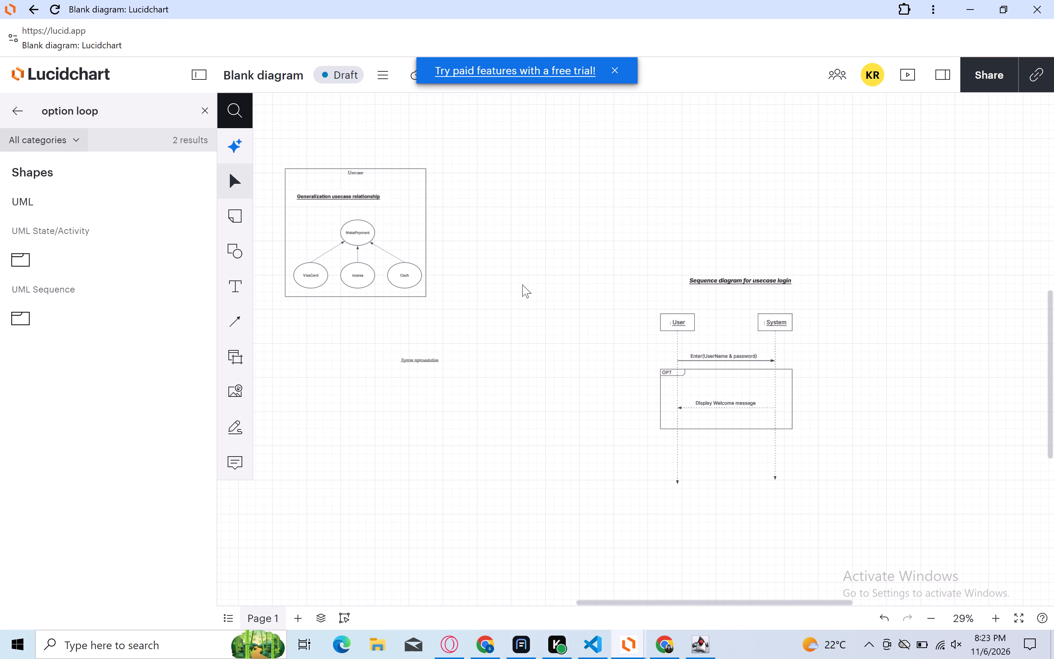
pyautogui.scroll(1, 522, 284)
pyautogui.hscroll(3, 522, 284)
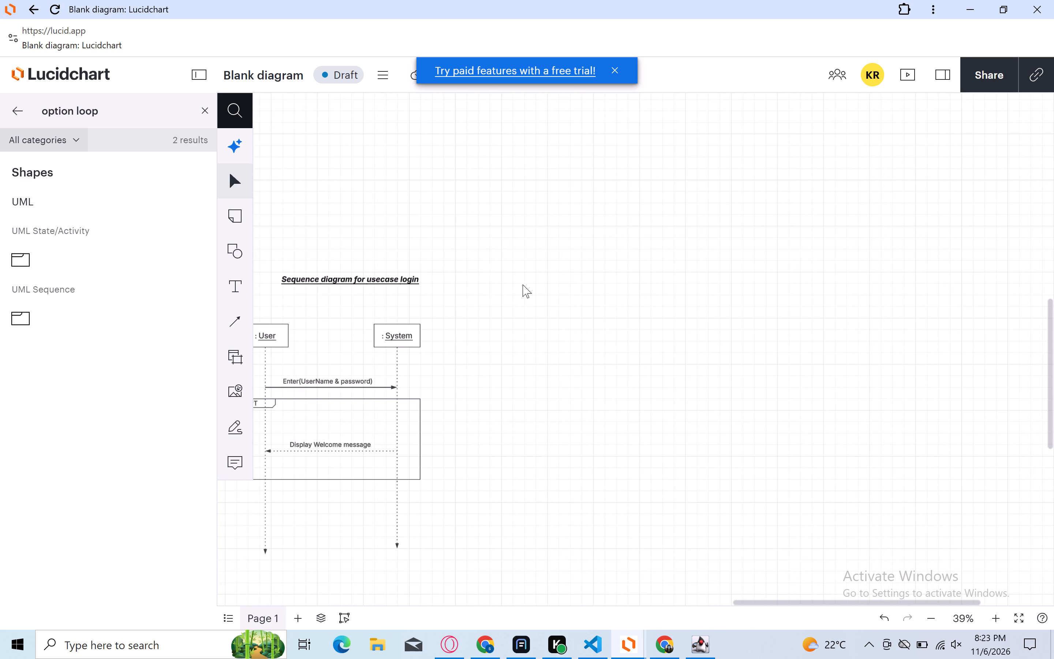
# Add a new text box on the empty canvas area below the login sequence diagram.
pyautogui.scroll(-7, 712, 205)
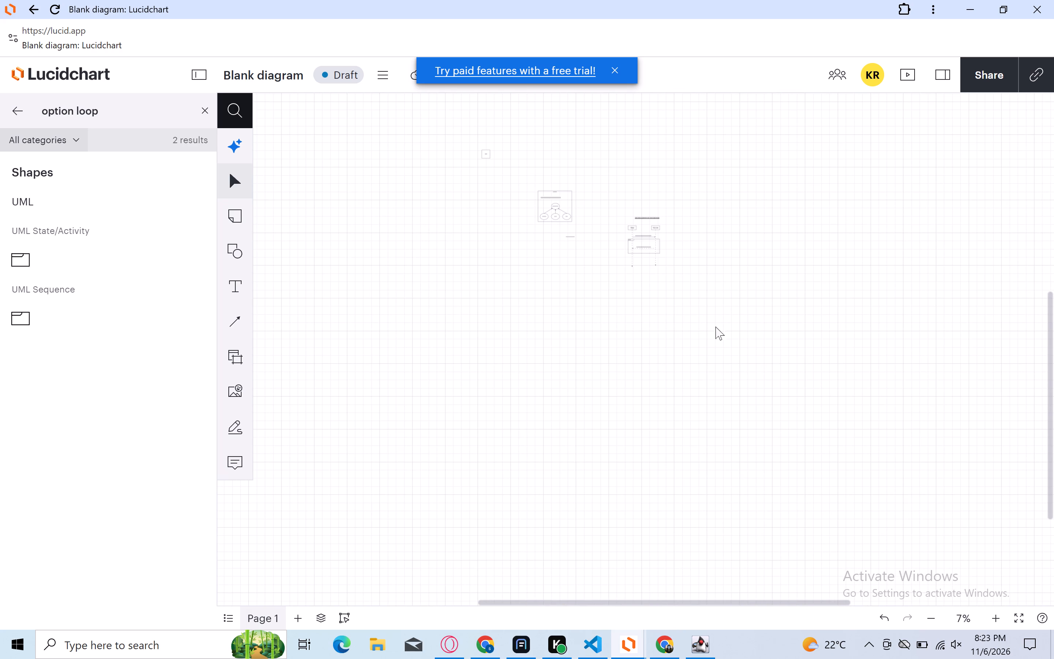
pyautogui.scroll(-1, 726, 406)
pyautogui.scroll(2, 726, 406)
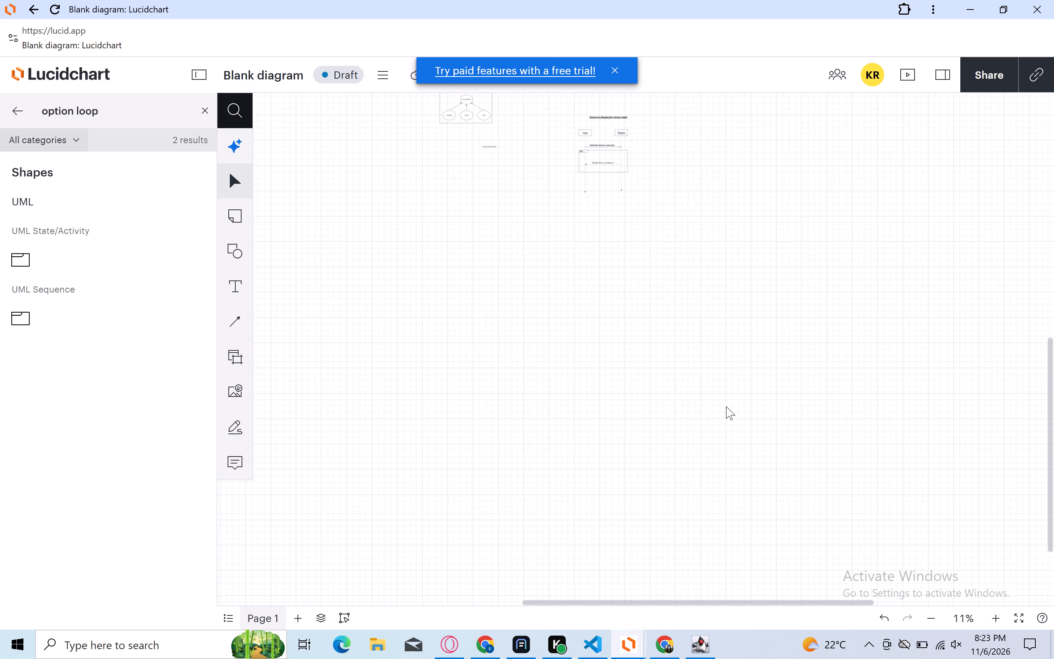
pyautogui.scroll(1, 726, 406)
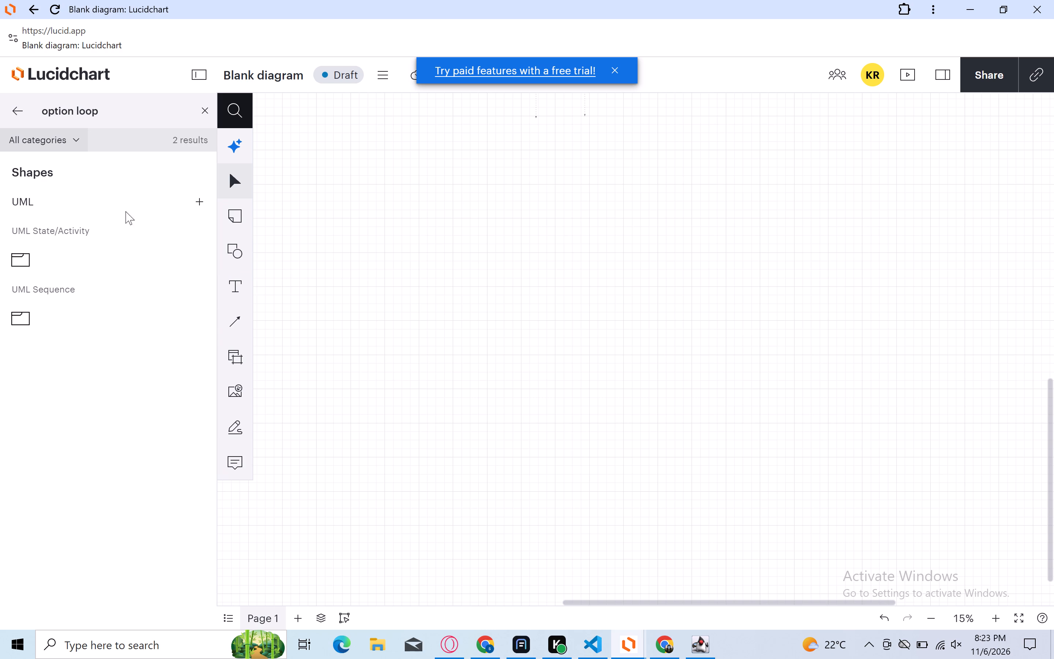
pyautogui.click(238, 290)
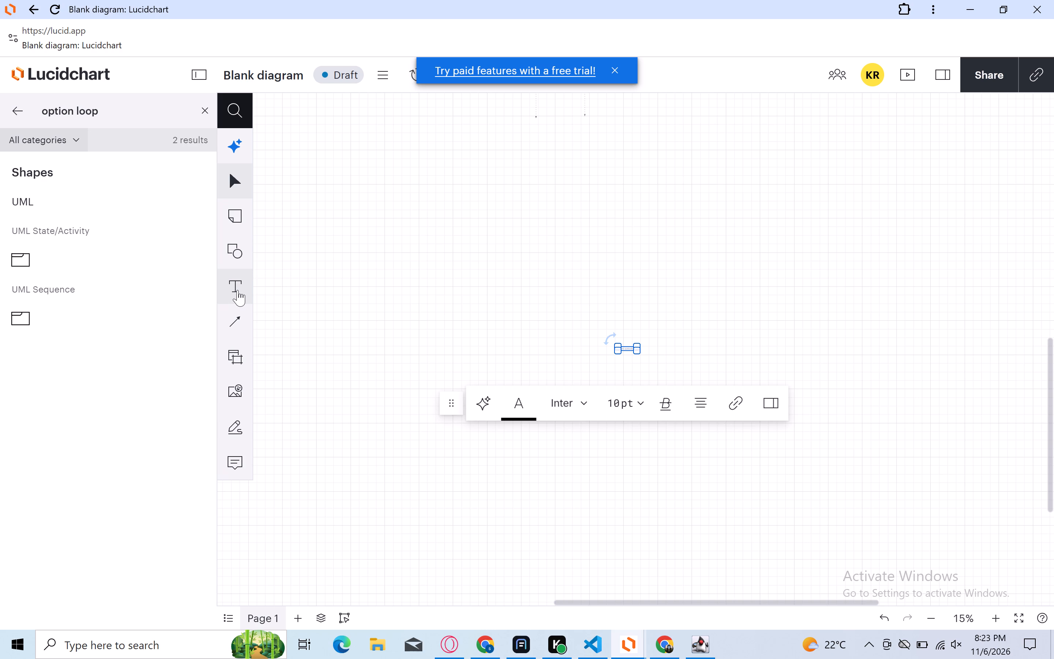
pyautogui.scroll(-2, 609, 490)
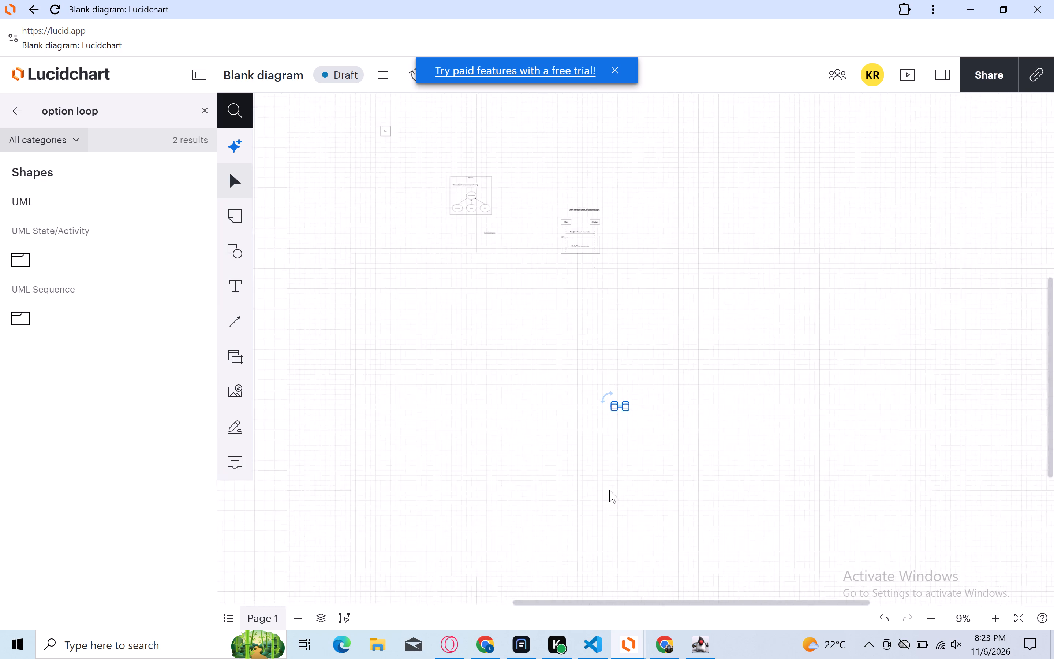
pyautogui.scroll(5, 609, 490)
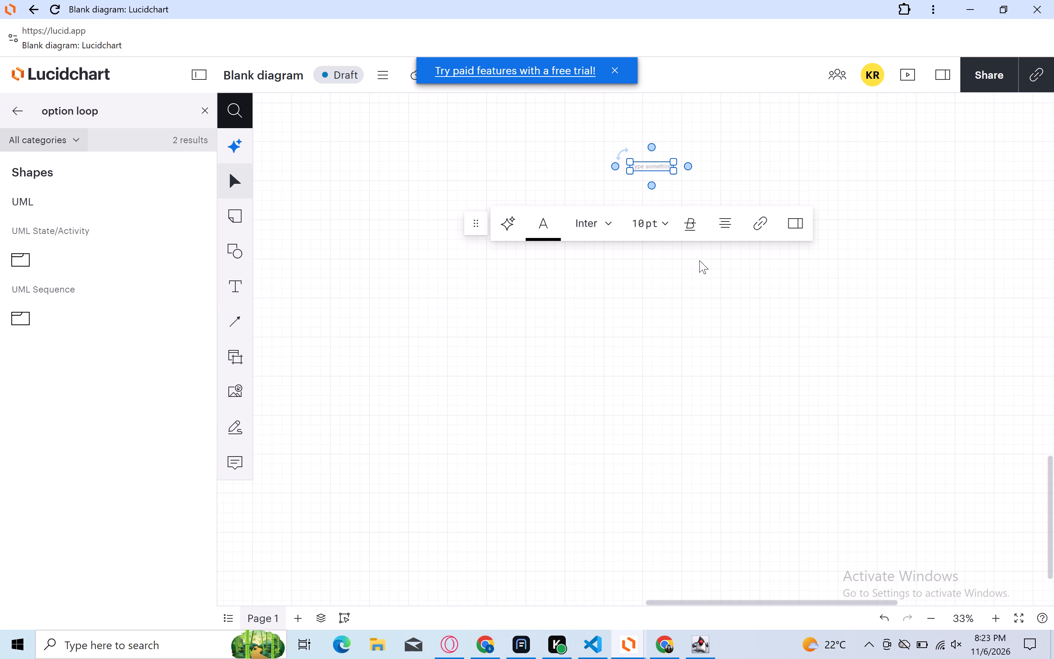
pyautogui.scroll(3, 715, 119)
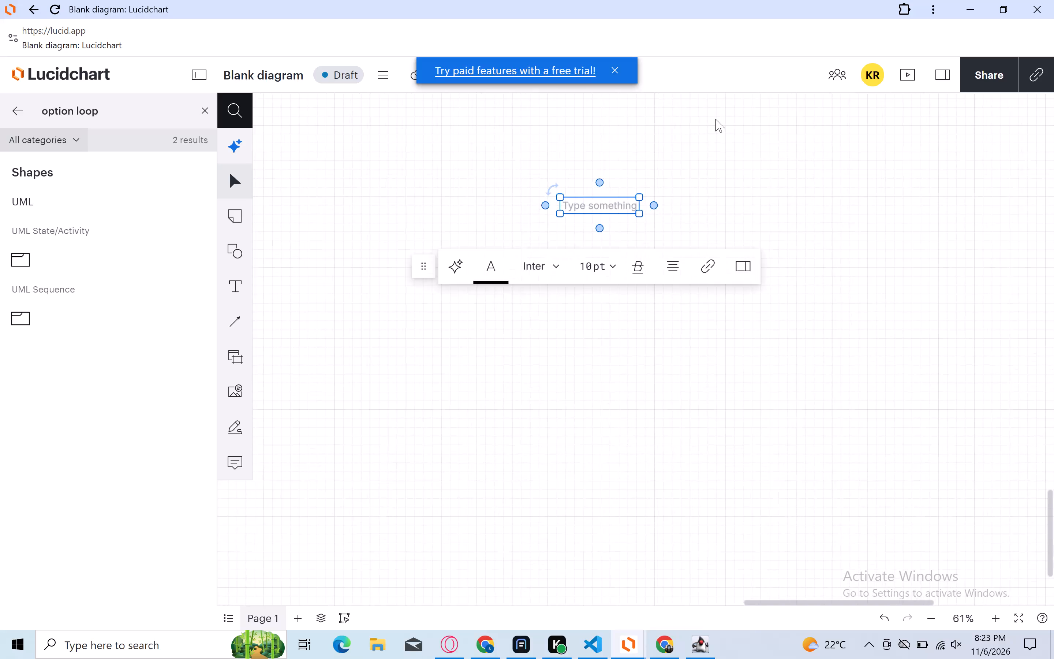
pyautogui.scroll(1, 715, 119)
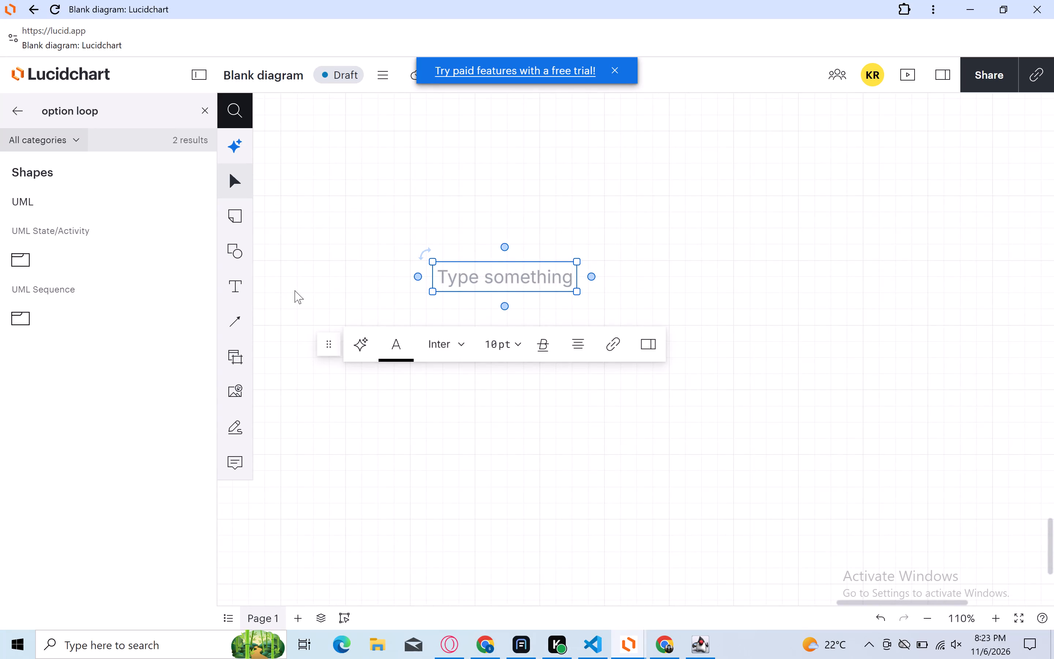
pyautogui.hscroll(-1, 295, 290)
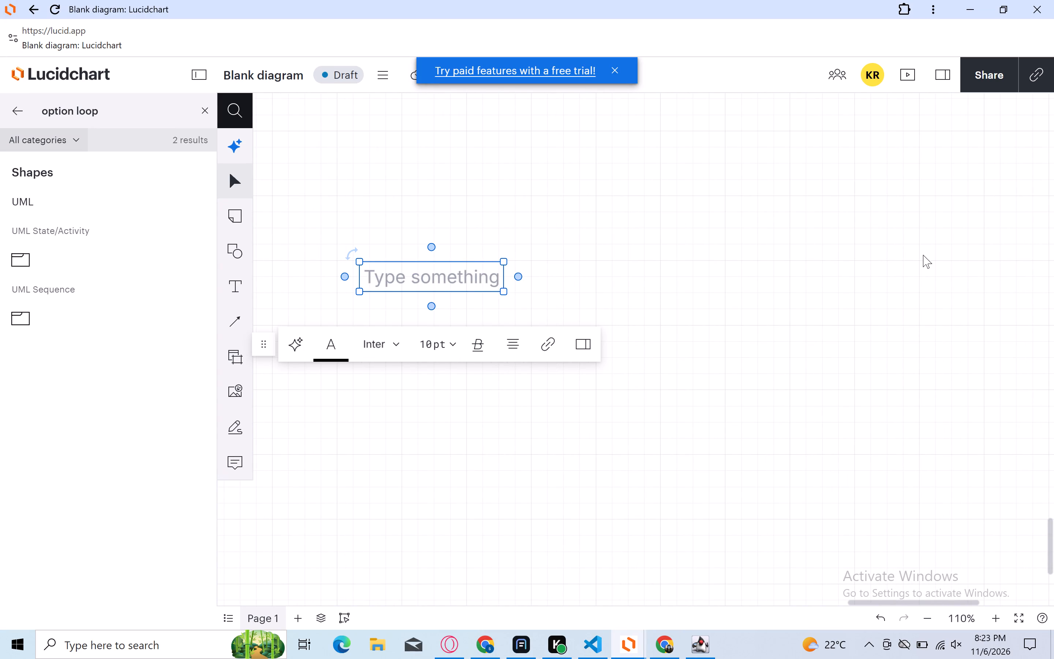
pyautogui.scroll(-1, 923, 255)
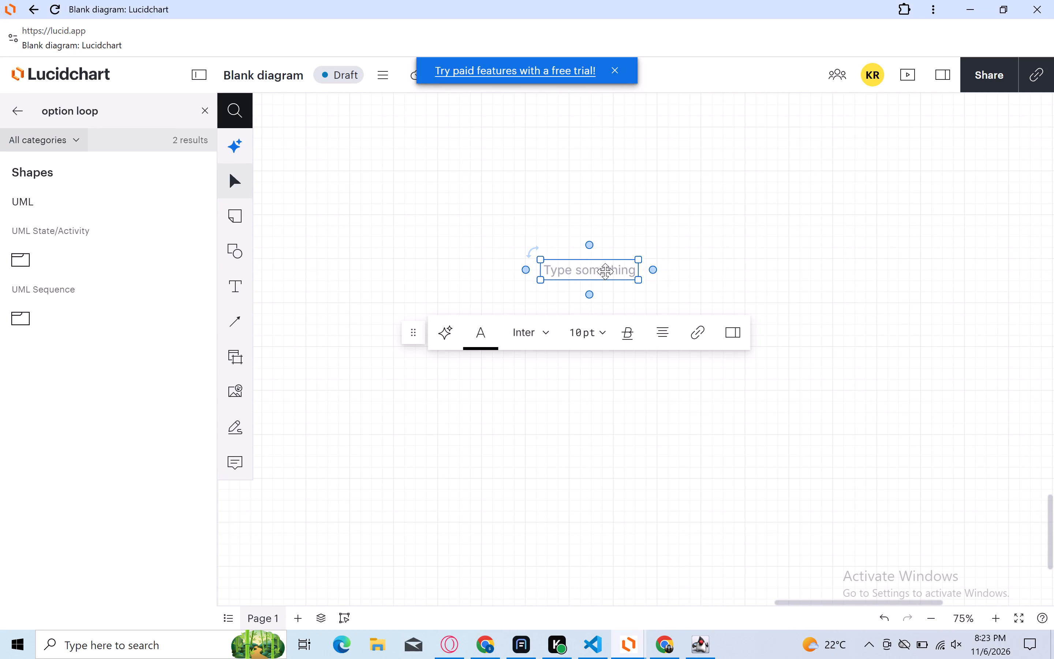
# Enter "Sequence Diagram for the usecase Withdraw cash" as the title in the new text box.
pyautogui.click(602, 270)
pyautogui.write('Se')
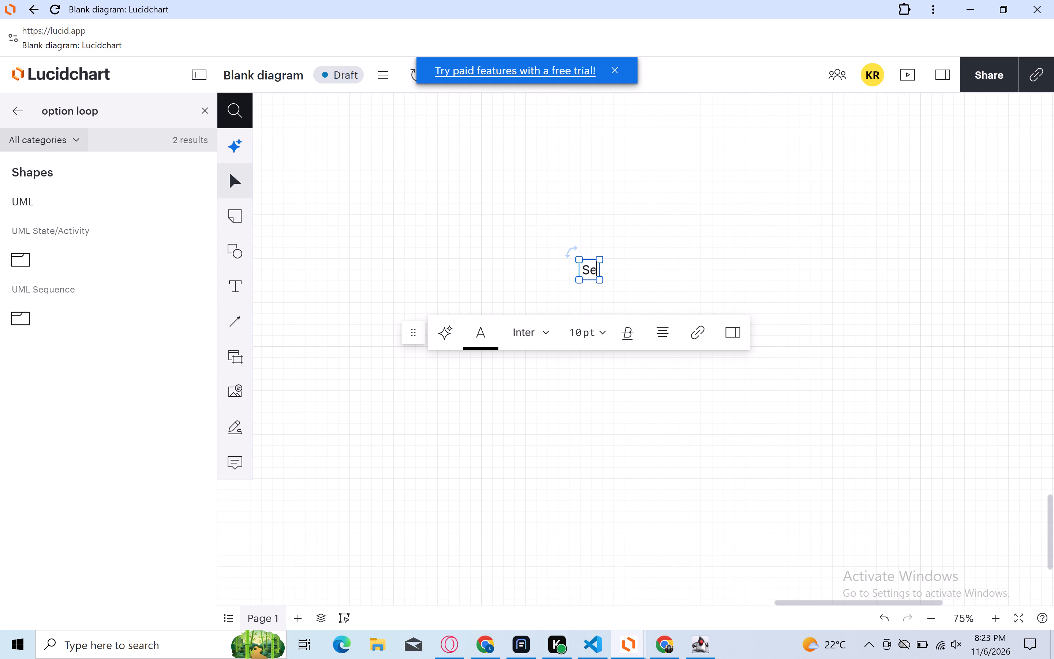
pyautogui.write('ques')
pyautogui.press('BackSpace')
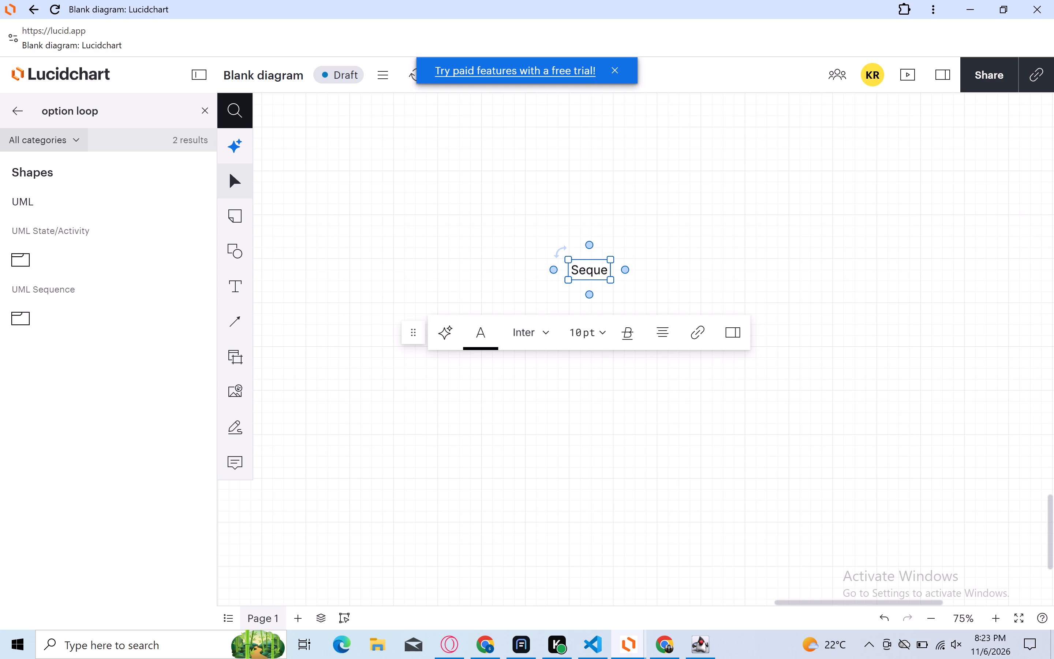
pyautogui.write('nce')
pyautogui.press('space')
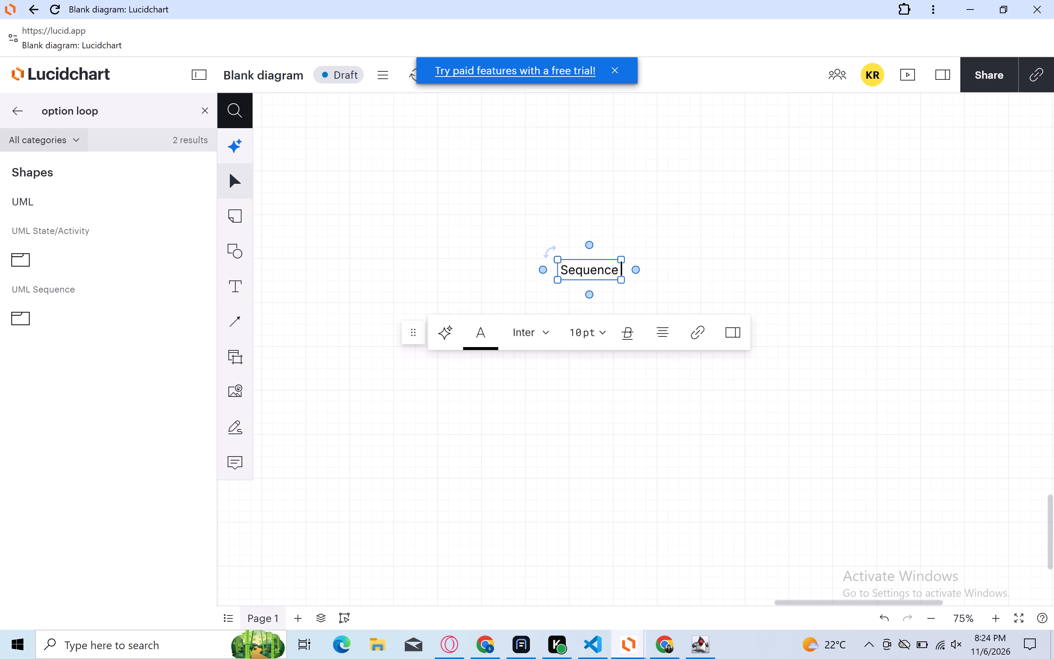
pyautogui.write('Diag')
pyautogui.write('ra')
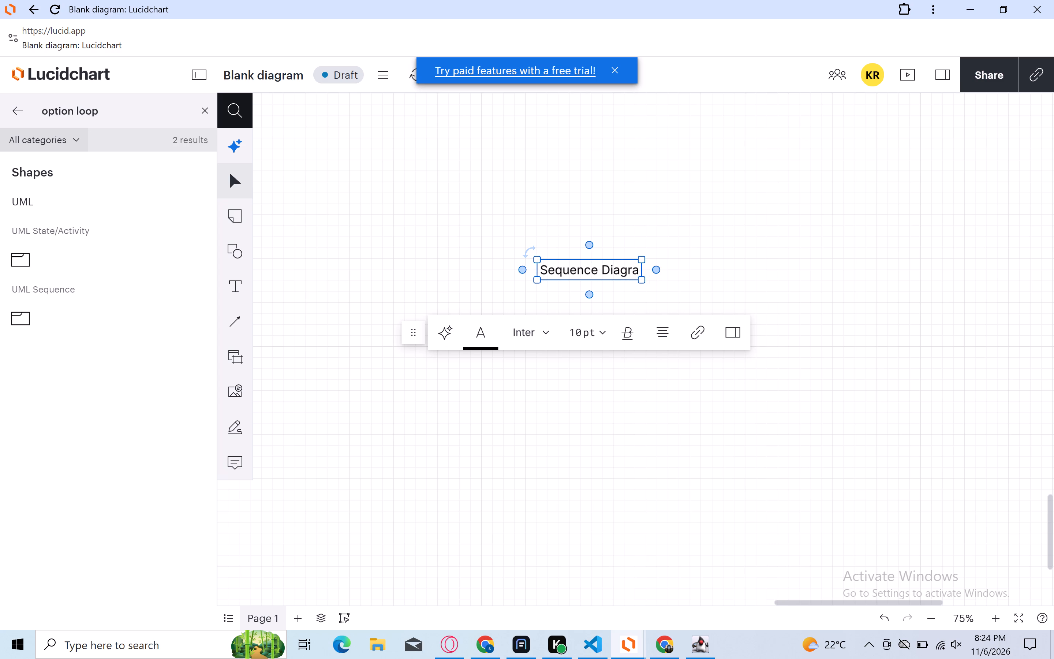
pyautogui.press('m')
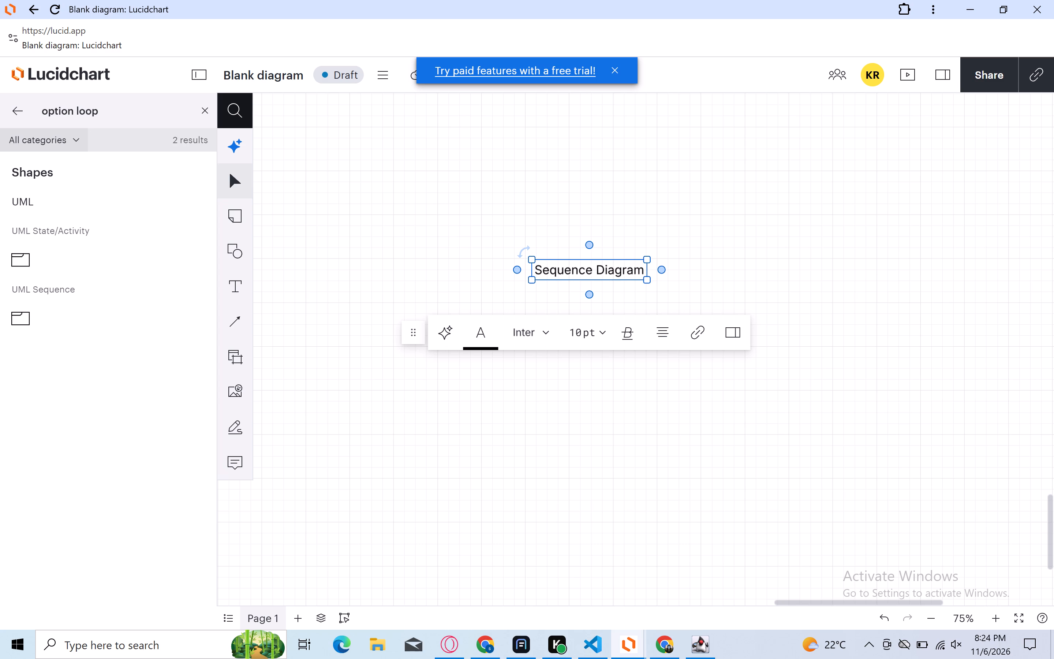
pyautogui.press('space')
pyautogui.write('for')
pyautogui.press('space')
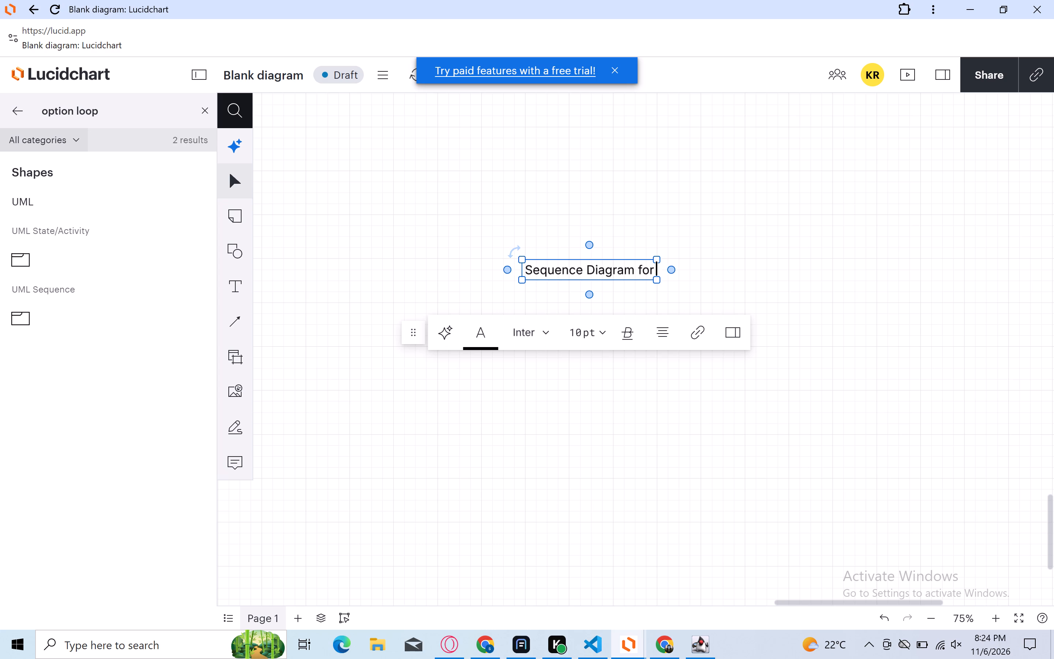
pyautogui.write('the')
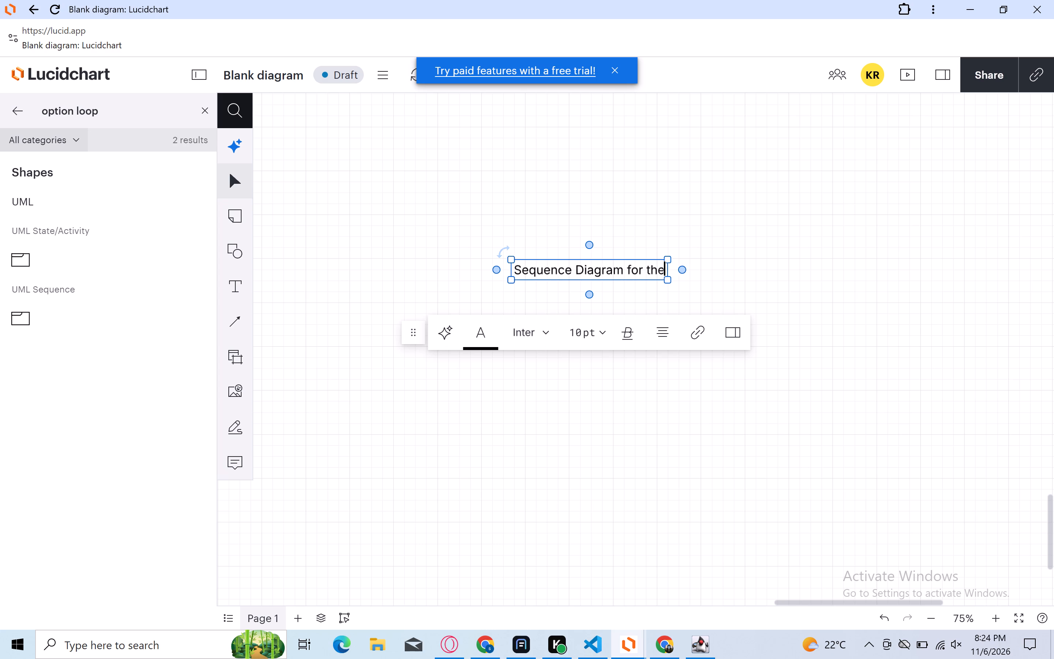
pyautogui.press('space')
pyautogui.write('use')
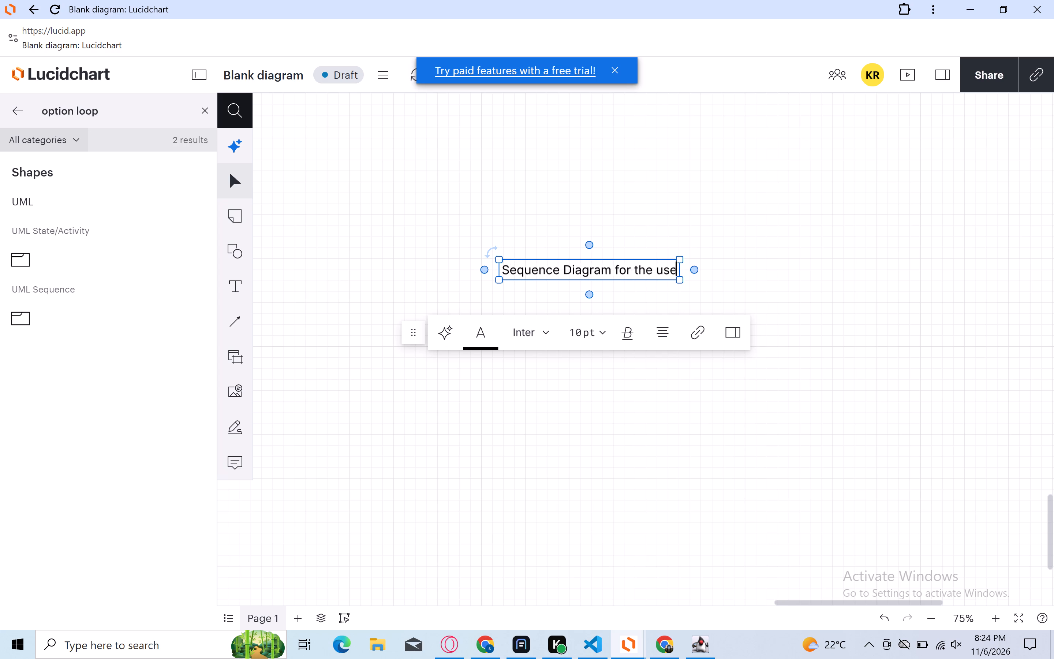
pyautogui.write('case')
pyautogui.press('space')
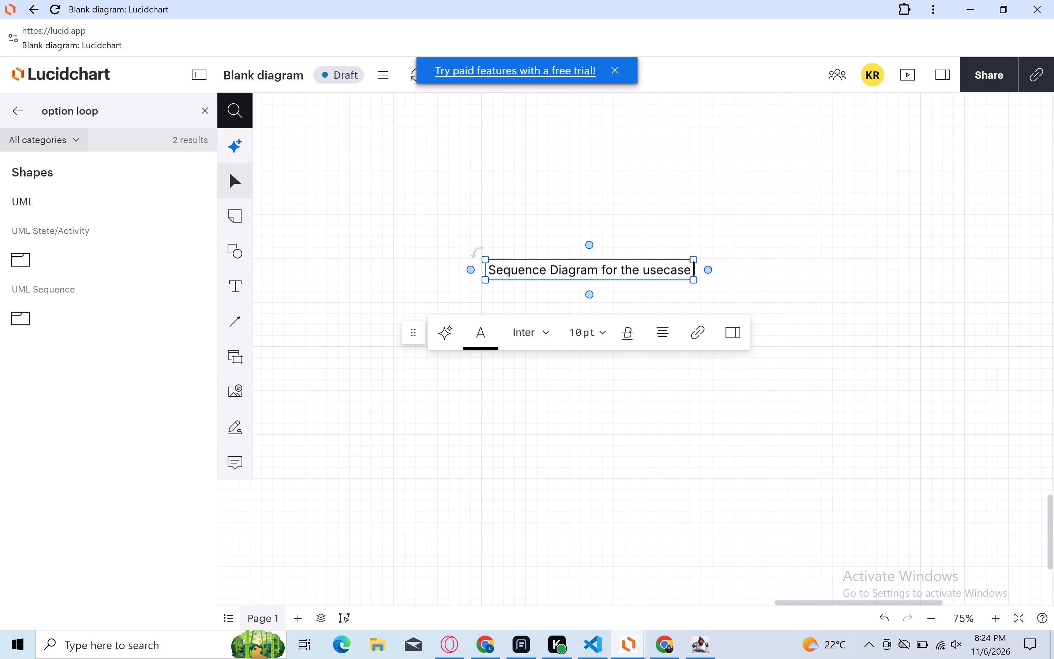
pyautogui.hotkey('shift', 'w')
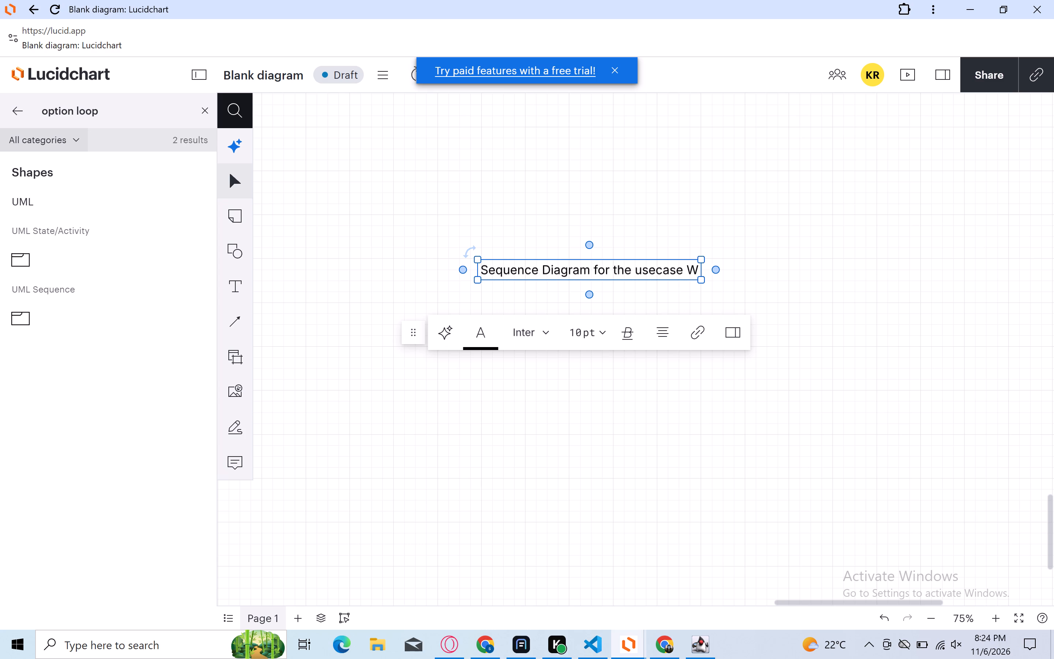
pyautogui.write('ithdra')
pyautogui.write('w')
pyautogui.press('space')
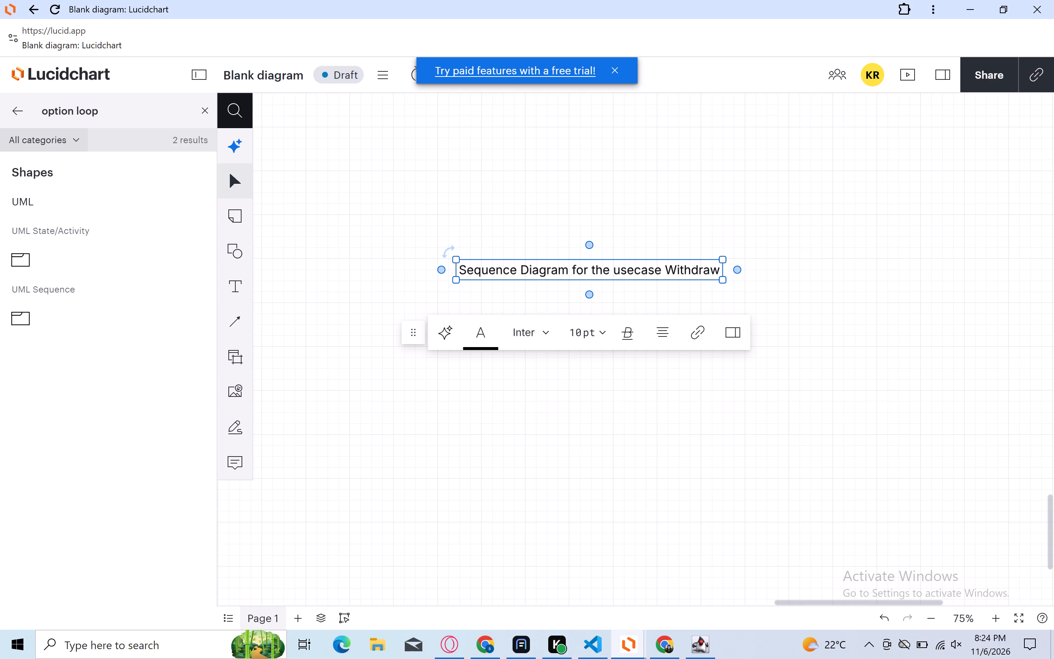
pyautogui.write('cash')
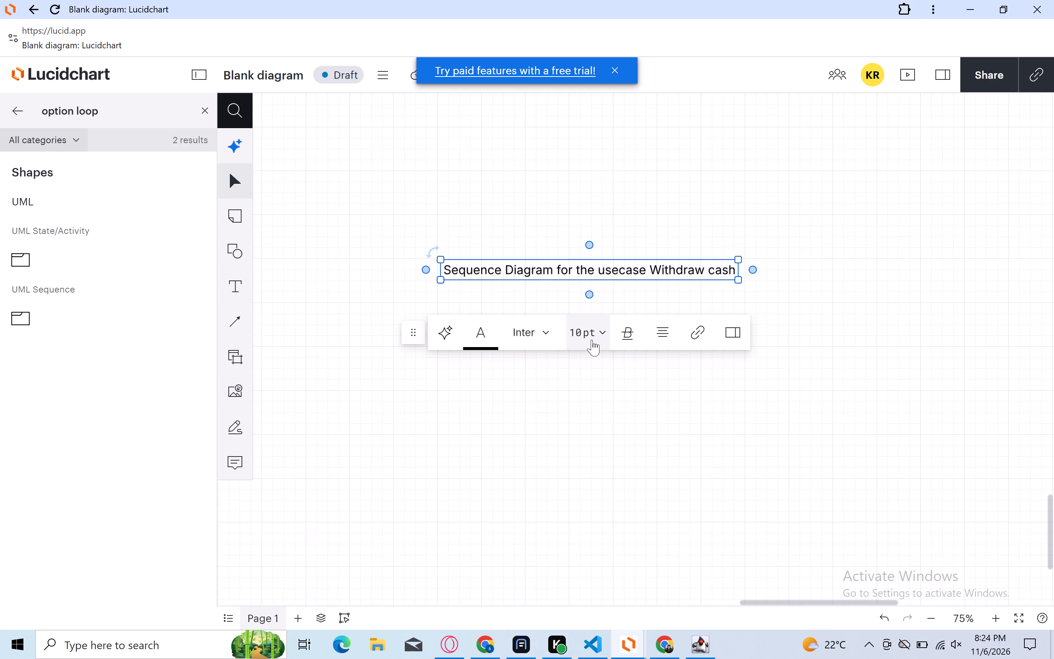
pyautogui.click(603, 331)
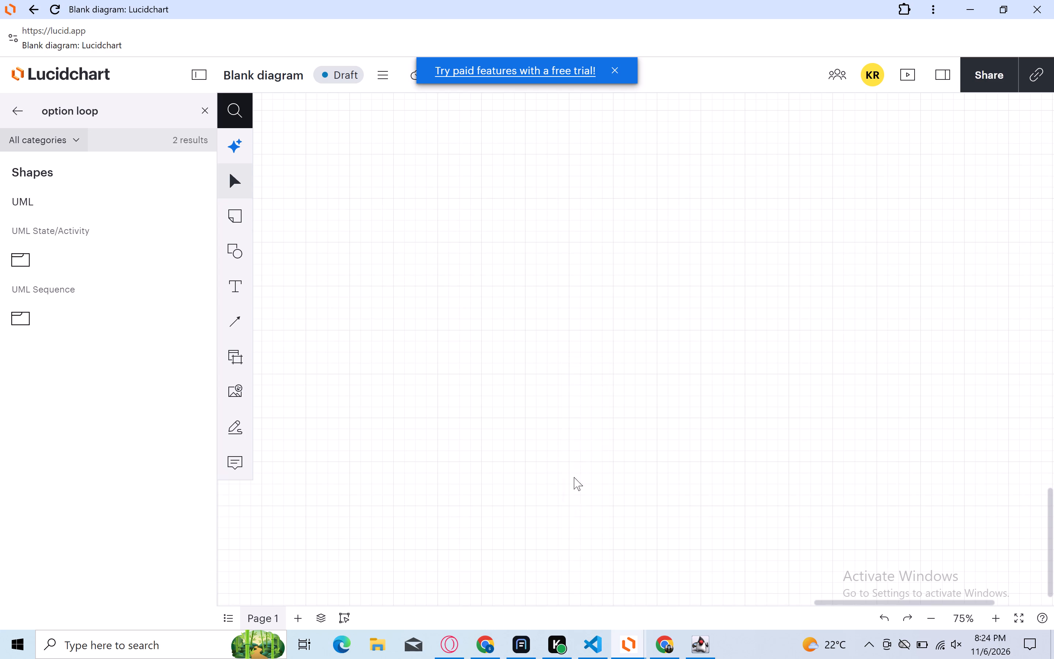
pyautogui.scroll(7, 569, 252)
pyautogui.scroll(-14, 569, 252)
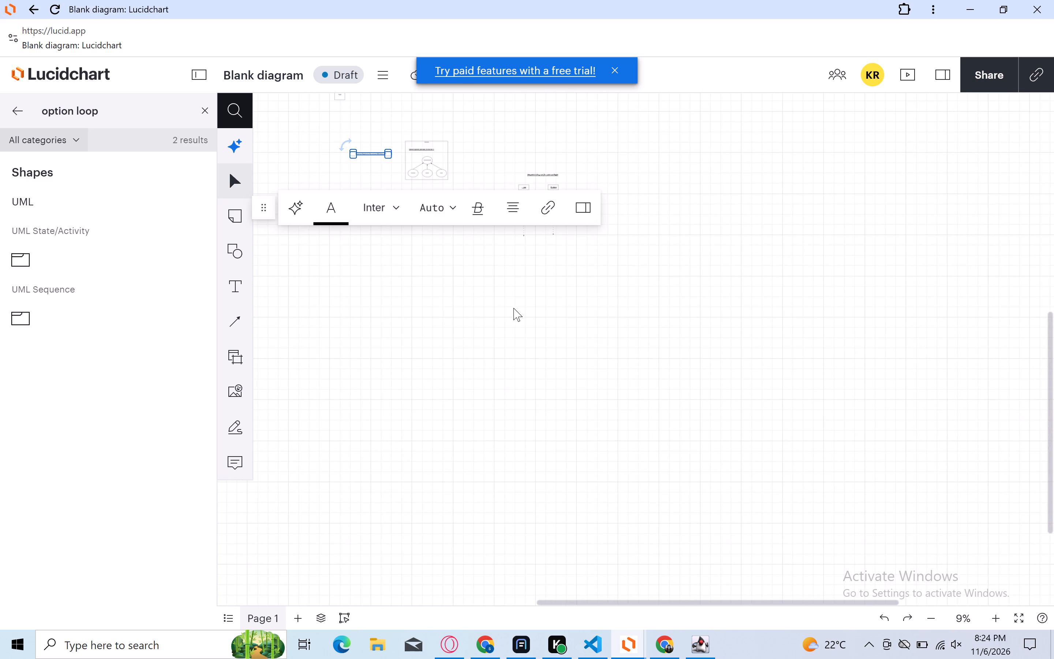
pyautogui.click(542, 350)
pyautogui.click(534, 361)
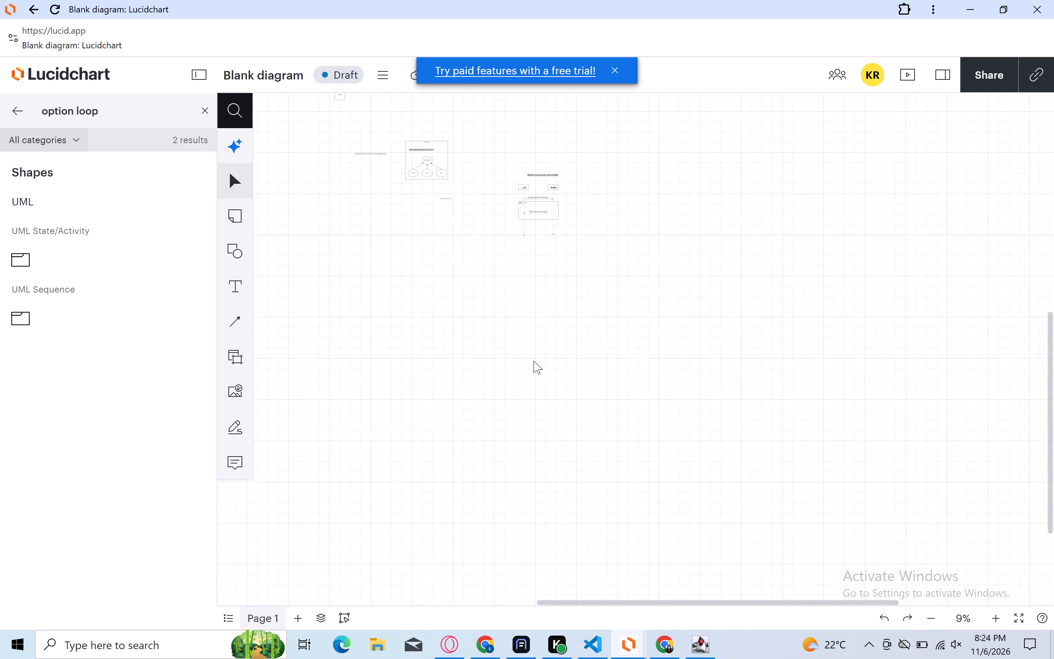
# Add a new text box on the empty canvas area below the login sequence diagram.
pyautogui.click(240, 287)
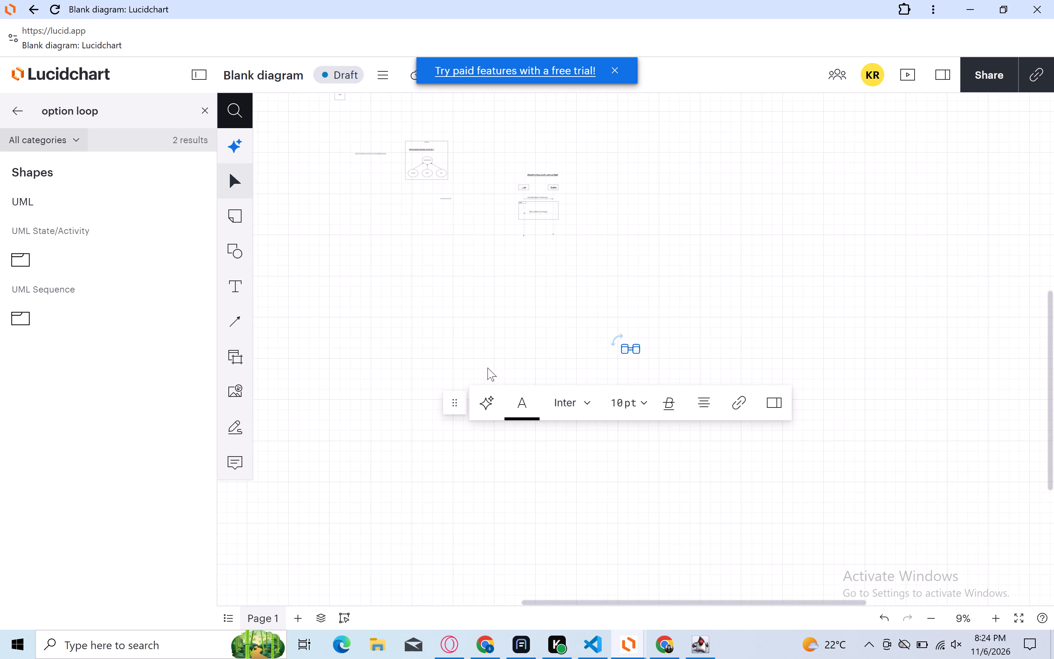
pyautogui.scroll(-6, 600, 360)
pyautogui.scroll(6, 600, 360)
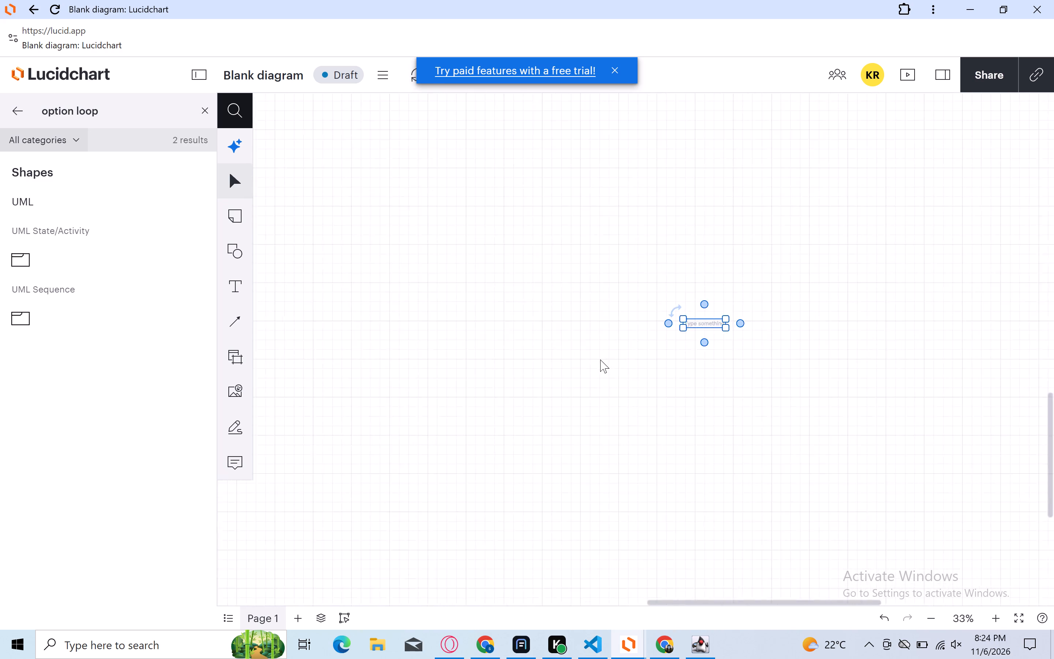
pyautogui.scroll(2, 600, 360)
pyautogui.scroll(3, 997, 250)
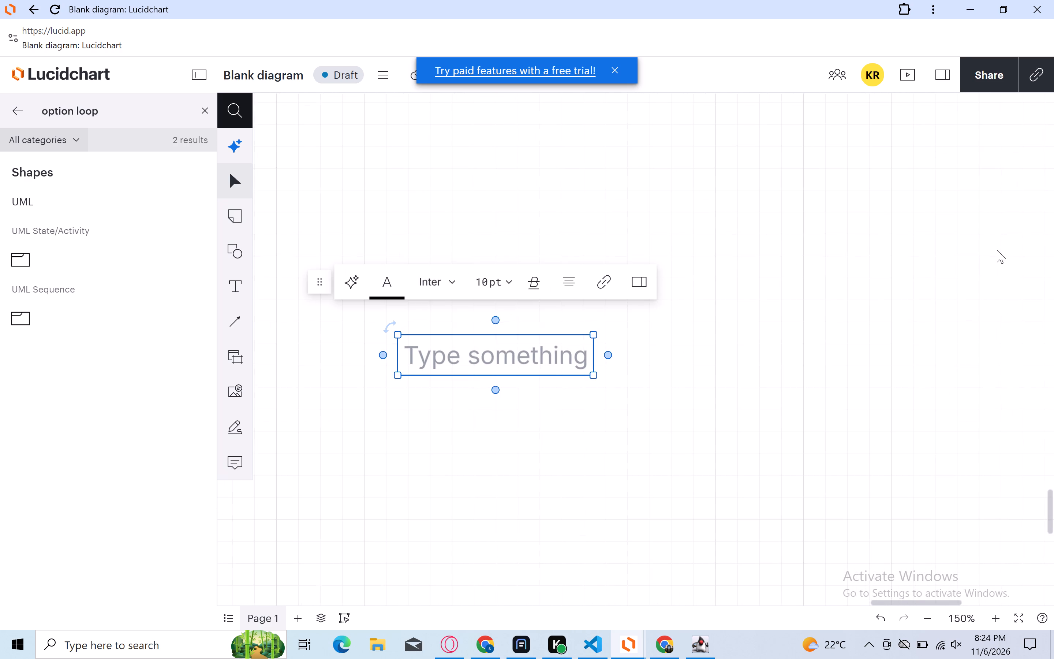
pyautogui.scroll(-1, 997, 250)
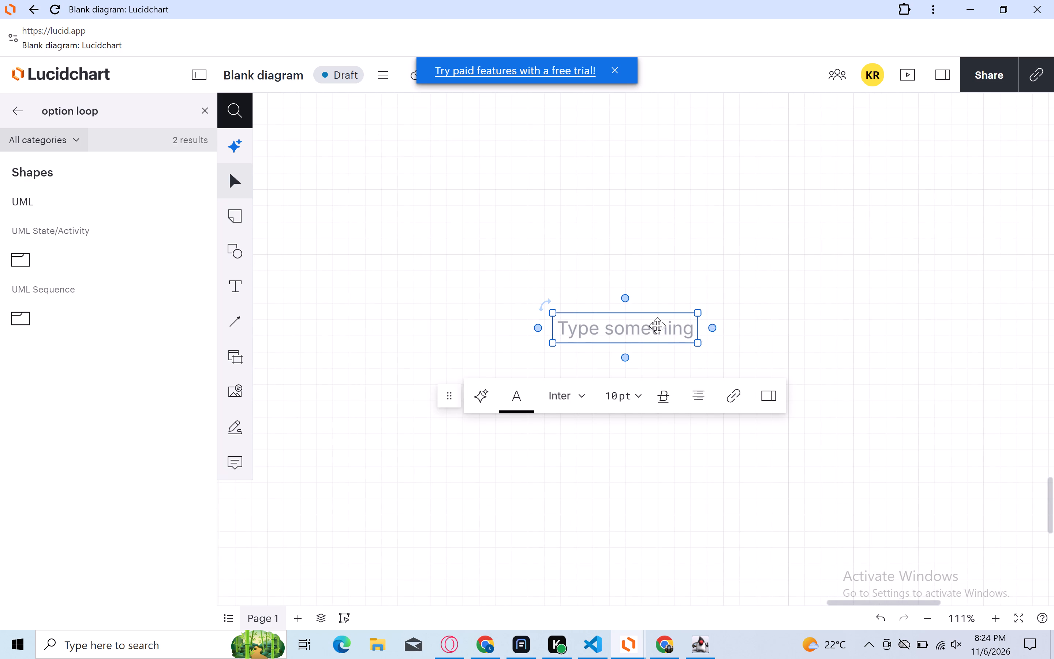
# Enter "Sequence diagram for the usecase Withdraw cash" as the title in the new text box.
pyautogui.click(644, 335)
pyautogui.write('sy')
pyautogui.press('BackSpace')
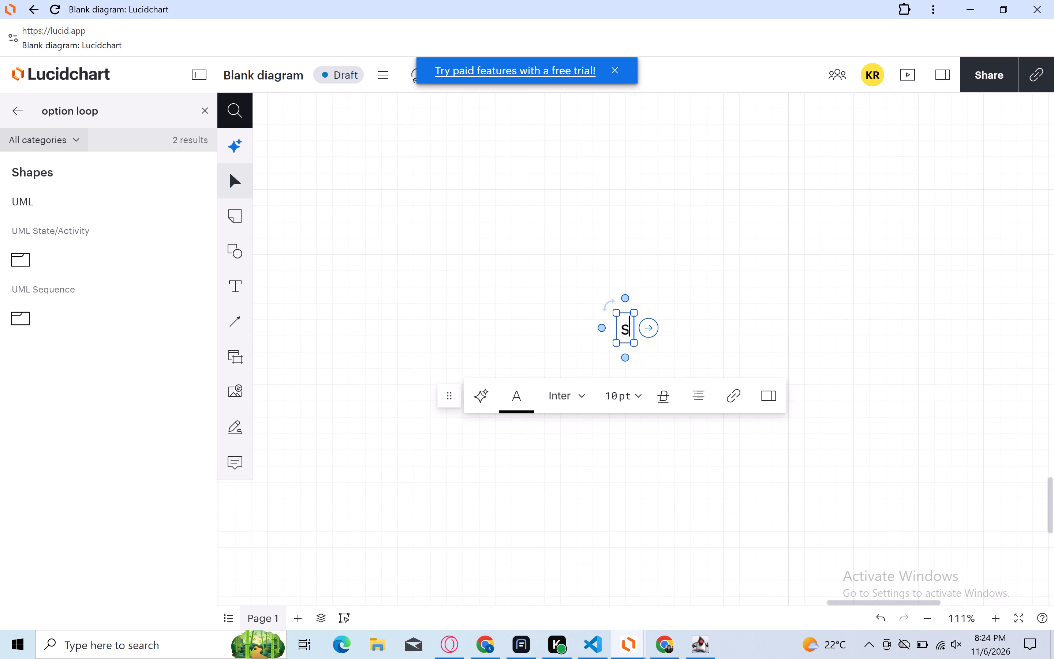
pyautogui.press('BackSpace')
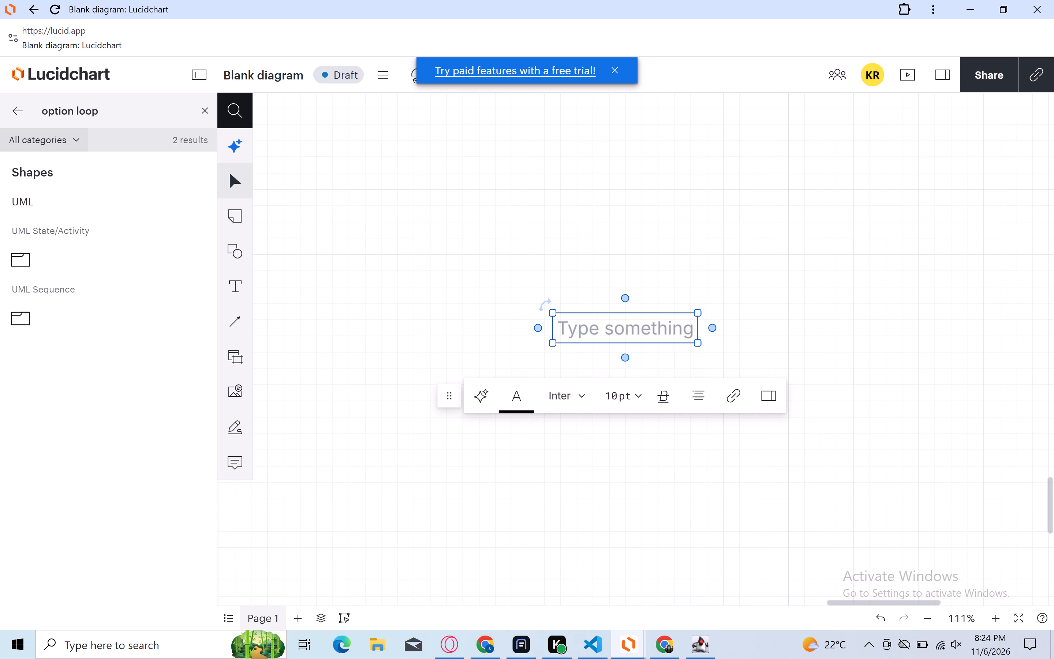
pyautogui.write('Se')
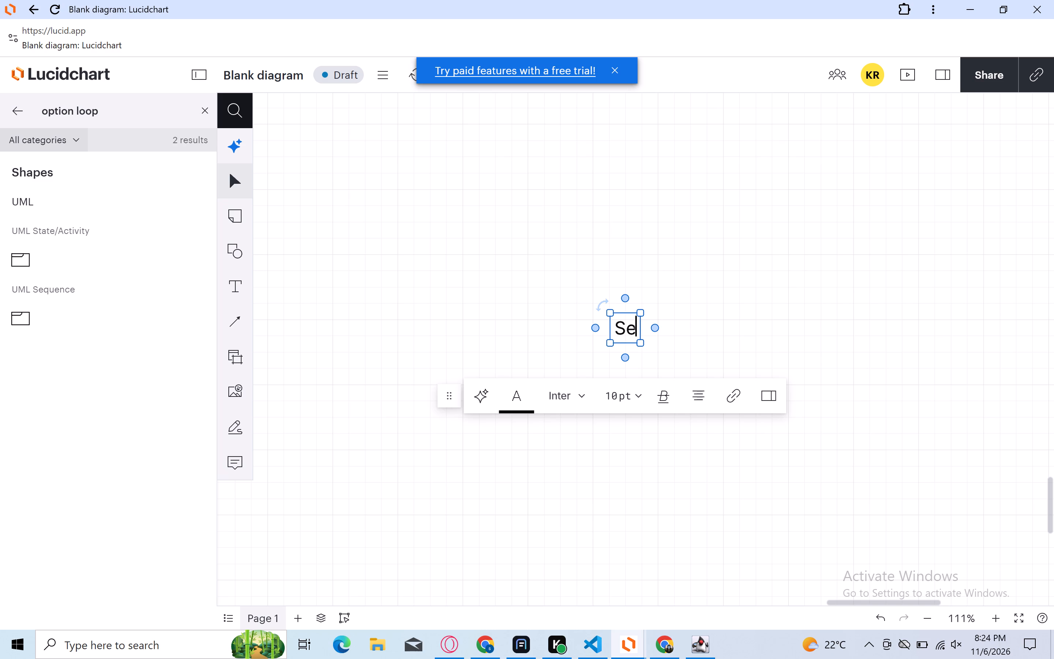
pyautogui.write('quence')
pyautogui.press('space')
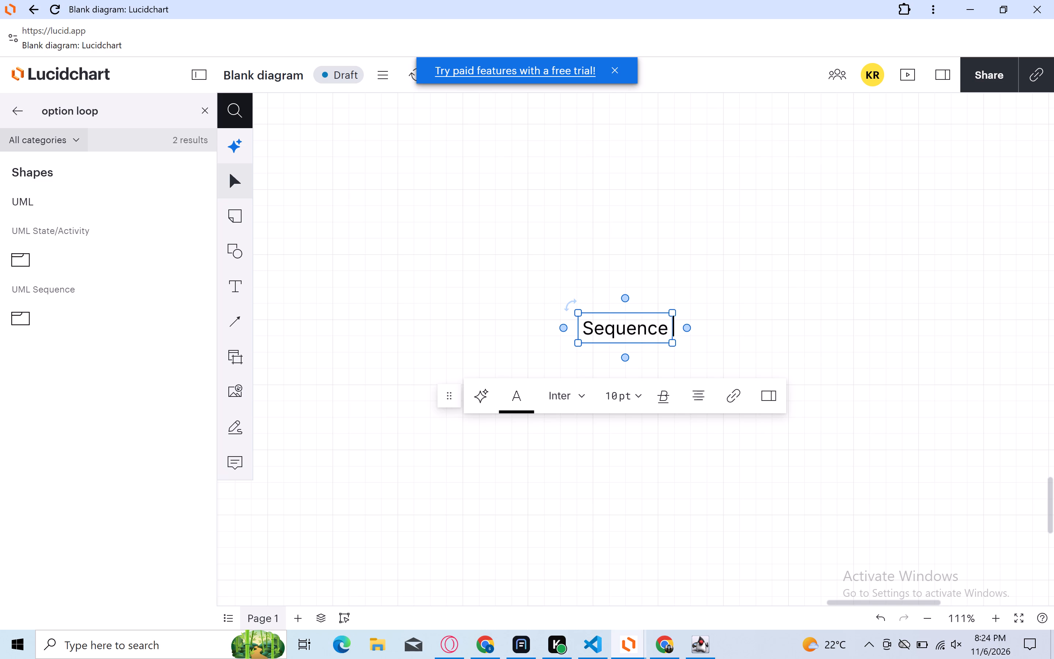
pyautogui.write('dia')
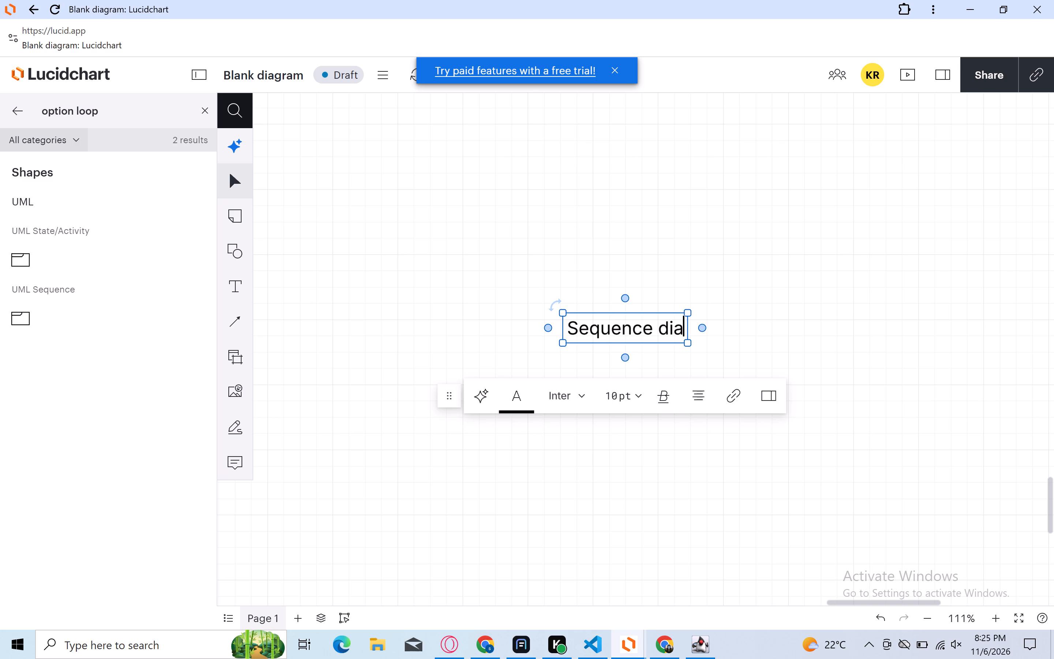
pyautogui.write('gra')
pyautogui.press('m')
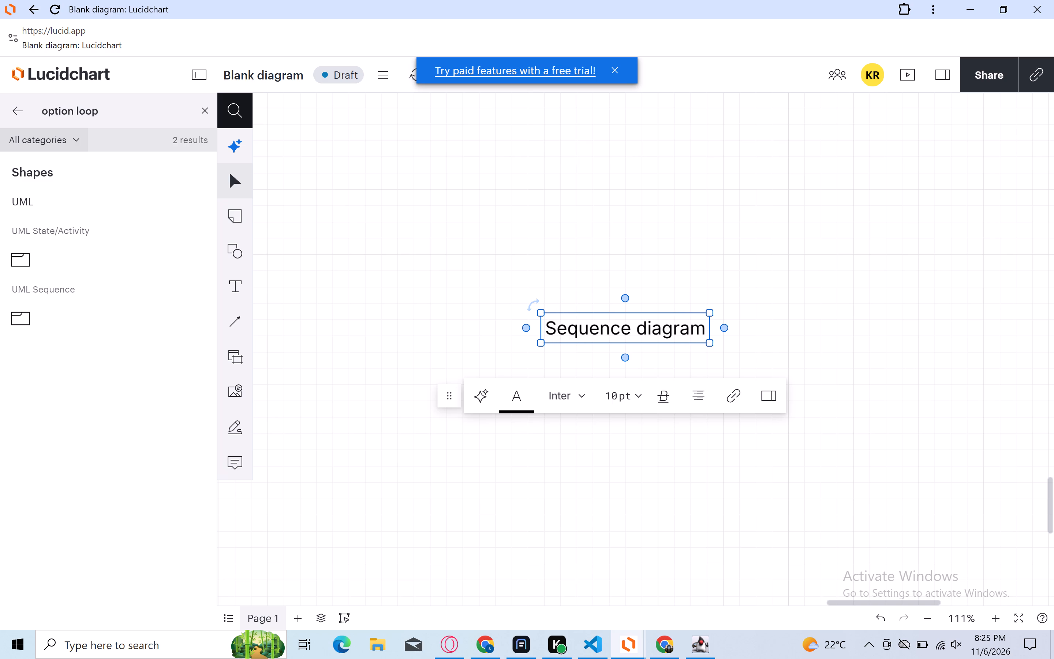
pyautogui.press('space')
pyautogui.write('for')
pyautogui.press('space')
pyautogui.press('space')
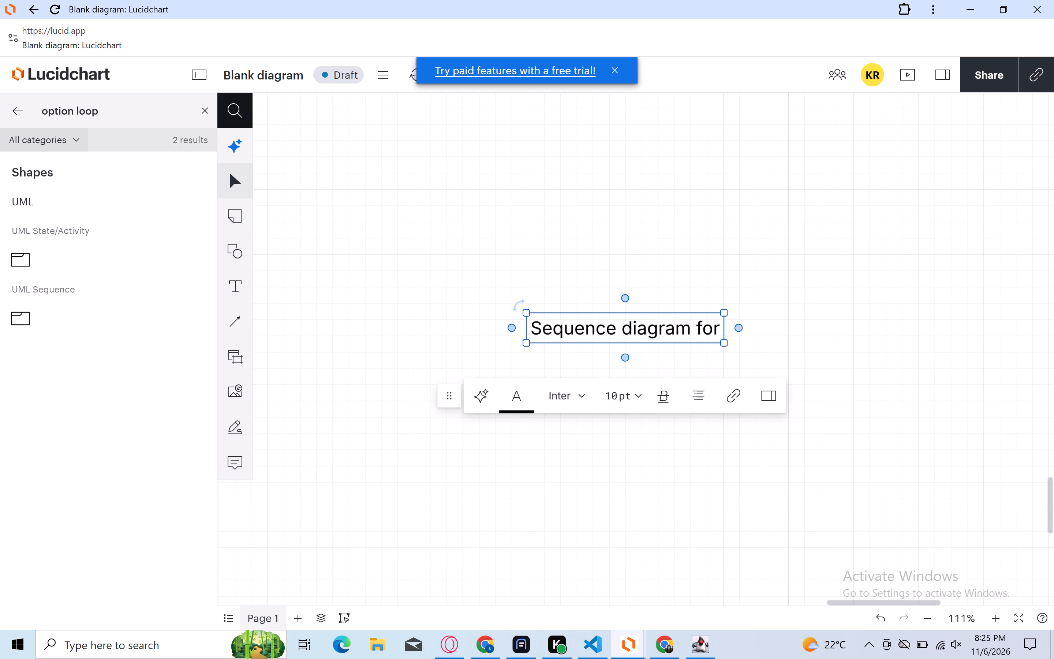
pyautogui.press('BackSpace')
pyautogui.write('the')
pyautogui.press('space')
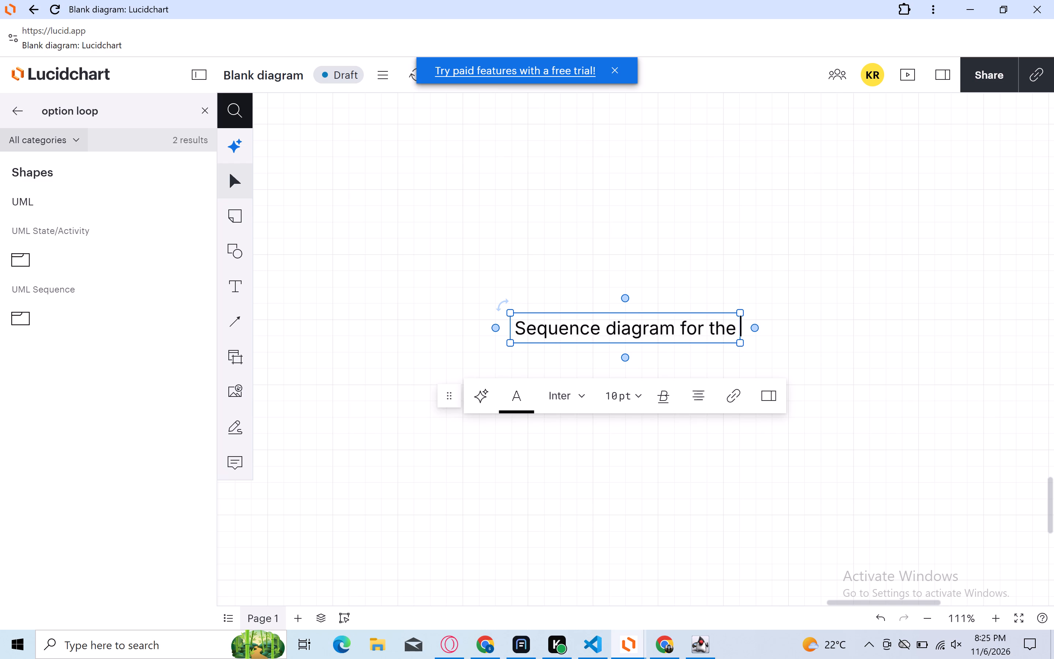
pyautogui.write('usecase')
pyautogui.press('space')
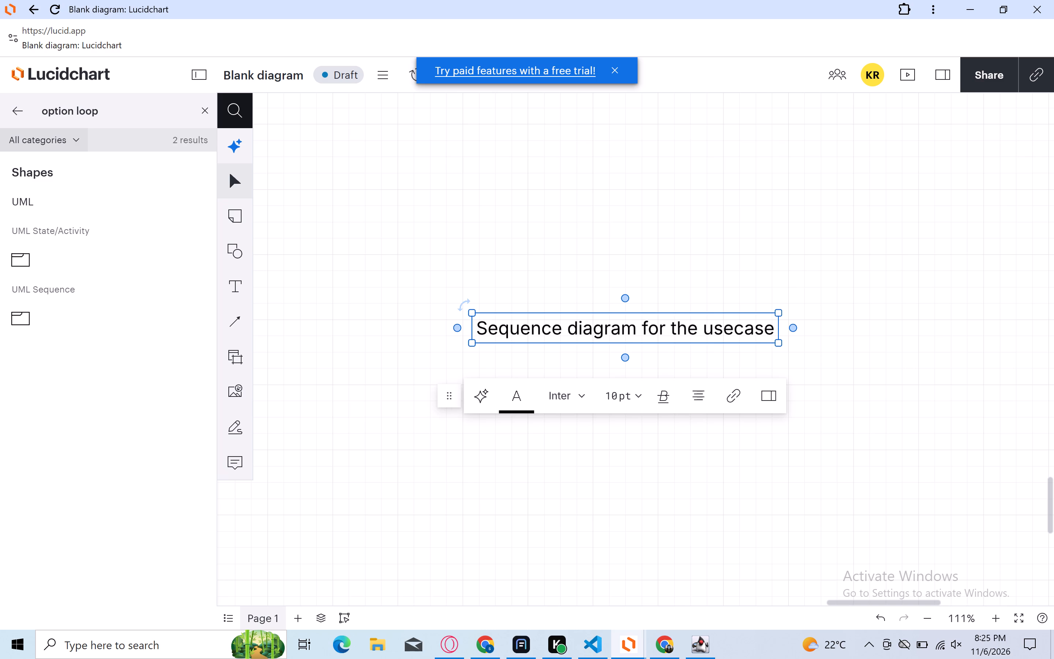
pyautogui.hotkey('shift', 'w')
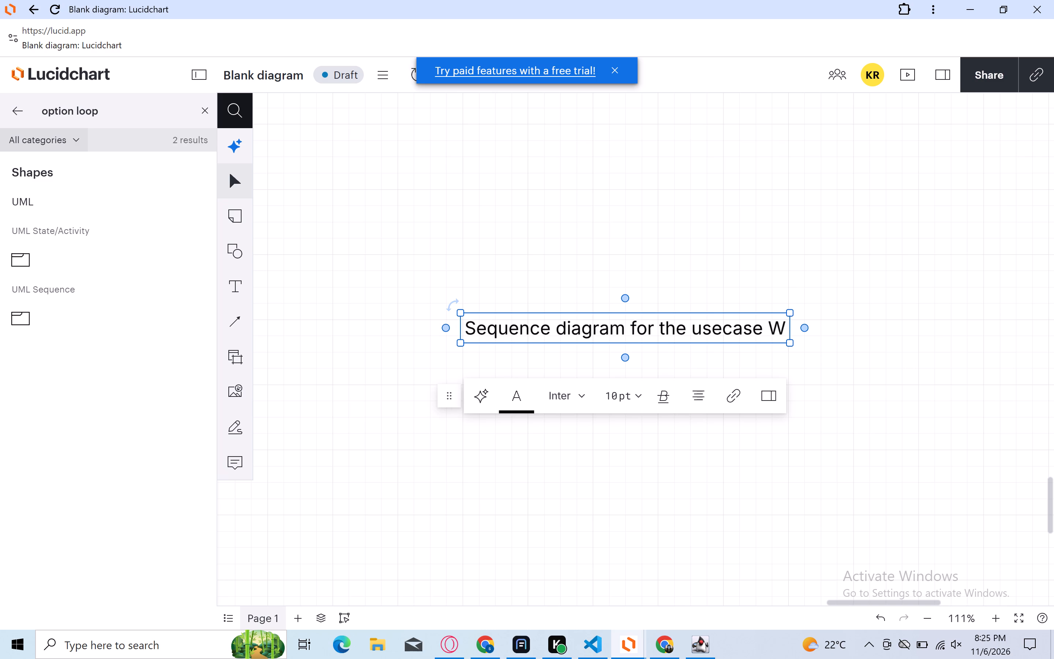
pyautogui.write('ithdraw')
pyautogui.press('space')
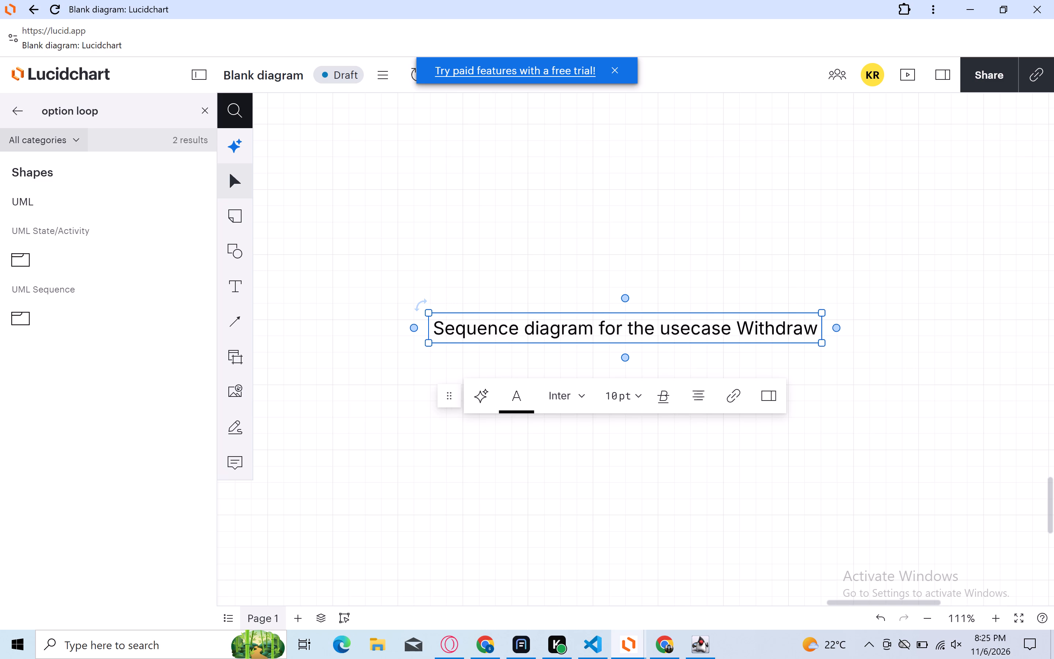
pyautogui.write('cash')
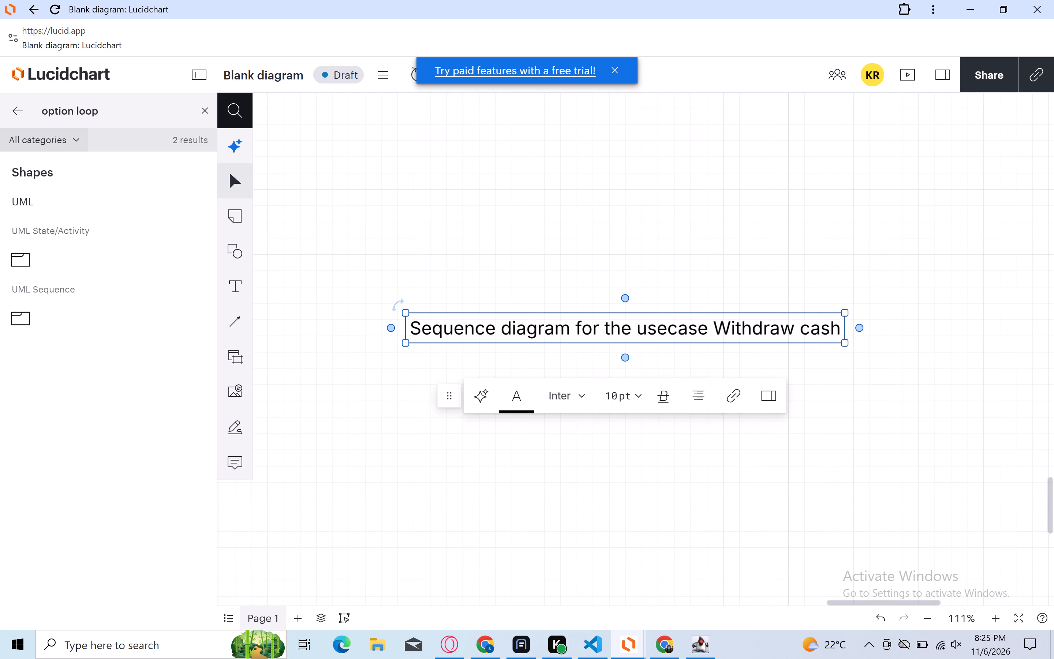
# Format the whole Withdraw cash title as 12 pt underlined text.
pyautogui.click(804, 324)
pyautogui.moveTo(838, 328); pyautogui.dragTo(407, 338)
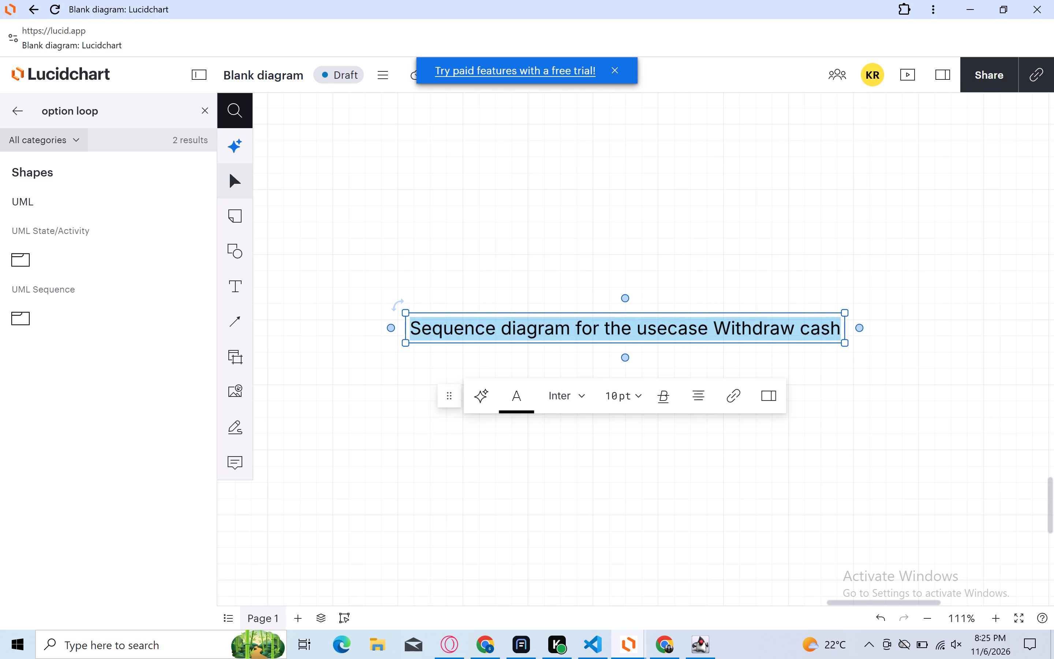
pyautogui.click(618, 396)
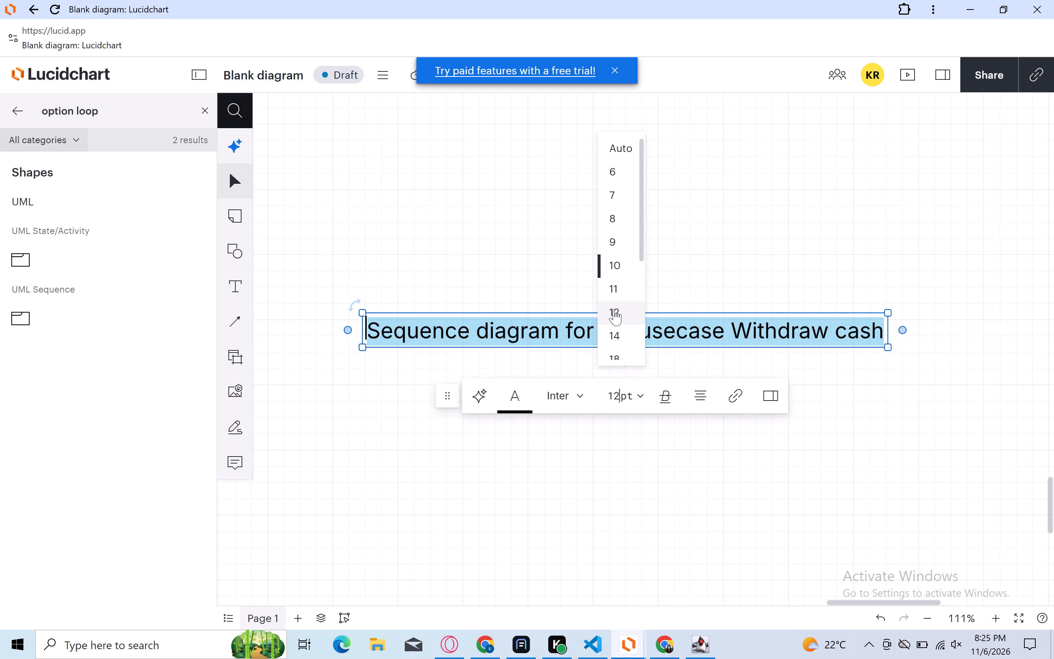
pyautogui.click(614, 309)
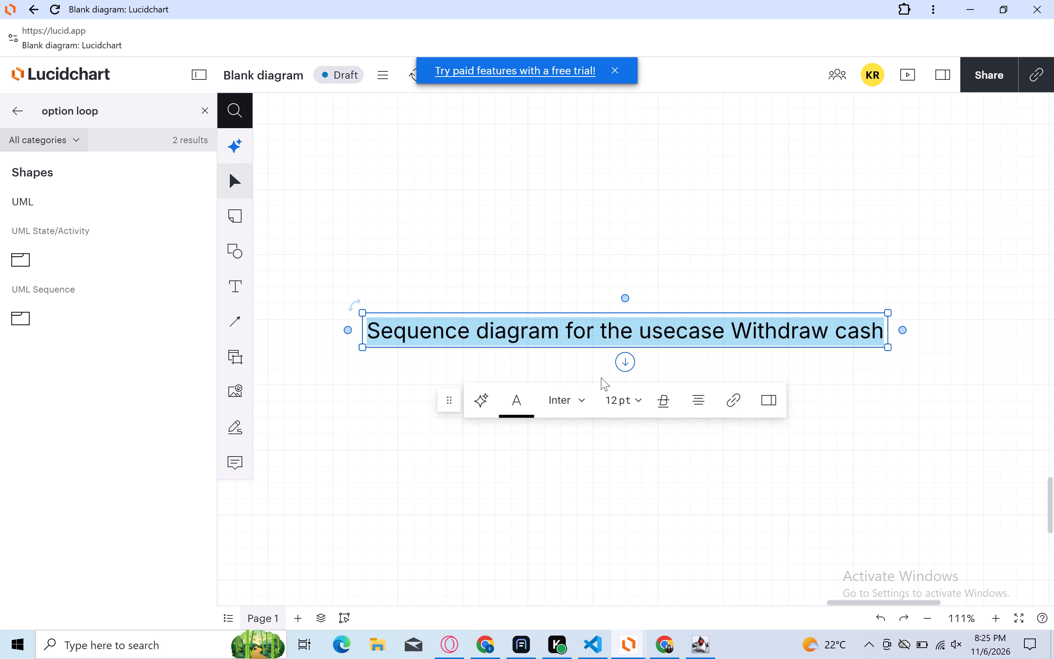
pyautogui.click(655, 402)
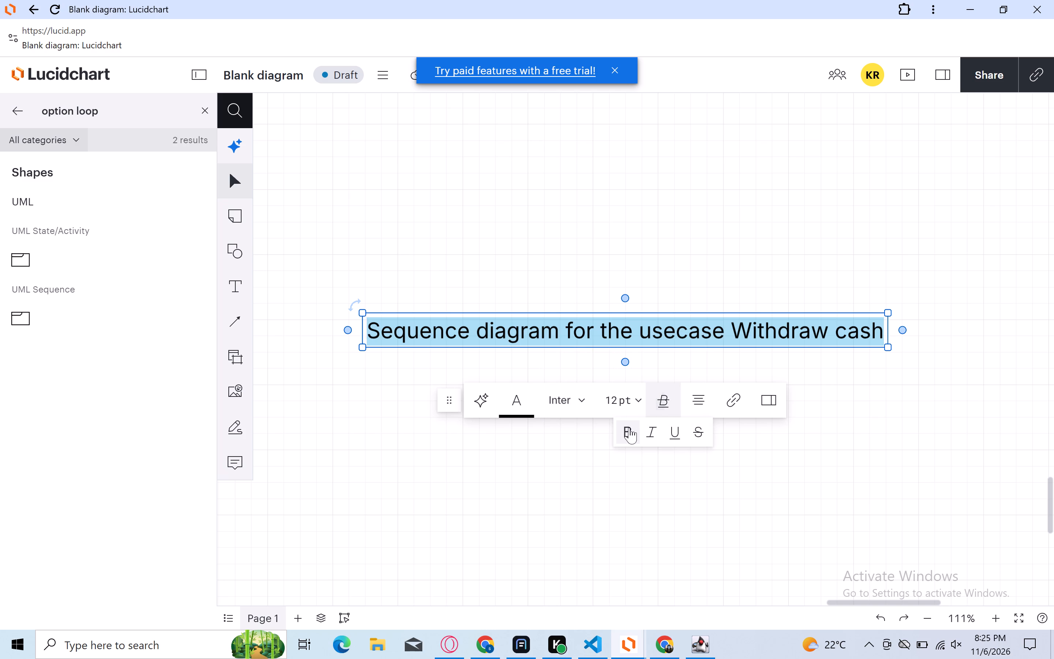
pyautogui.click(671, 433)
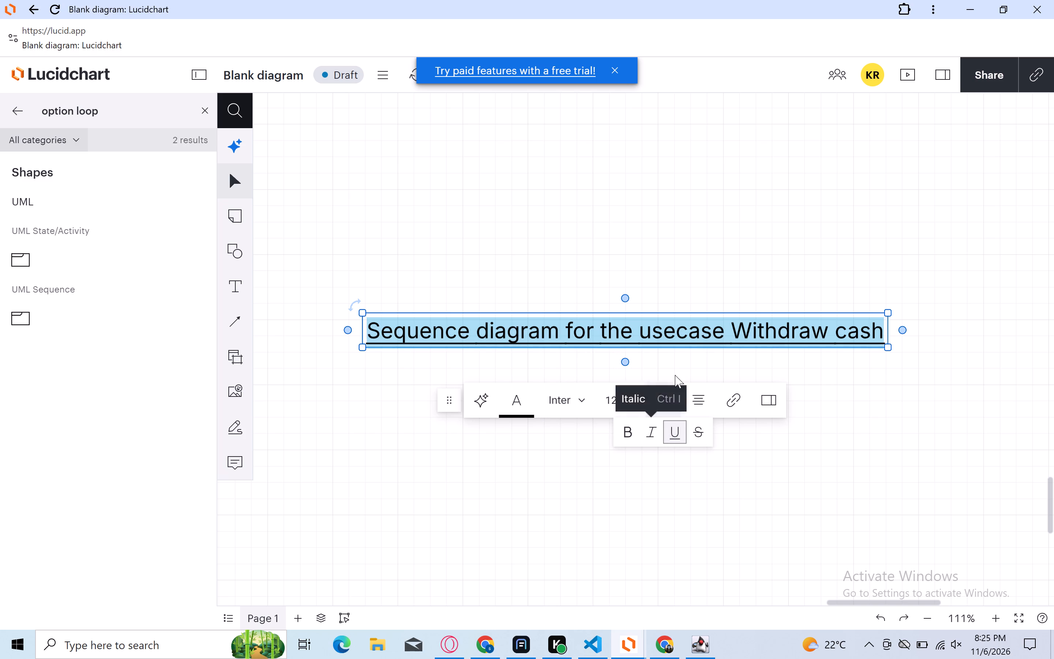
pyautogui.click(833, 372)
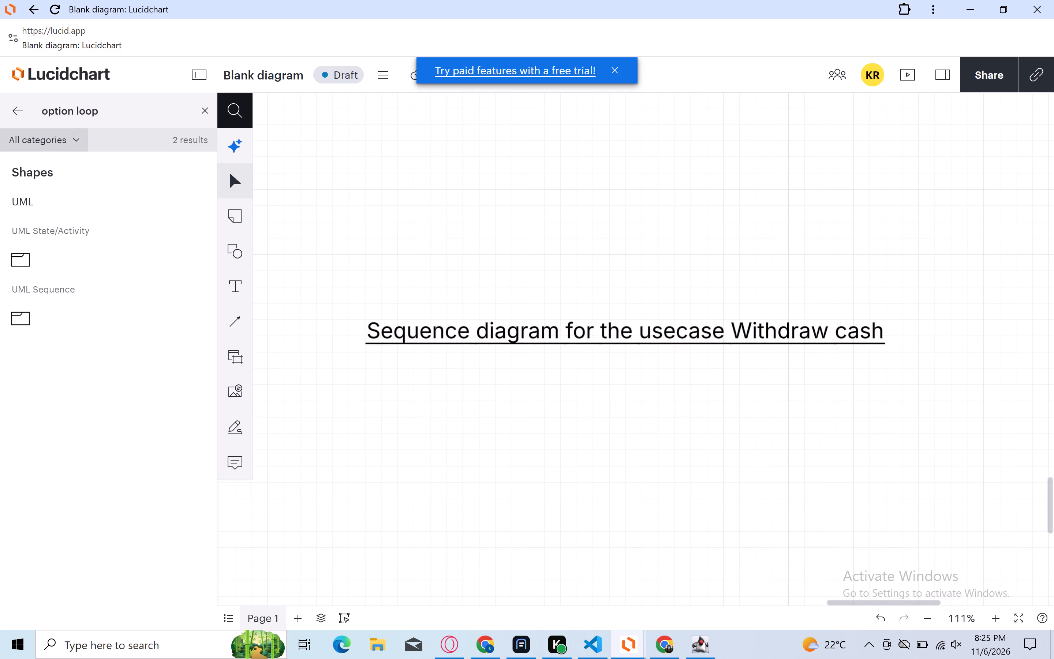
# Search the shapes for "actor" and place the UML Use Case Actor about 46 px below the title, aligned with its start.
pyautogui.click(116, 111)
pyautogui.press('BackSpace')
pyautogui.press('BackSpace')
pyautogui.press('BackSpace')
pyautogui.press('BackSpace')
pyautogui.press('BackSpace')
pyautogui.press('BackSpace')
pyautogui.press('BackSpace')
pyautogui.press('BackSpace')
pyautogui.press('BackSpace')
pyautogui.press('BackSpace')
pyautogui.press('BackSpace')
pyautogui.press('BackSpace')
pyautogui.press('BackSpace')
pyautogui.press('BackSpace')
pyautogui.press('BackSpace')
pyautogui.press('BackSpace')
pyautogui.press('BackSpace')
pyautogui.press('BackSpace')
pyautogui.press('BackSpace')
pyautogui.press('BackSpace')
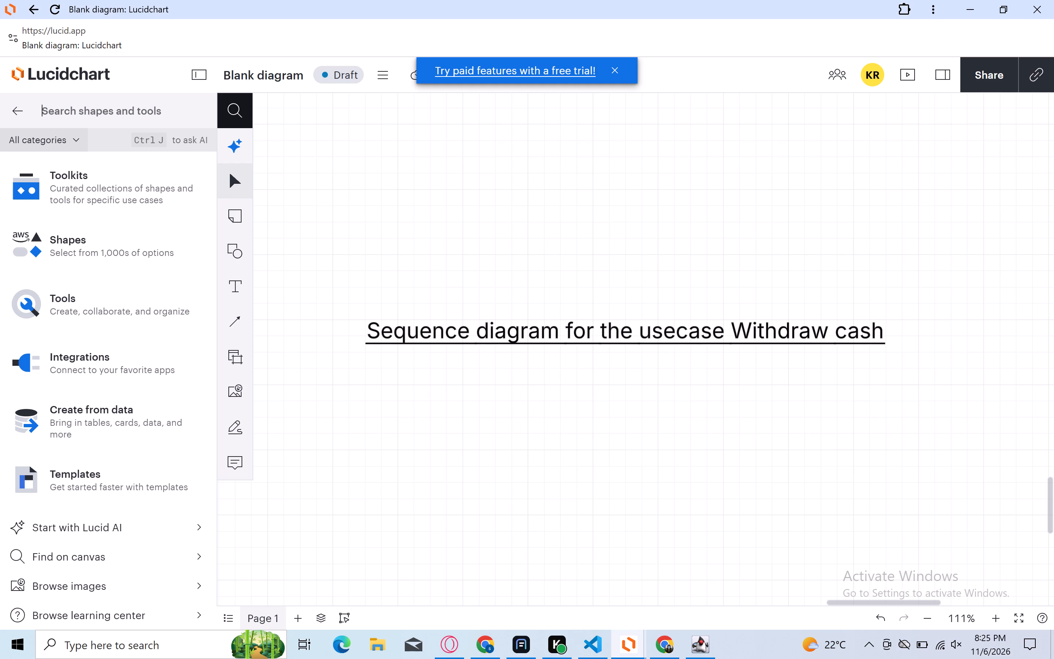
pyautogui.write('actor')
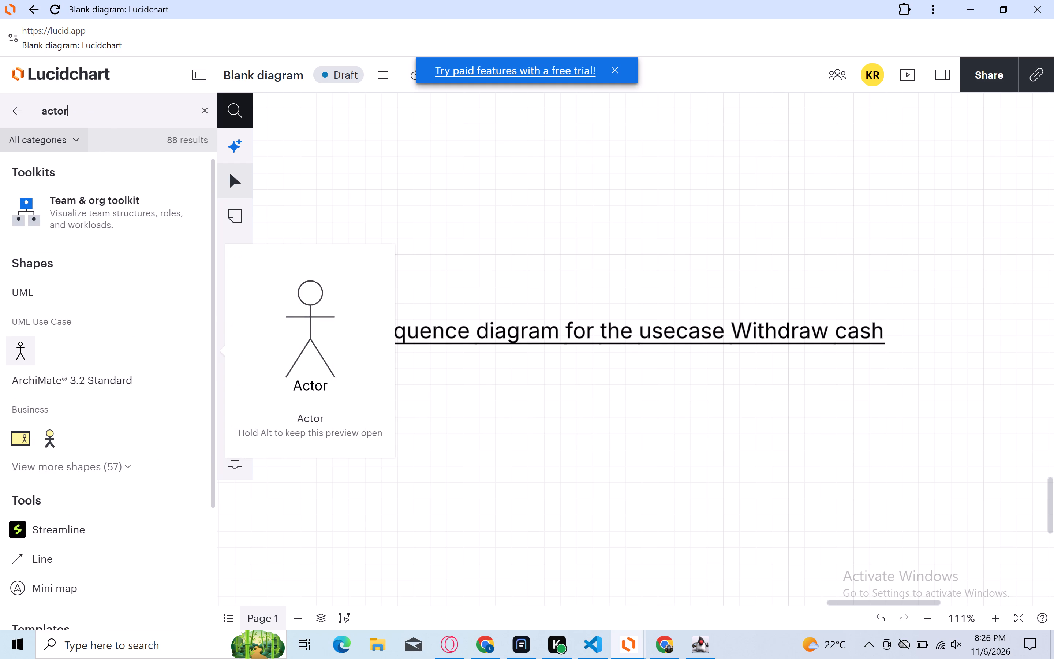
pyautogui.moveTo(19, 358); pyautogui.dragTo(378, 429)
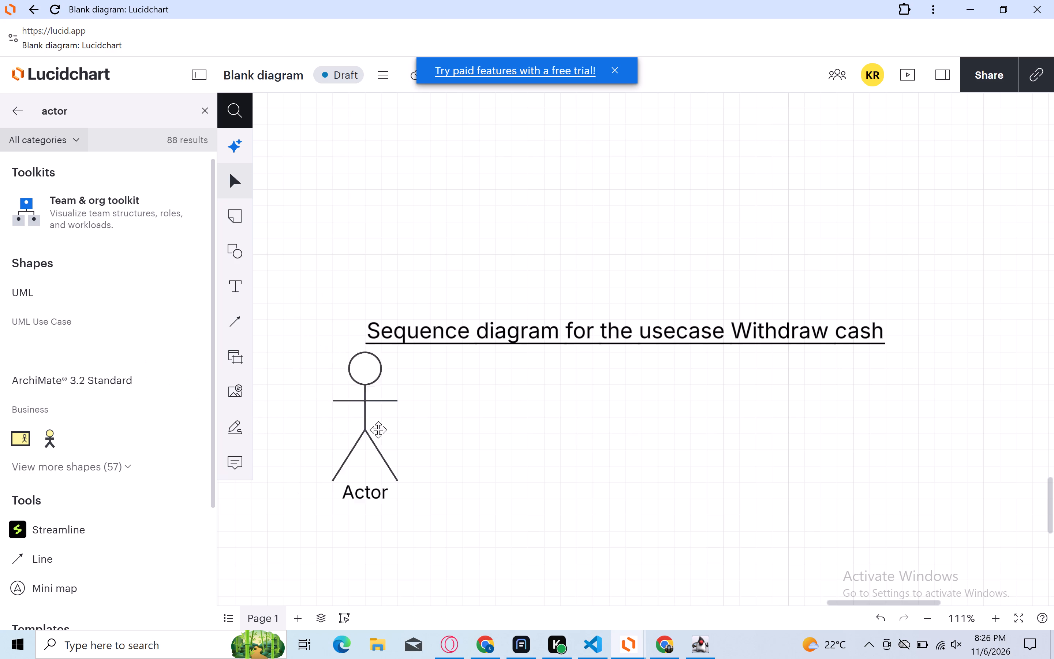
pyautogui.moveTo(378, 429); pyautogui.dragTo(397, 457)
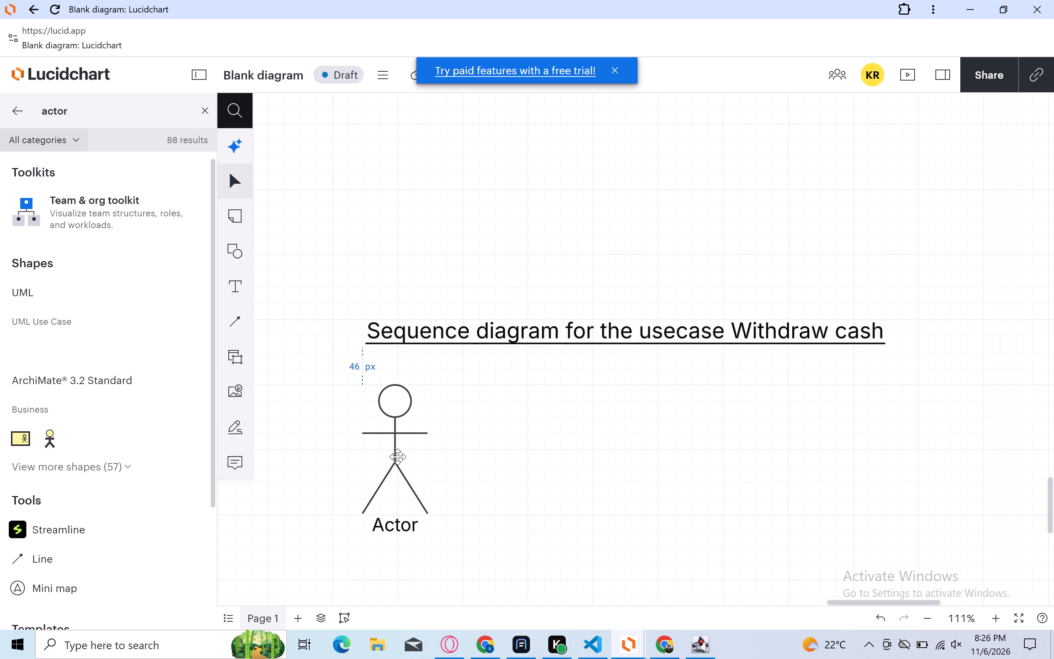
pyautogui.moveTo(397, 457); pyautogui.dragTo(393, 454)
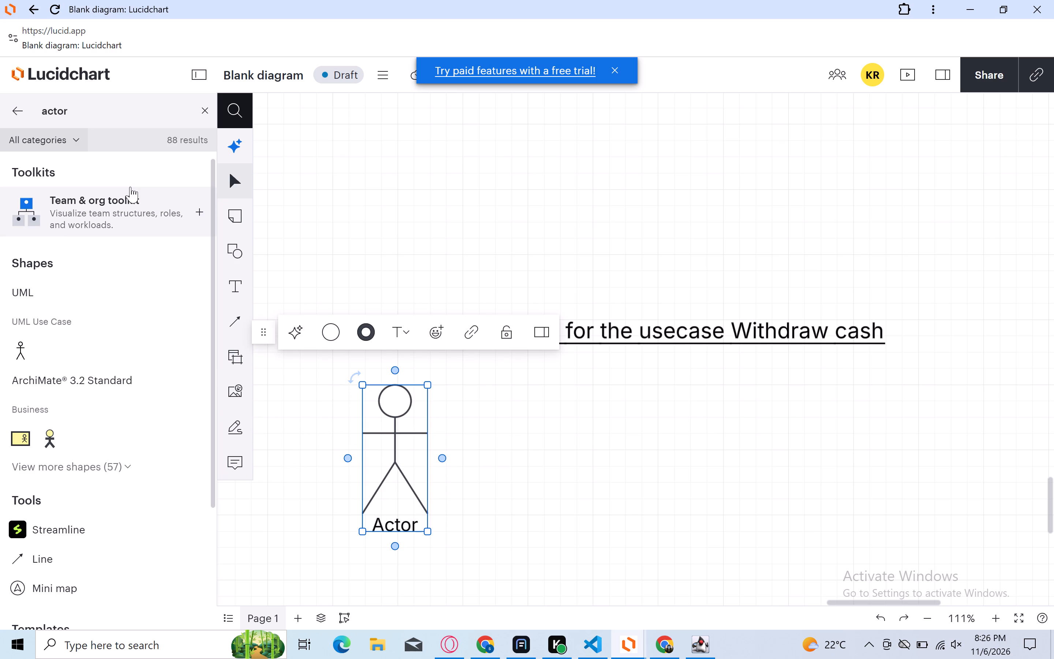
# Search the shapes for "object" and place the UML Sequence Object beside the actor, about 123 px away.
pyautogui.click(199, 108)
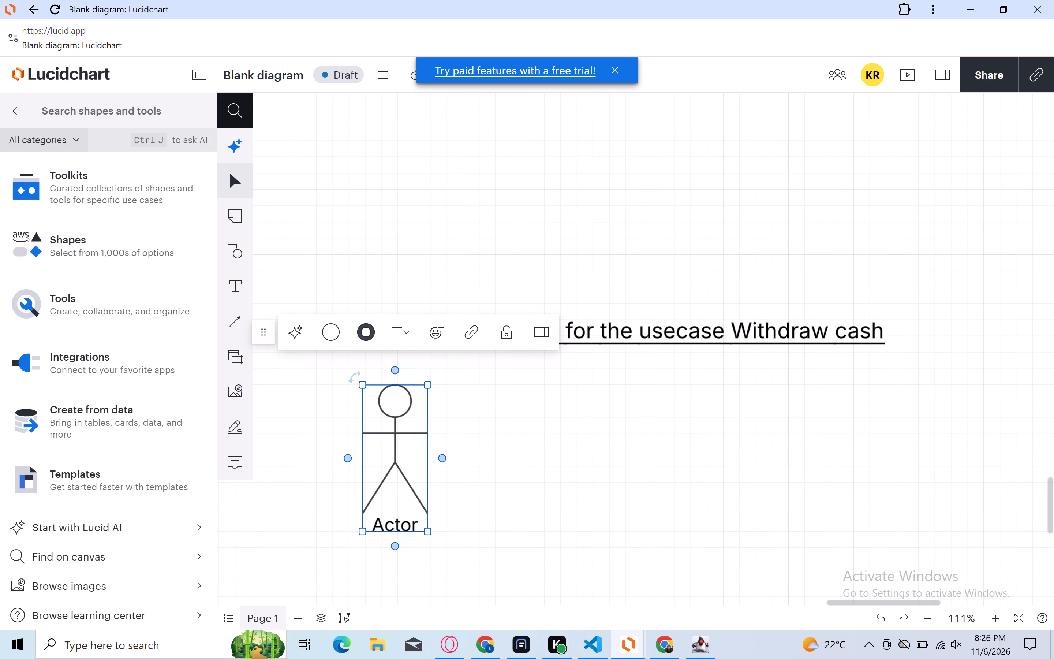
pyautogui.write('ob')
pyautogui.write('le')
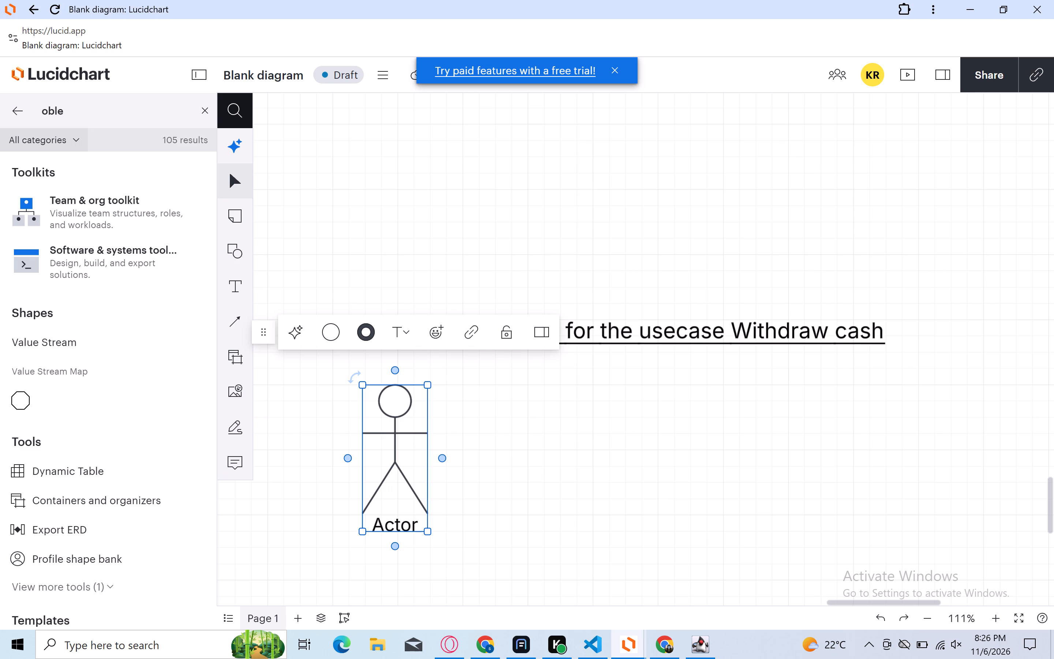
pyautogui.press('BackSpace')
pyautogui.press('BackSpace')
pyautogui.press('BackSpace')
pyautogui.write('bject')
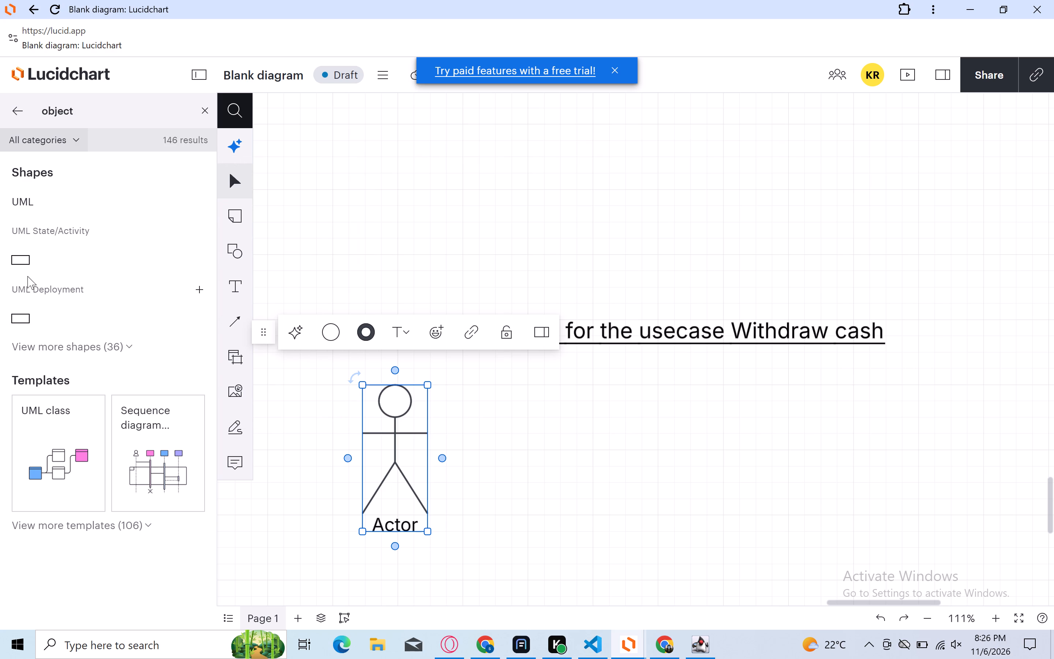
pyautogui.click(128, 343)
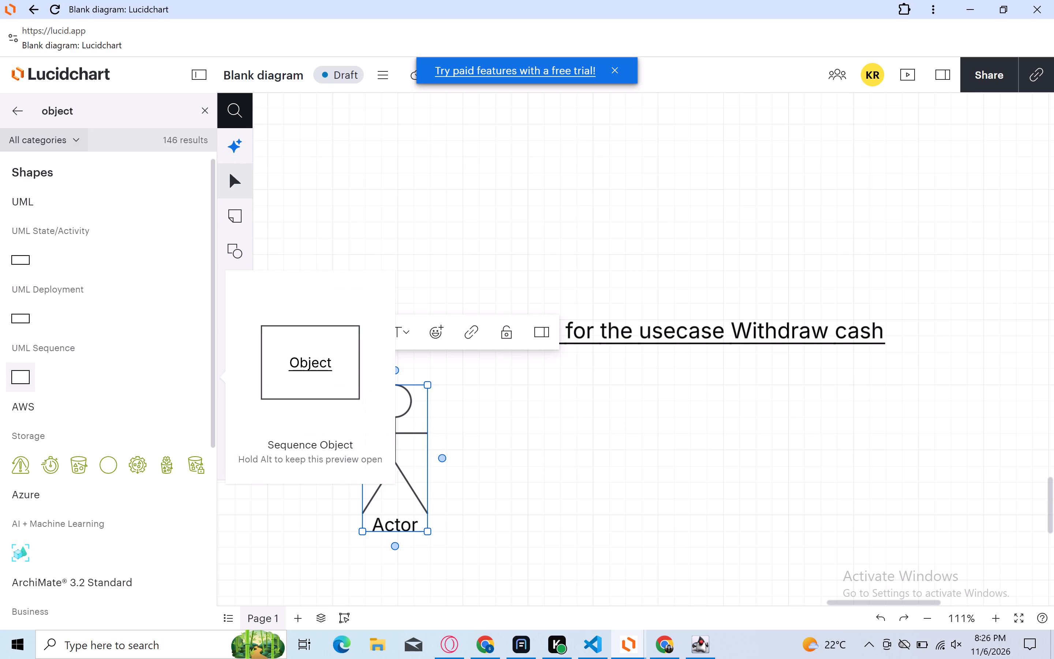
pyautogui.moveTo(25, 386); pyautogui.dragTo(515, 472)
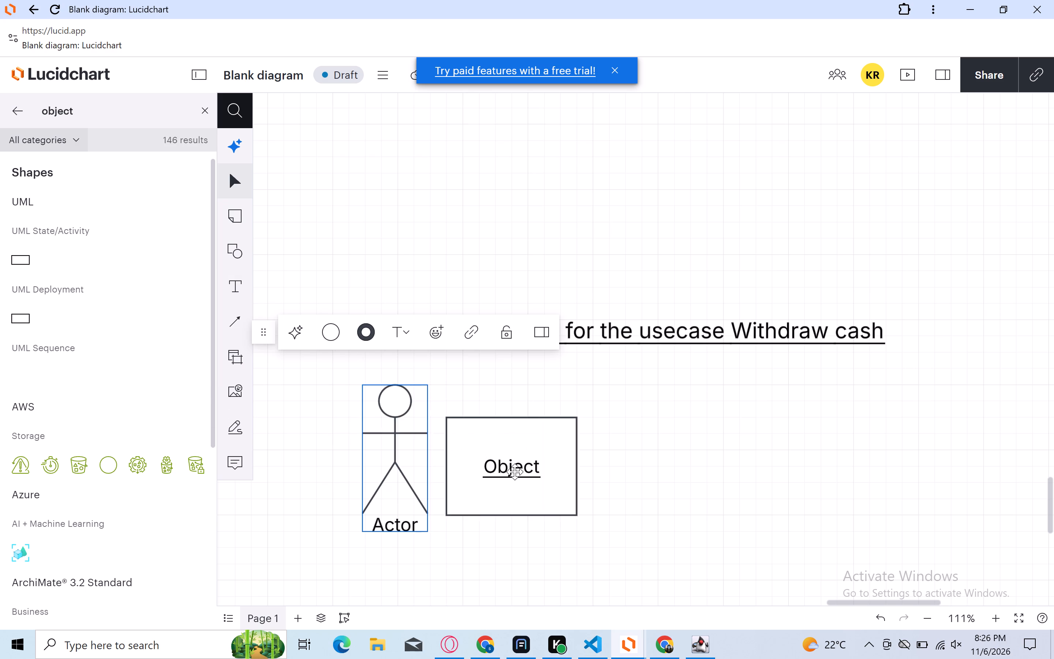
pyautogui.moveTo(515, 472); pyautogui.dragTo(584, 475)
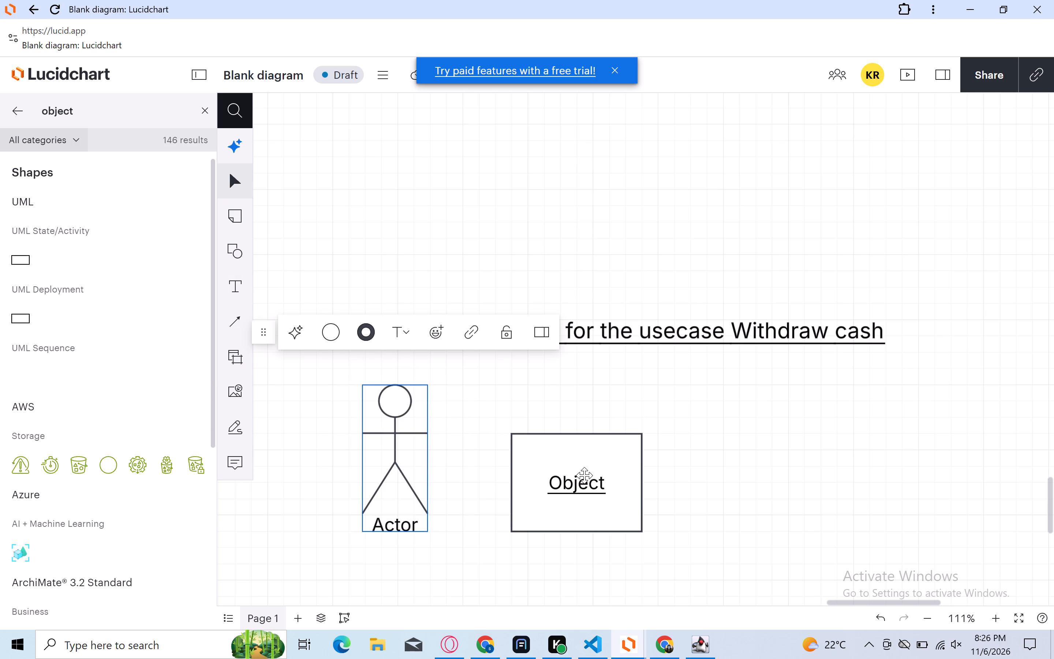
pyautogui.moveTo(584, 475); pyautogui.dragTo(595, 472)
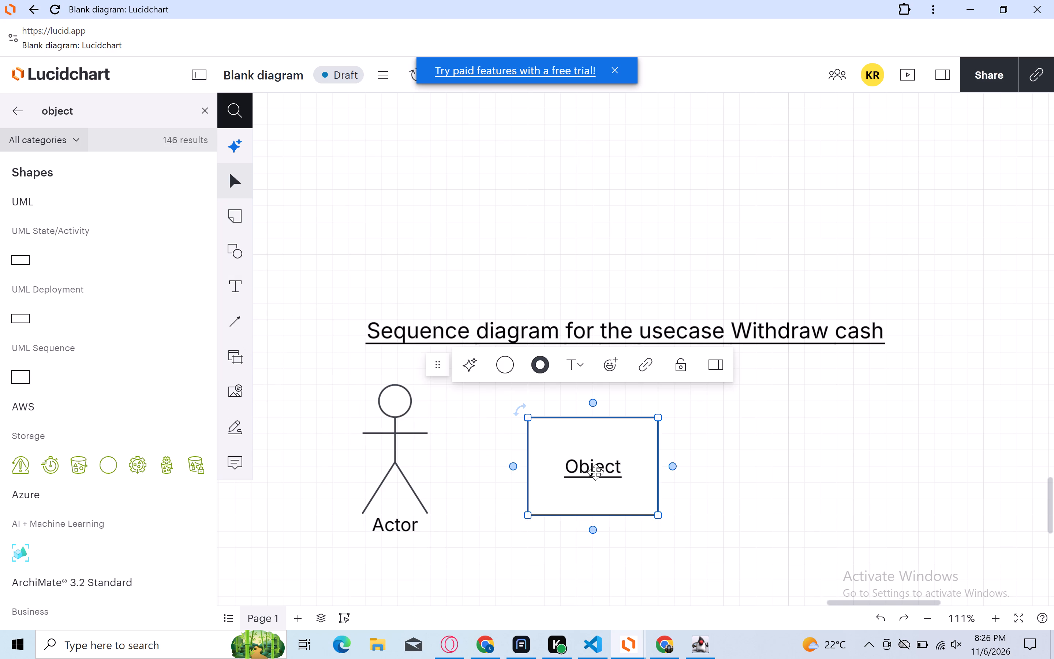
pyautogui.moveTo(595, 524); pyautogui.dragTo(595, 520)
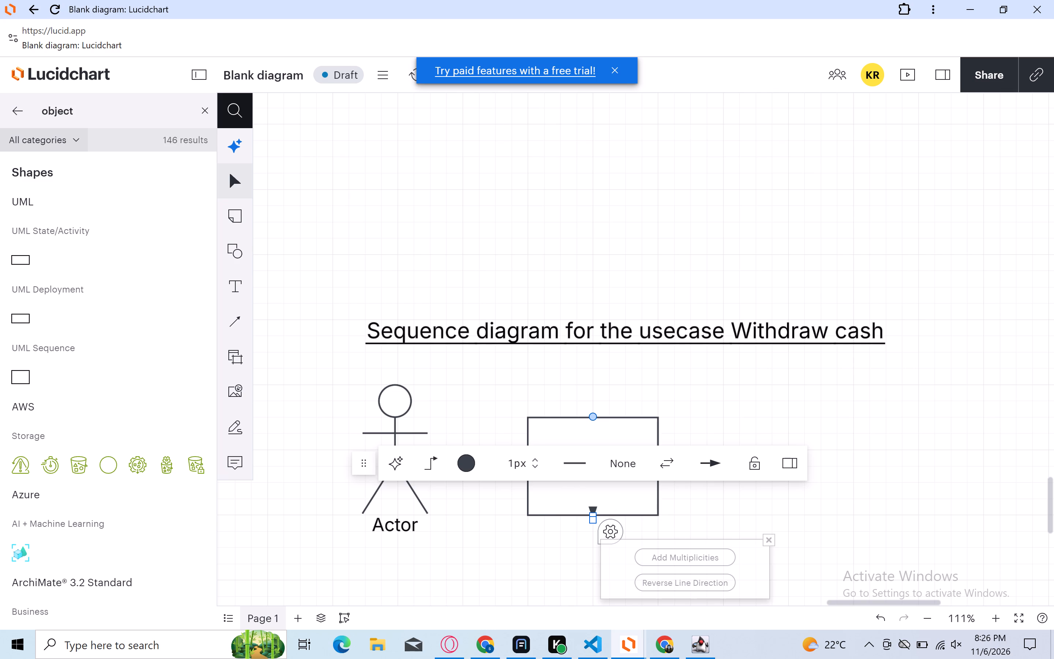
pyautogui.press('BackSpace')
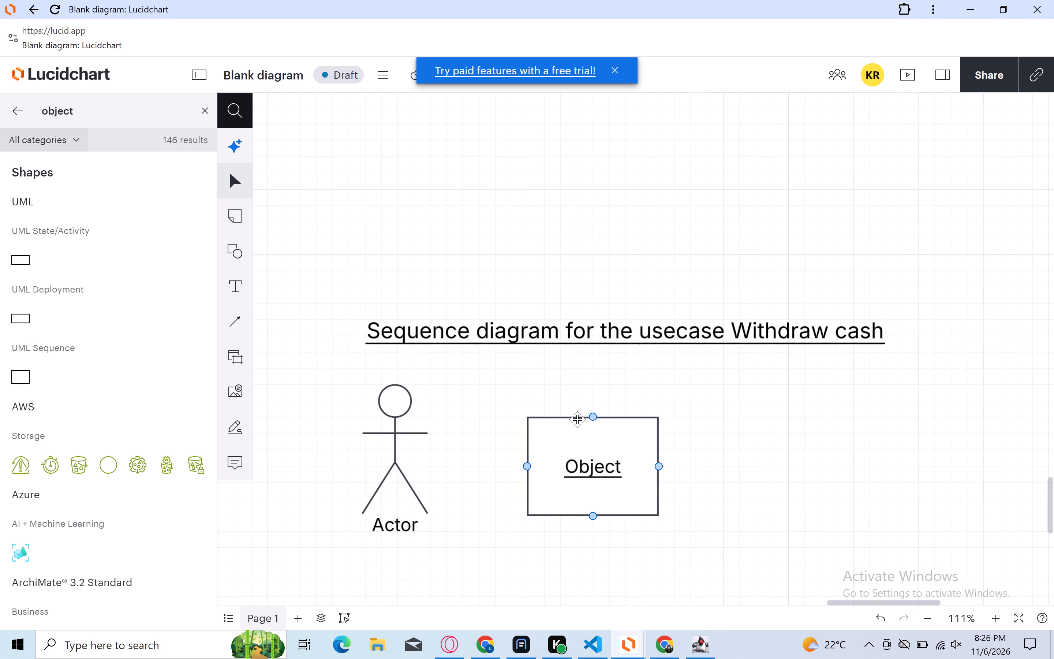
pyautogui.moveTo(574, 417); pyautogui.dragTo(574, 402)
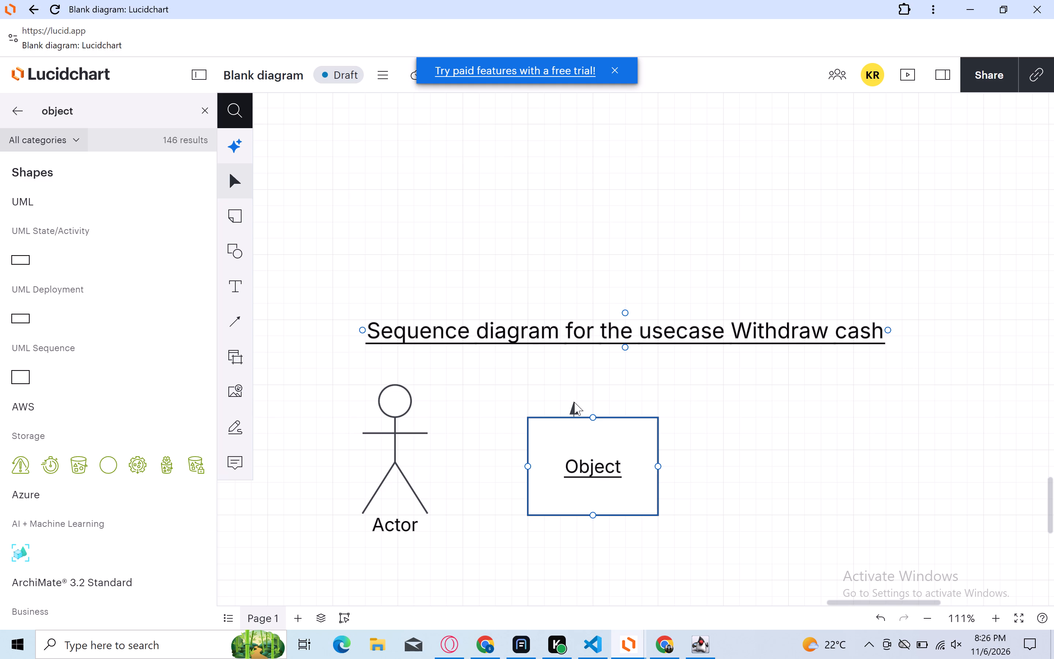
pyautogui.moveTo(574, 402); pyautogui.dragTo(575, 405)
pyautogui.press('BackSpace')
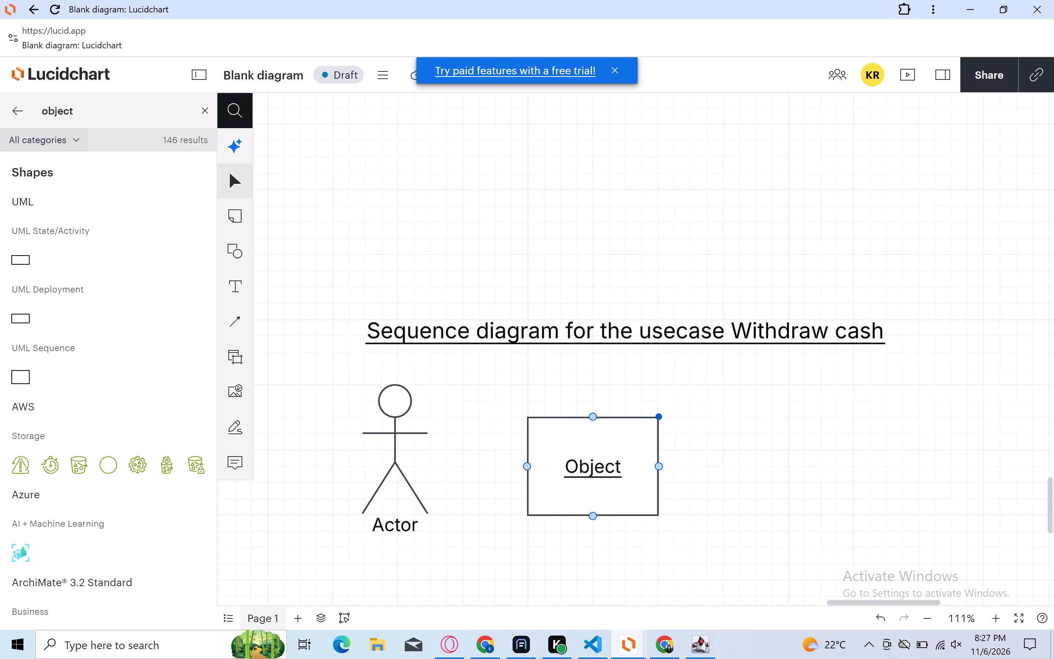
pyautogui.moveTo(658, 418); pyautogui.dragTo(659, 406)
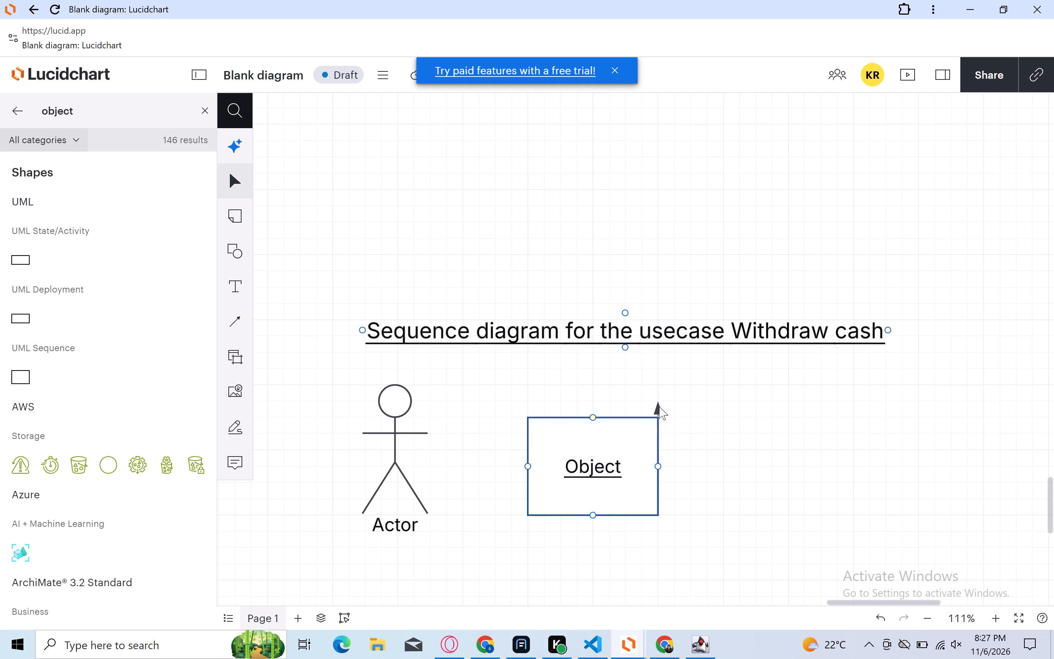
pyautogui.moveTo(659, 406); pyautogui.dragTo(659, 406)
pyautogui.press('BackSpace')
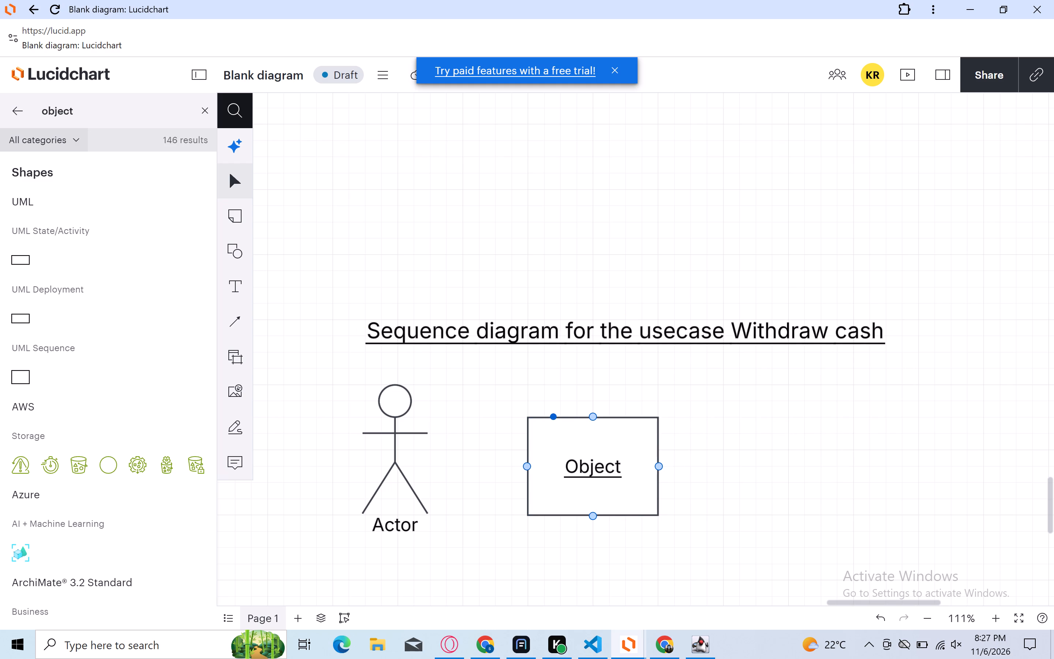
# Move the sequence object slightly up to X 3920 px, Y 3140 px, beside the actor.
pyautogui.moveTo(557, 424); pyautogui.dragTo(558, 419)
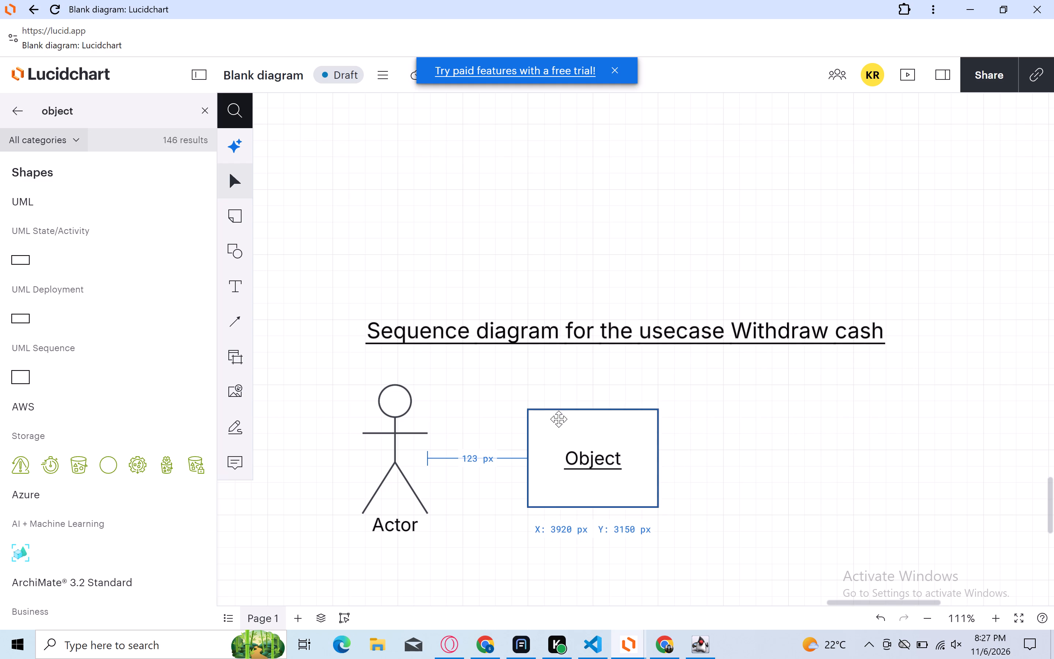
pyautogui.moveTo(558, 419); pyautogui.dragTo(569, 411)
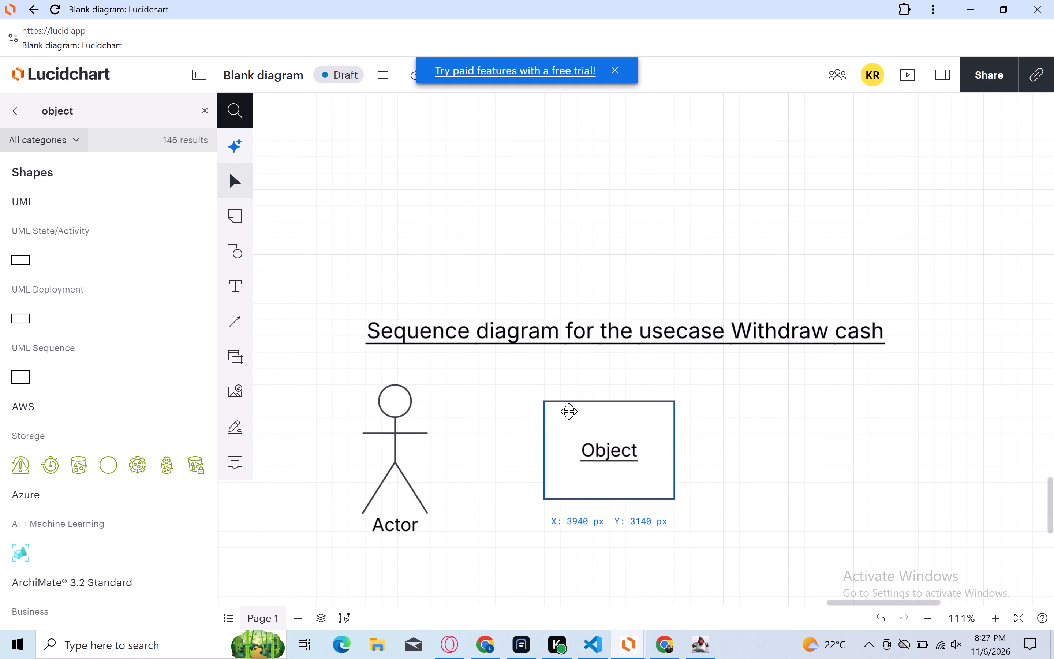
pyautogui.moveTo(569, 411); pyautogui.dragTo(566, 412)
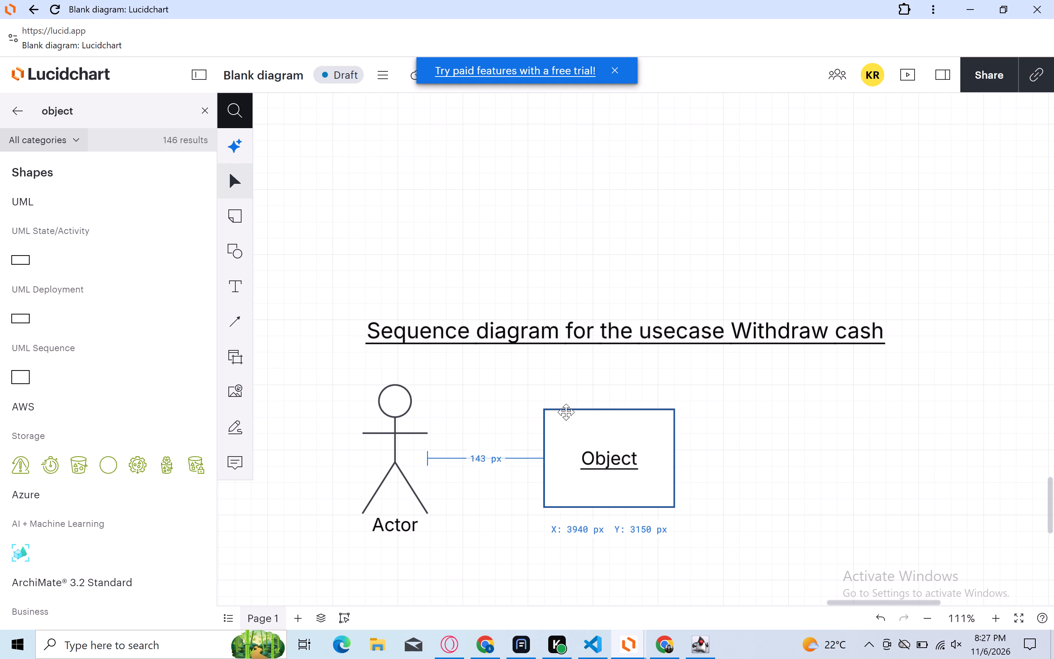
pyautogui.moveTo(566, 412); pyautogui.dragTo(563, 411)
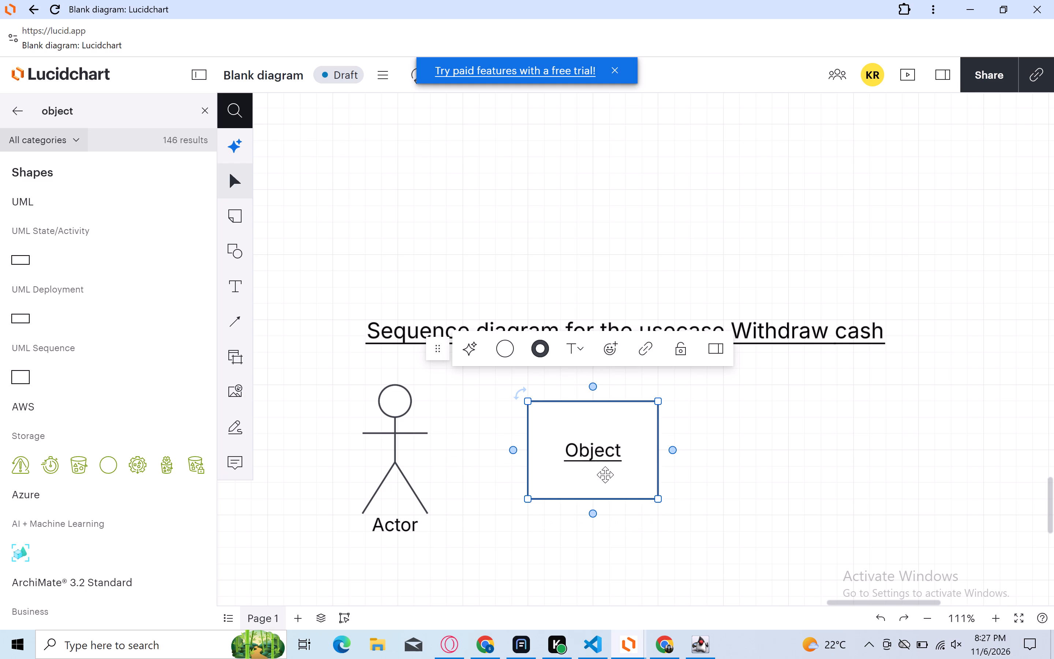
# Resize the sequence object to 160 by 160 px, with its upper edge level with the top of the actor's head.
pyautogui.moveTo(529, 498); pyautogui.dragTo(529, 500)
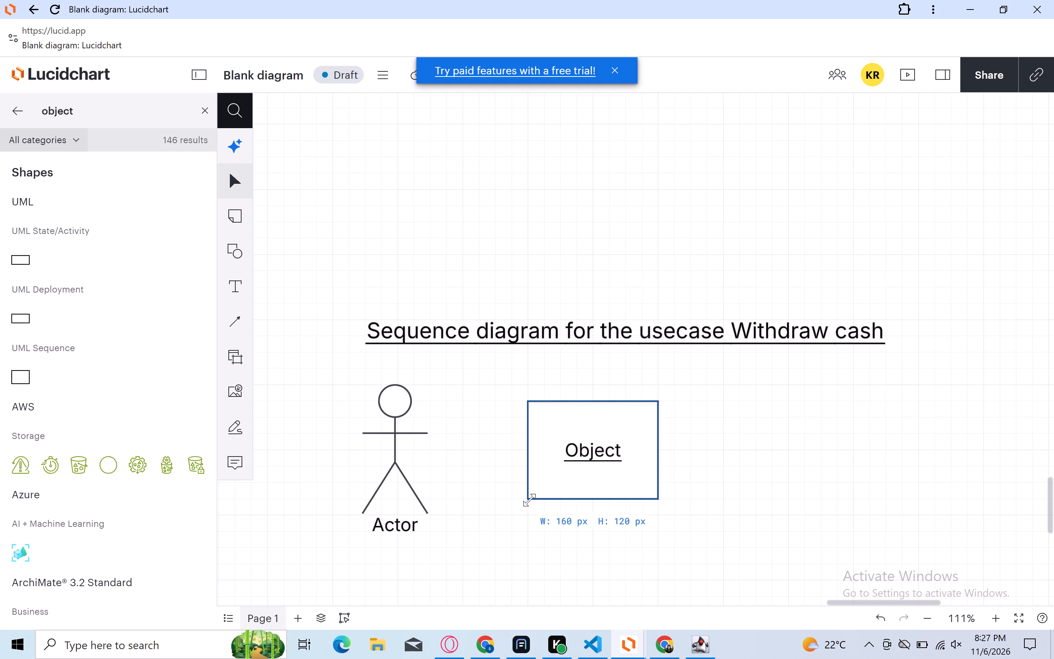
pyautogui.moveTo(529, 500); pyautogui.dragTo(527, 502)
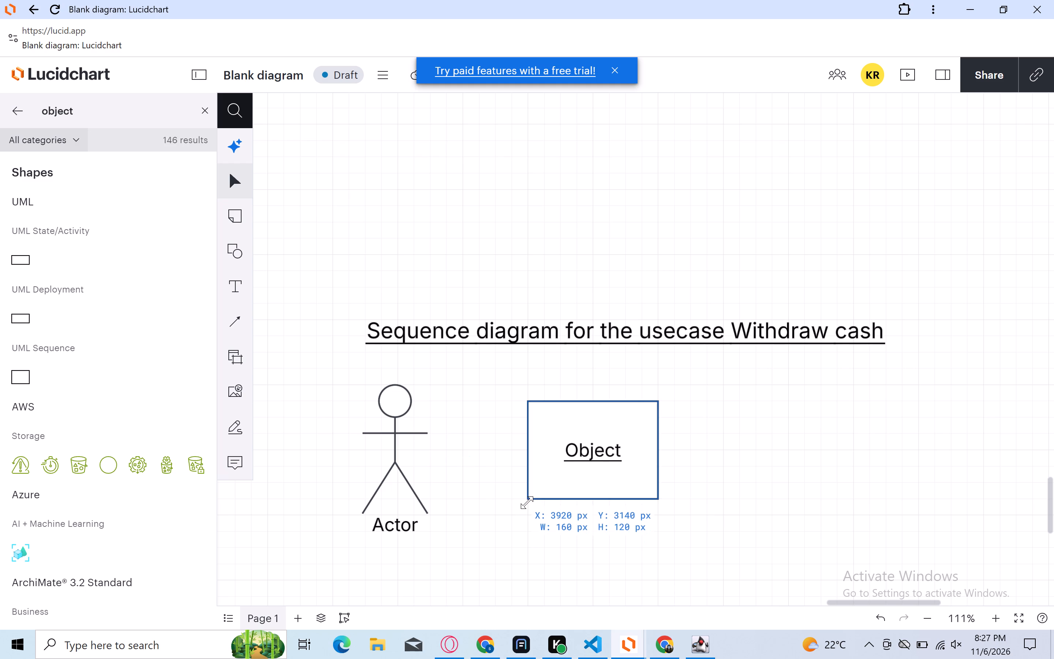
pyautogui.moveTo(527, 502); pyautogui.dragTo(527, 506)
pyautogui.moveTo(527, 506); pyautogui.dragTo(526, 506)
pyautogui.moveTo(526, 506); pyautogui.dragTo(526, 507)
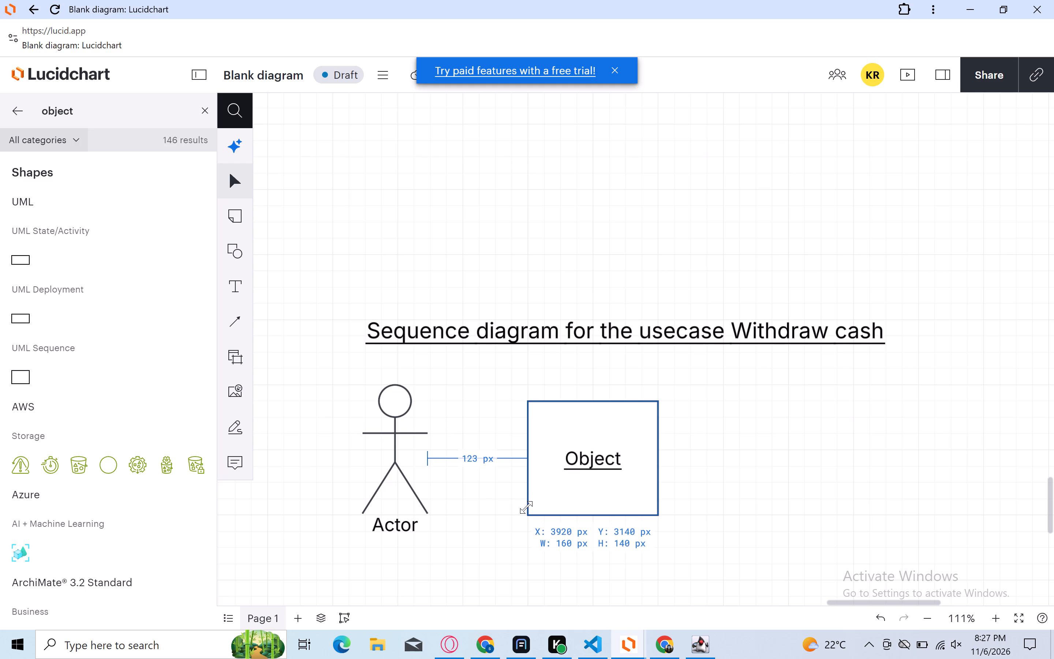
pyautogui.moveTo(526, 507); pyautogui.dragTo(526, 505)
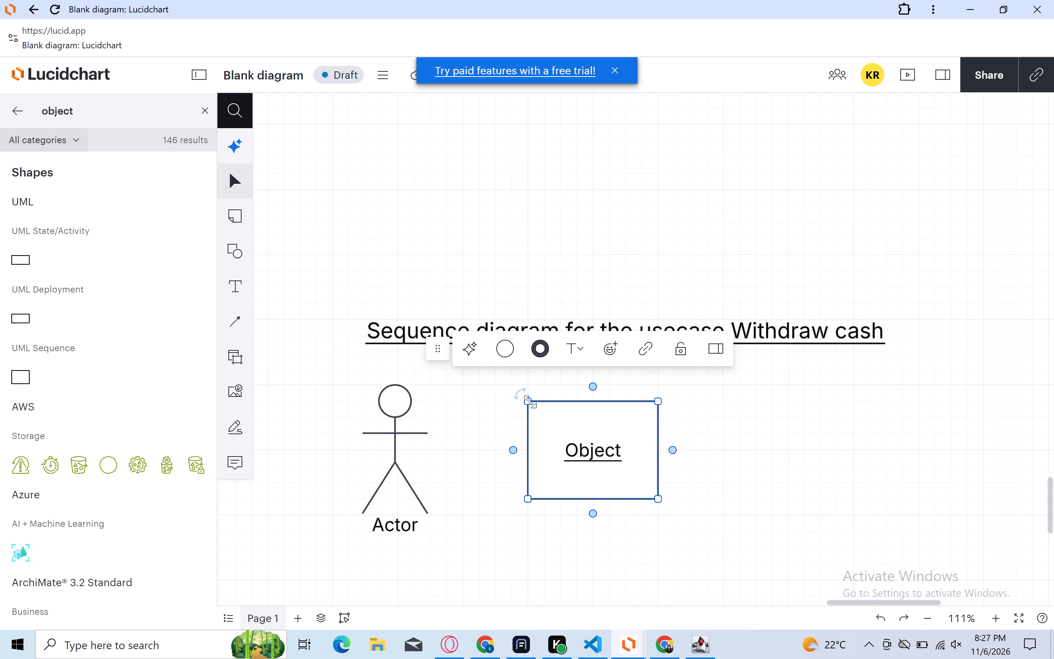
pyautogui.moveTo(528, 403); pyautogui.dragTo(528, 396)
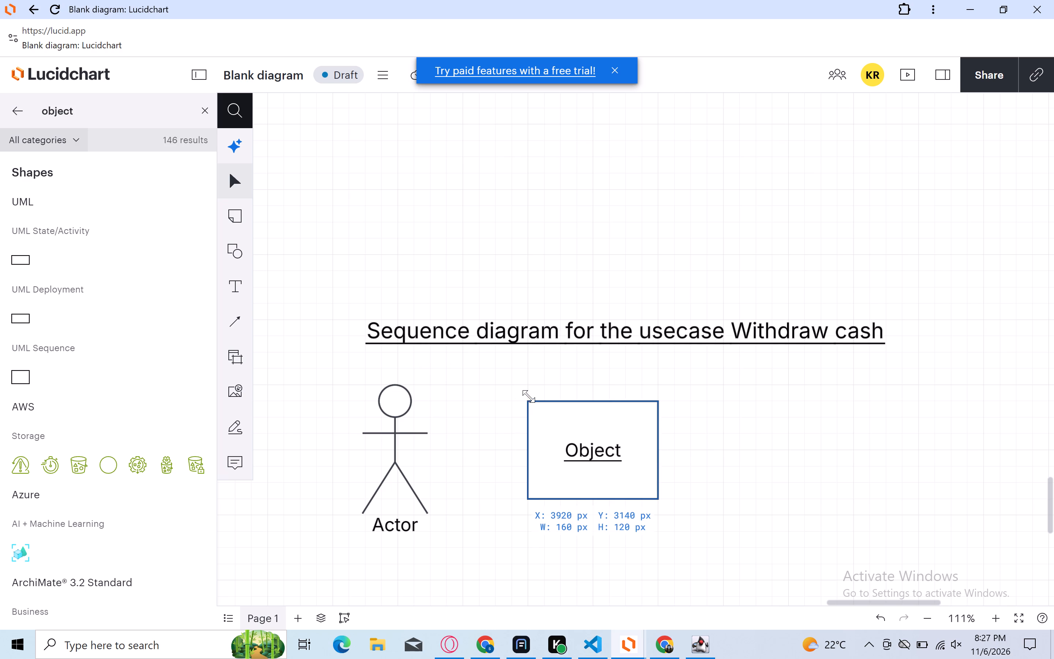
pyautogui.moveTo(528, 396); pyautogui.dragTo(528, 396)
pyautogui.moveTo(528, 396); pyautogui.dragTo(527, 394)
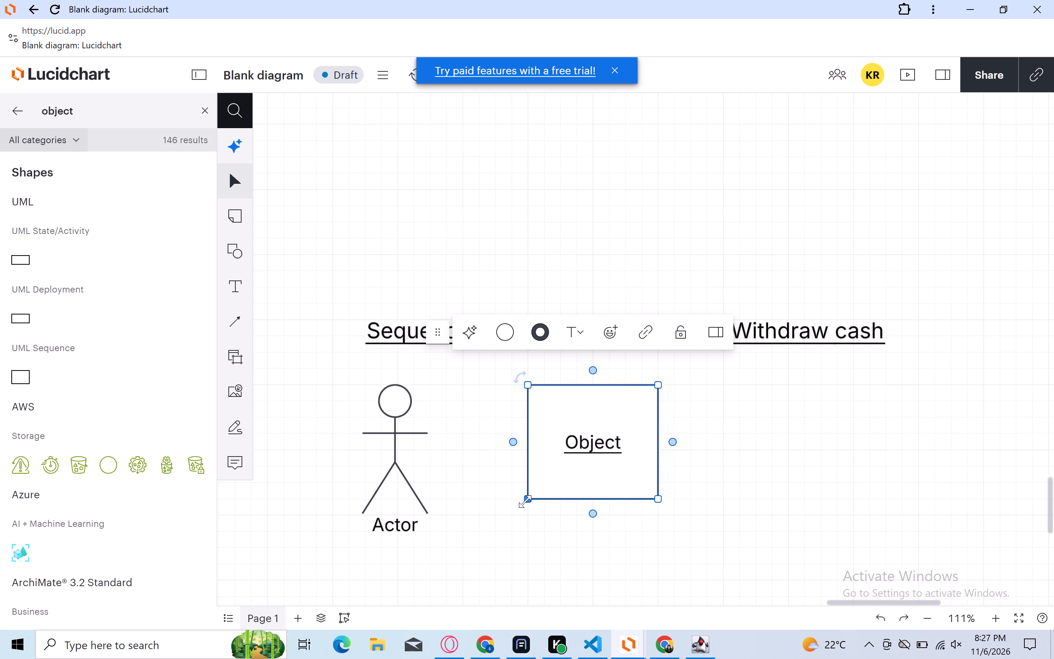
pyautogui.moveTo(527, 499); pyautogui.dragTo(525, 507)
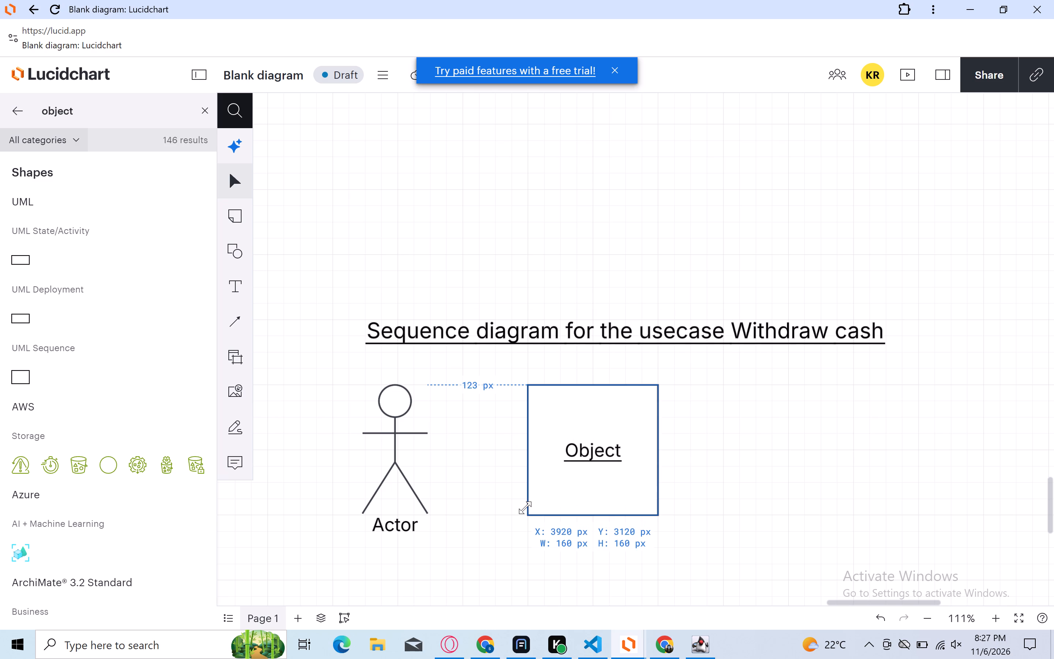
pyautogui.moveTo(525, 507); pyautogui.dragTo(526, 509)
pyautogui.moveTo(526, 509); pyautogui.dragTo(526, 508)
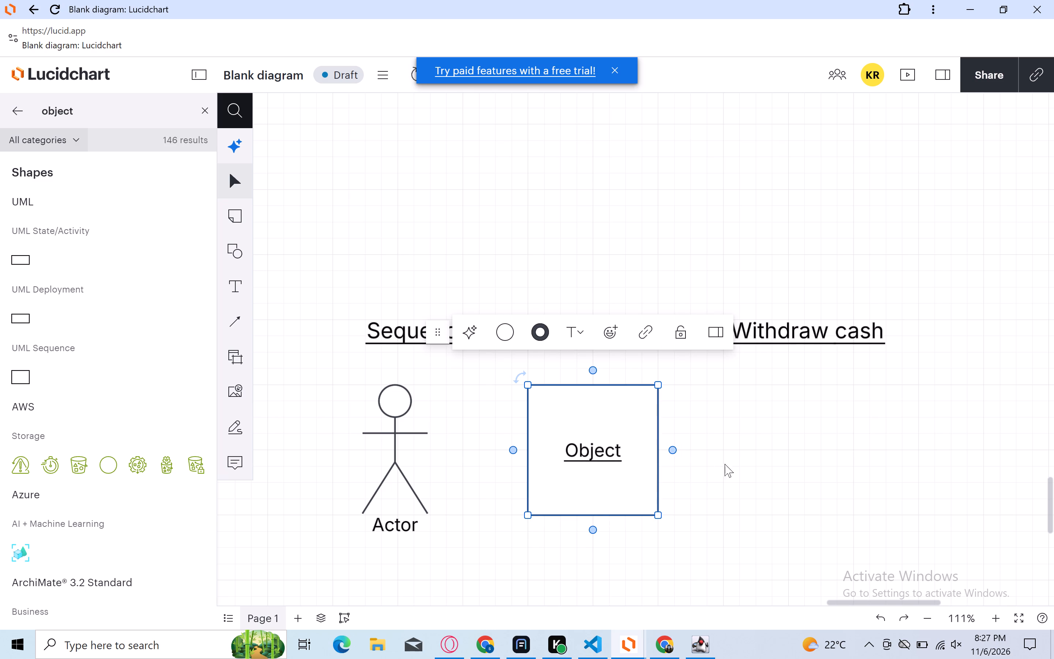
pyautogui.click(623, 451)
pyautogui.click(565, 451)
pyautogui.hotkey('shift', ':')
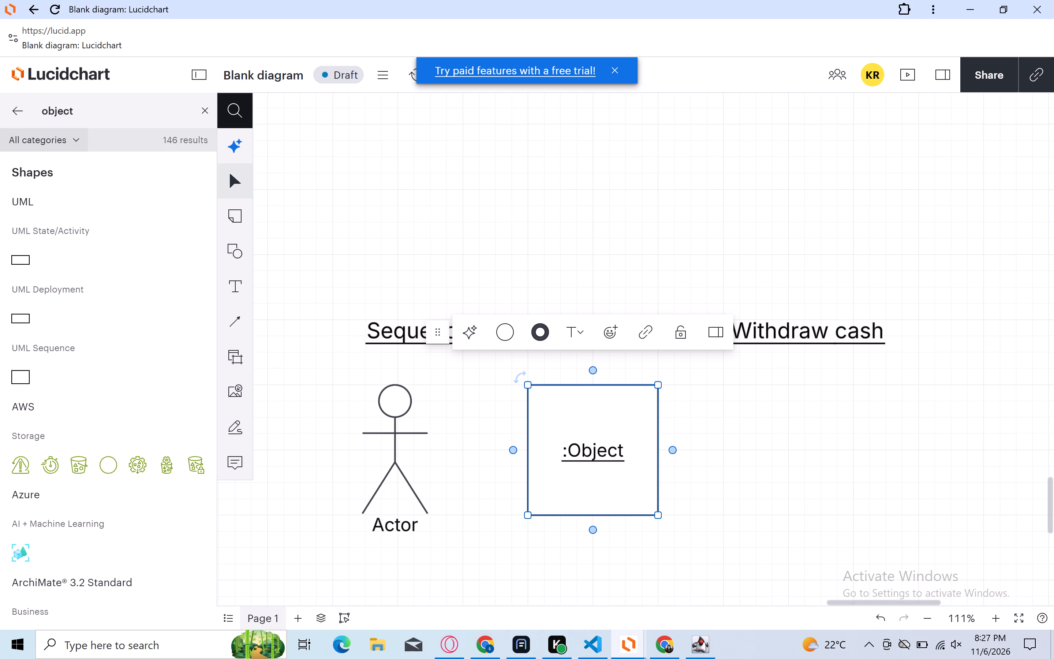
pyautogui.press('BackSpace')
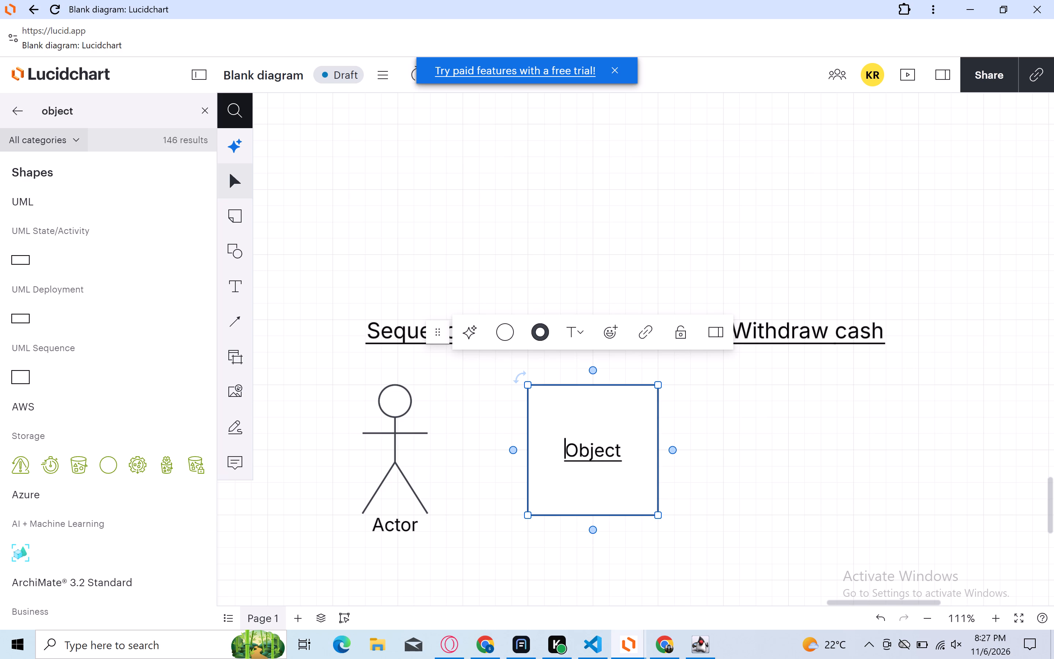
# Replace the label of the sequence object beside the actor with ":ATM".
pyautogui.click(628, 453)
pyautogui.press('BackSpace')
pyautogui.press('BackSpace')
pyautogui.press('BackSpace')
pyautogui.press('BackSpace')
pyautogui.press('BackSpace')
pyautogui.press('BackSpace')
pyautogui.press('BackSpace')
pyautogui.press('BackSpace')
pyautogui.press('BackSpace')
pyautogui.press('BackSpace')
pyautogui.press('BackSpace')
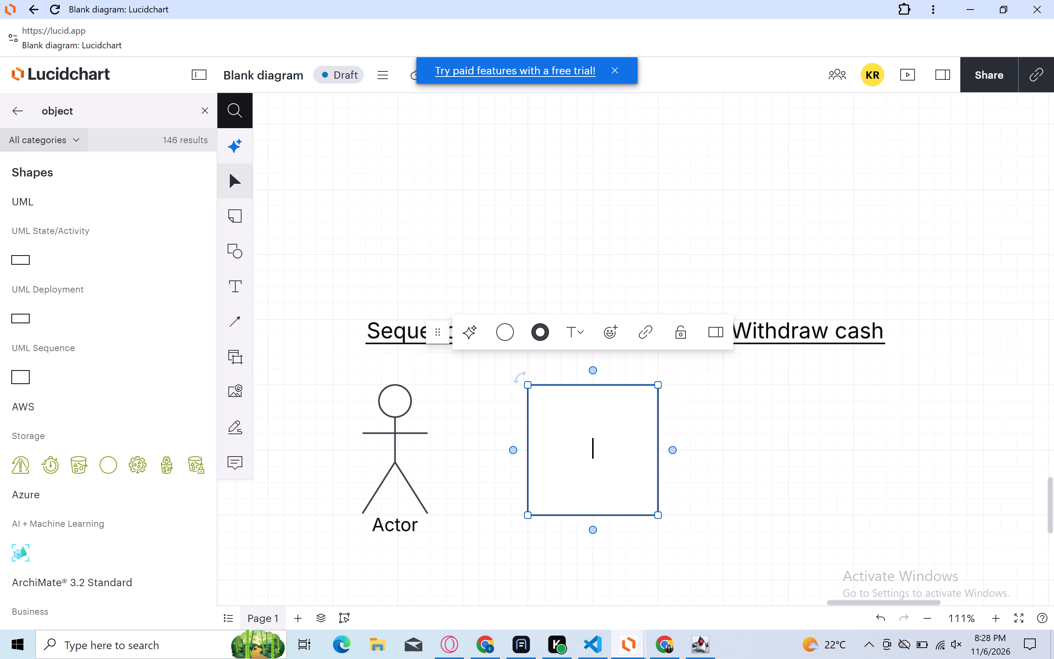
pyautogui.hotkey('shift', 'a')
pyautogui.write('TM')
pyautogui.press('Left')
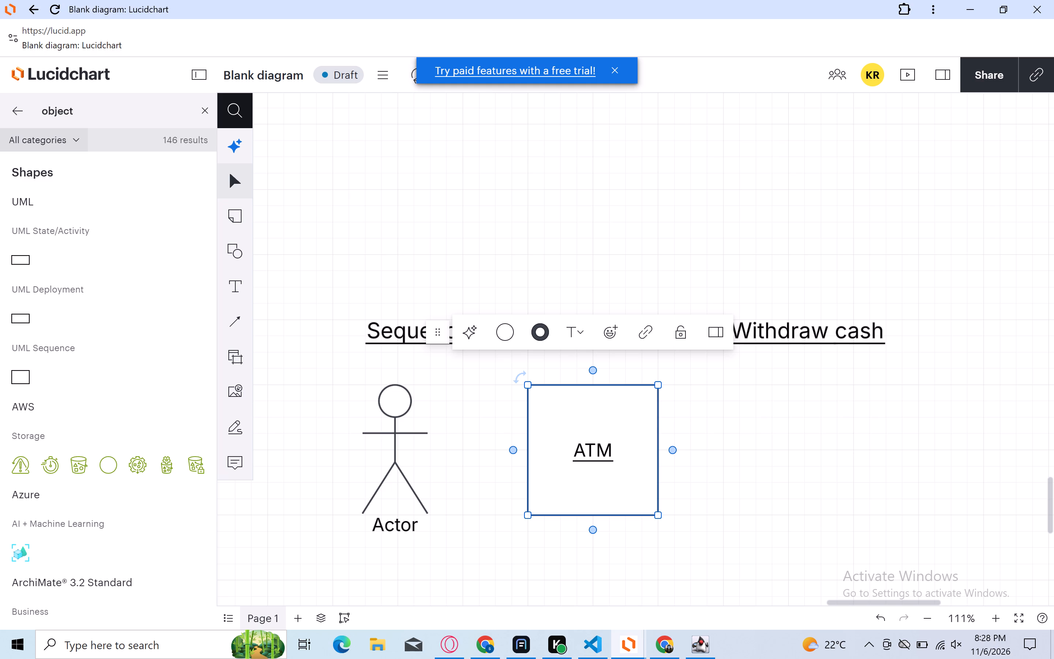
pyautogui.press('Left')
pyautogui.press('Left')
pyautogui.hotkey('shift', ':')
pyautogui.press('space')
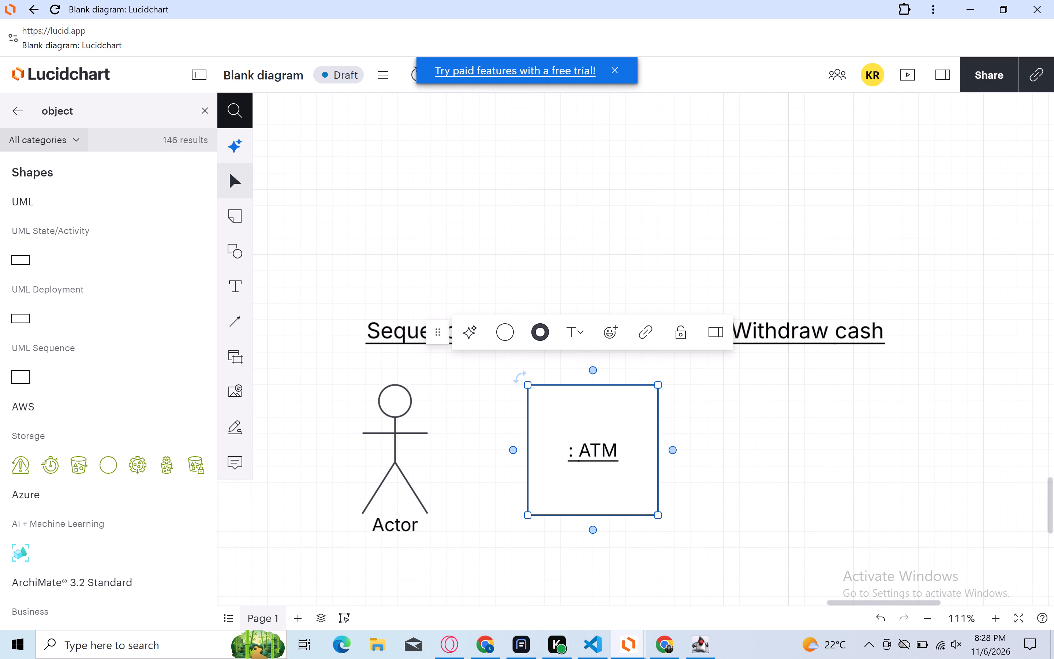
pyautogui.press('BackSpace')
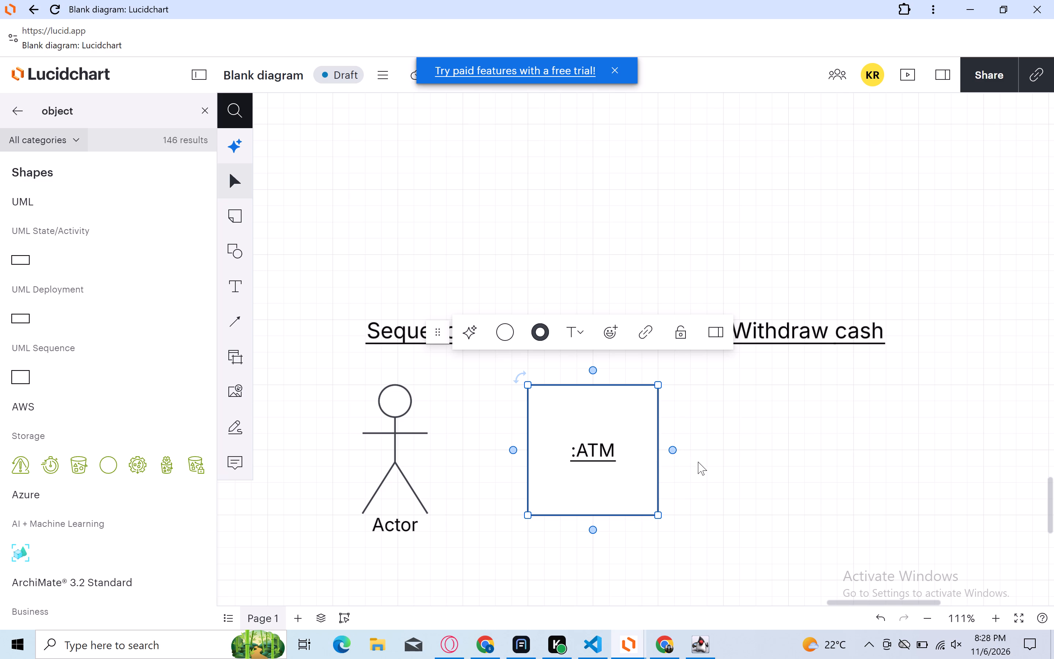
pyautogui.click(744, 439)
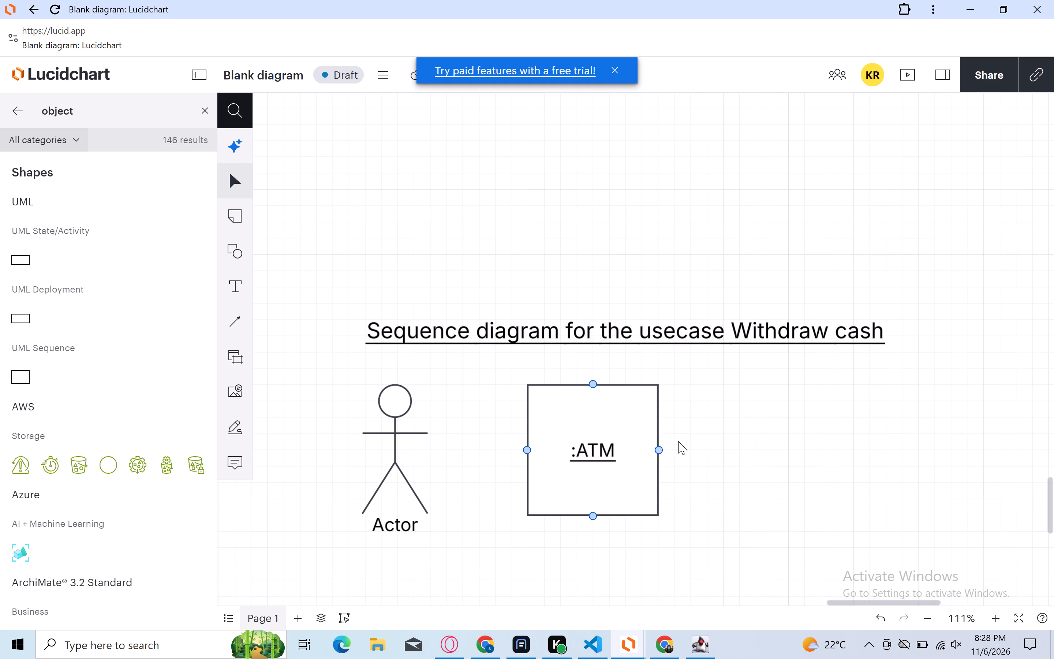
# Place a second UML Sequence Object about 123 px beyond the :ATM box, with their lower edges aligned.
pyautogui.hscroll(9, 731, 455)
pyautogui.hscroll(-12, 731, 455)
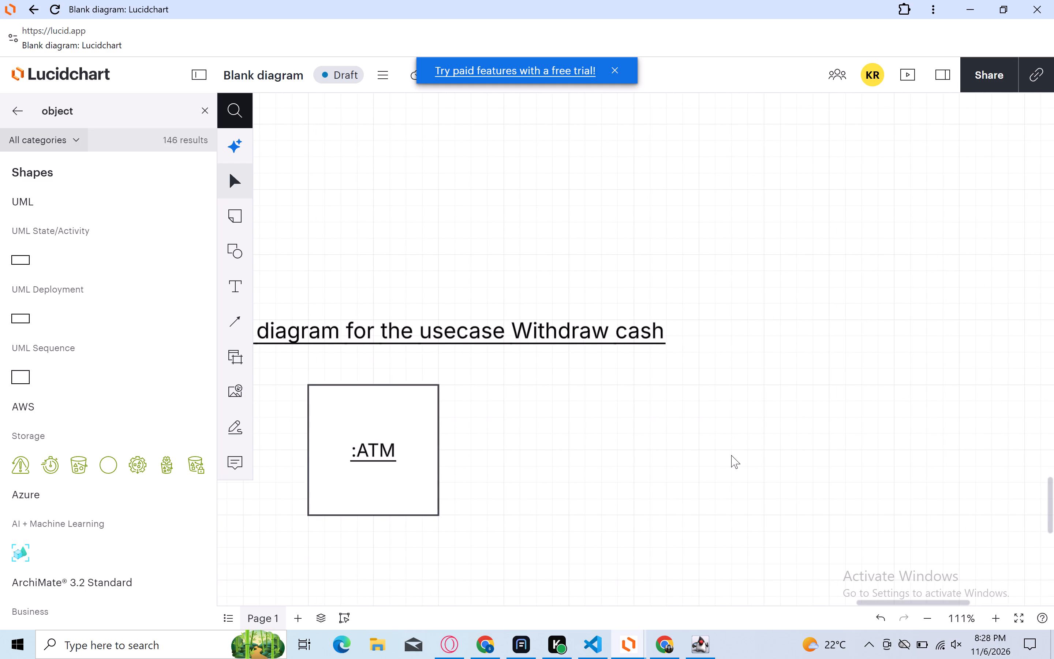
pyautogui.hscroll(1, 731, 455)
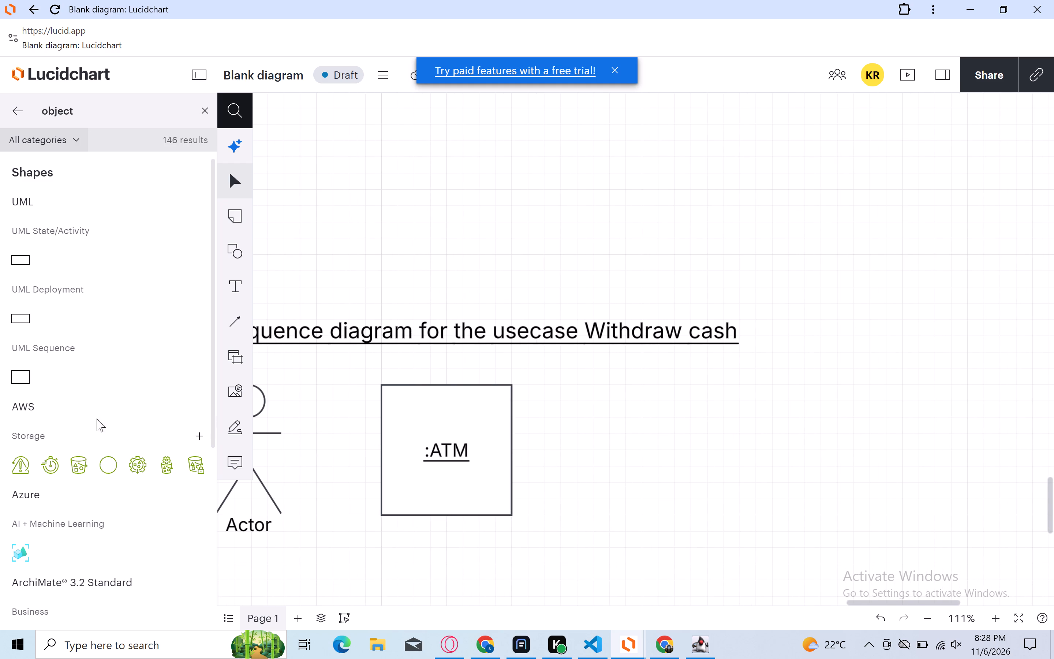
pyautogui.moveTo(19, 381); pyautogui.dragTo(675, 474)
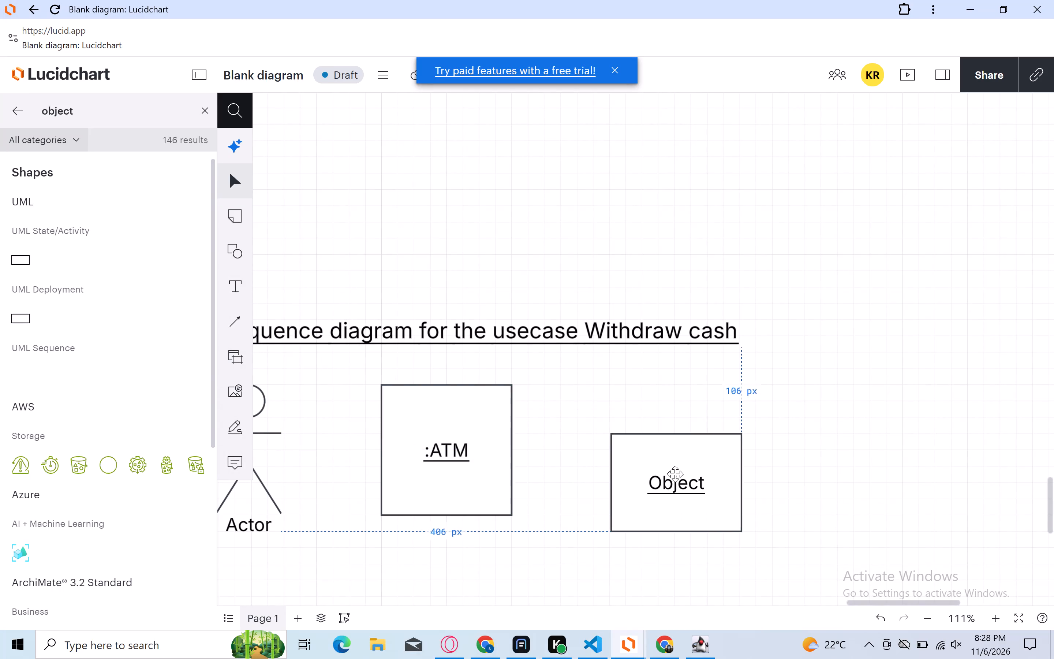
pyautogui.moveTo(675, 474); pyautogui.dragTo(679, 473)
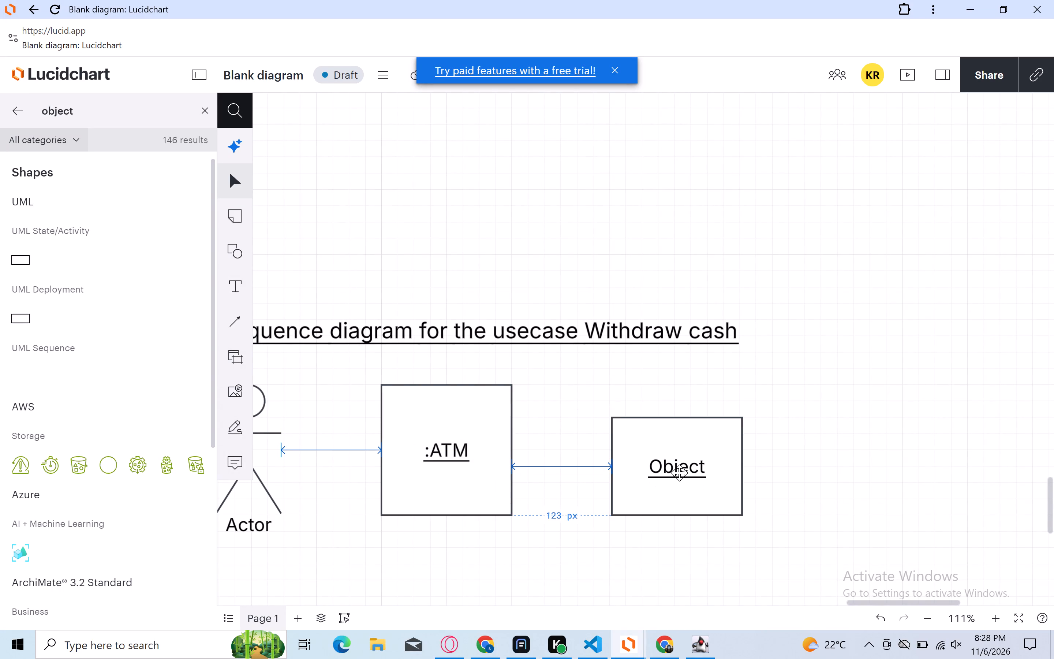
pyautogui.moveTo(679, 473); pyautogui.dragTo(679, 472)
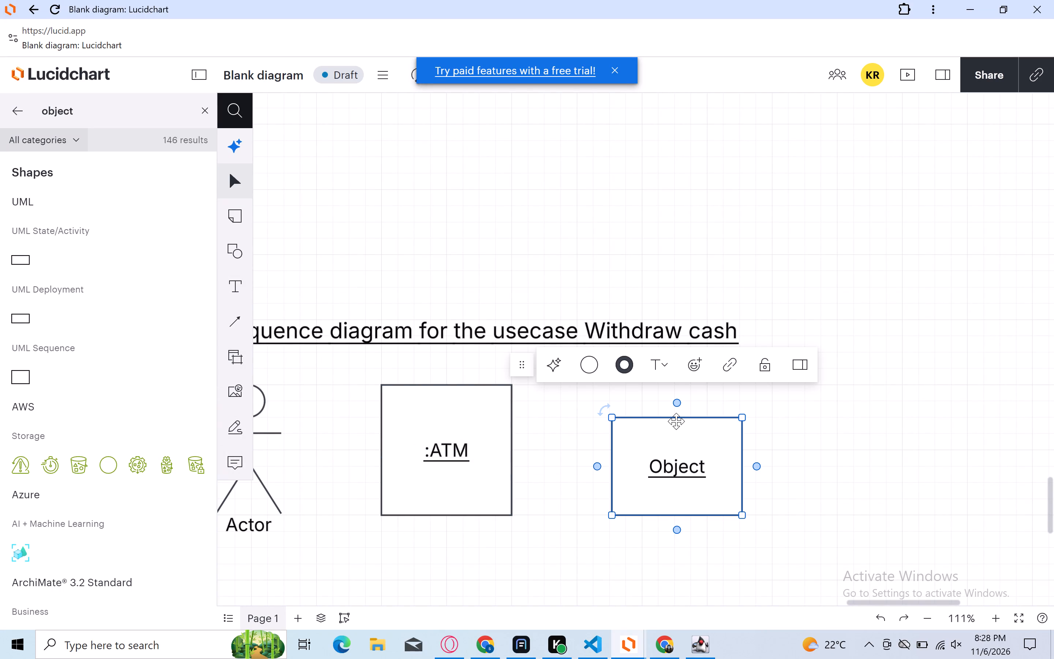
# Stretch the second sequence object upward to match the :ATM box's height, keeping its width at 160 px.
pyautogui.moveTo(613, 419); pyautogui.dragTo(613, 418)
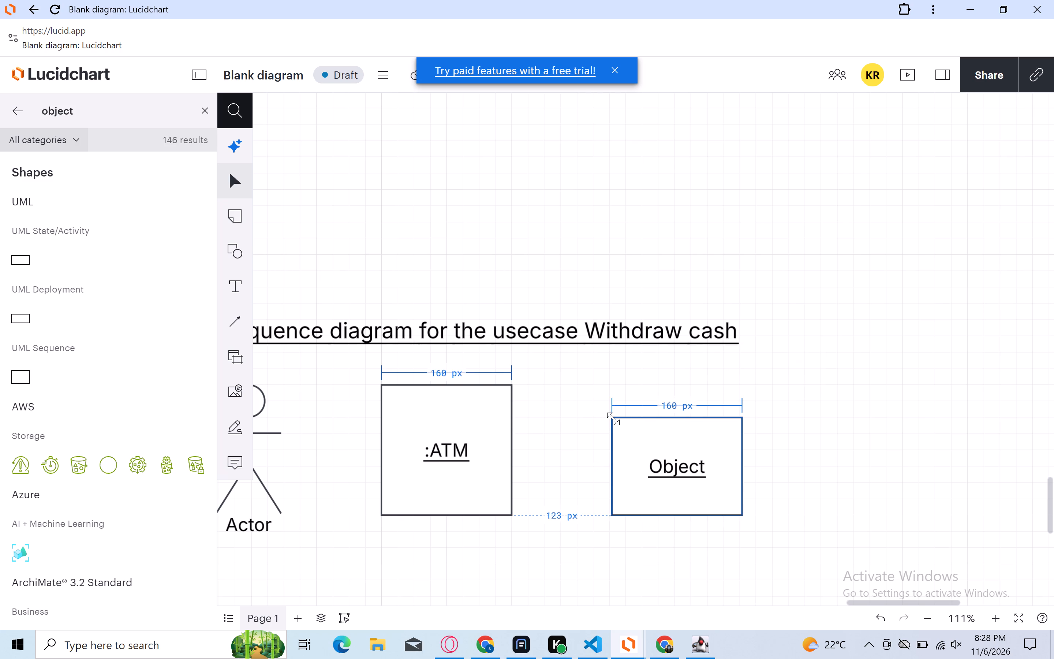
pyautogui.moveTo(613, 418); pyautogui.dragTo(616, 391)
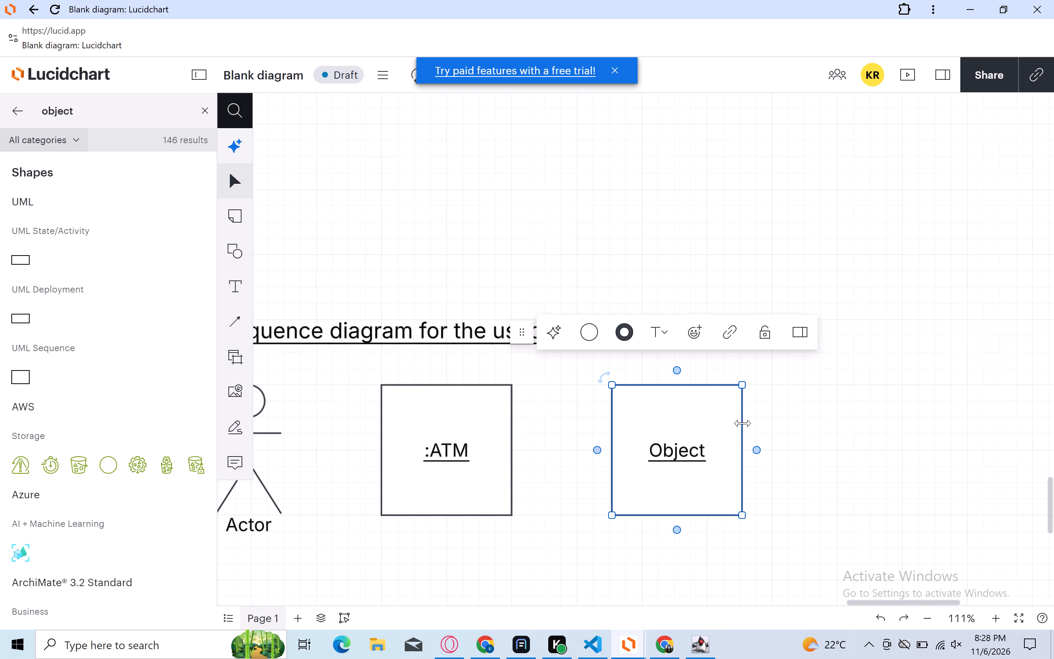
# Replace the second sequence object's label with ":Bank Server".
pyautogui.click(711, 447)
pyautogui.press('BackSpace')
pyautogui.press('BackSpace')
pyautogui.press('BackSpace')
pyautogui.press('BackSpace')
pyautogui.press('BackSpace')
pyautogui.press('BackSpace')
pyautogui.press('BackSpace')
pyautogui.press('BackSpace')
pyautogui.press('BackSpace')
pyautogui.press('BackSpace')
pyautogui.press('BackSpace')
pyautogui.press('BackSpace')
pyautogui.press('BackSpace')
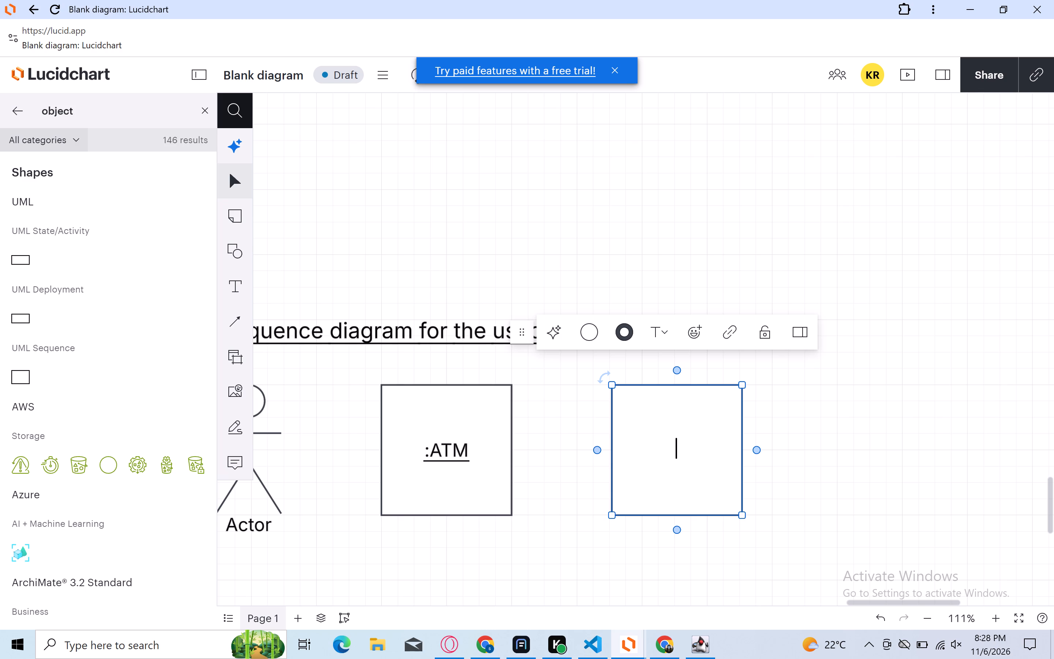
pyautogui.hotkey('shift', ':')
pyautogui.write('Ba')
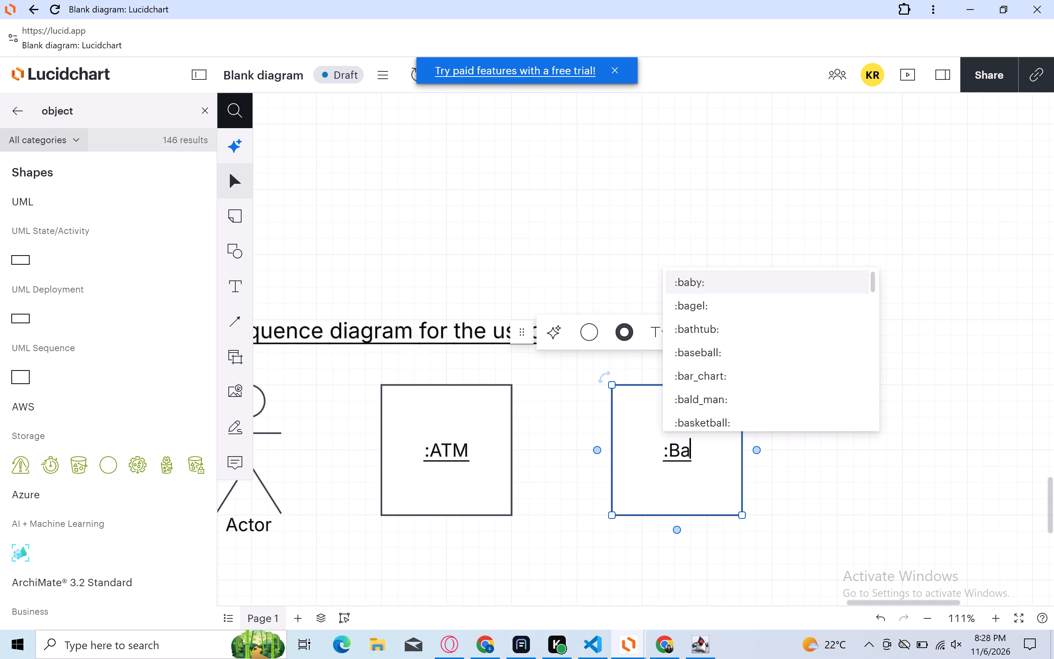
pyautogui.write('nk')
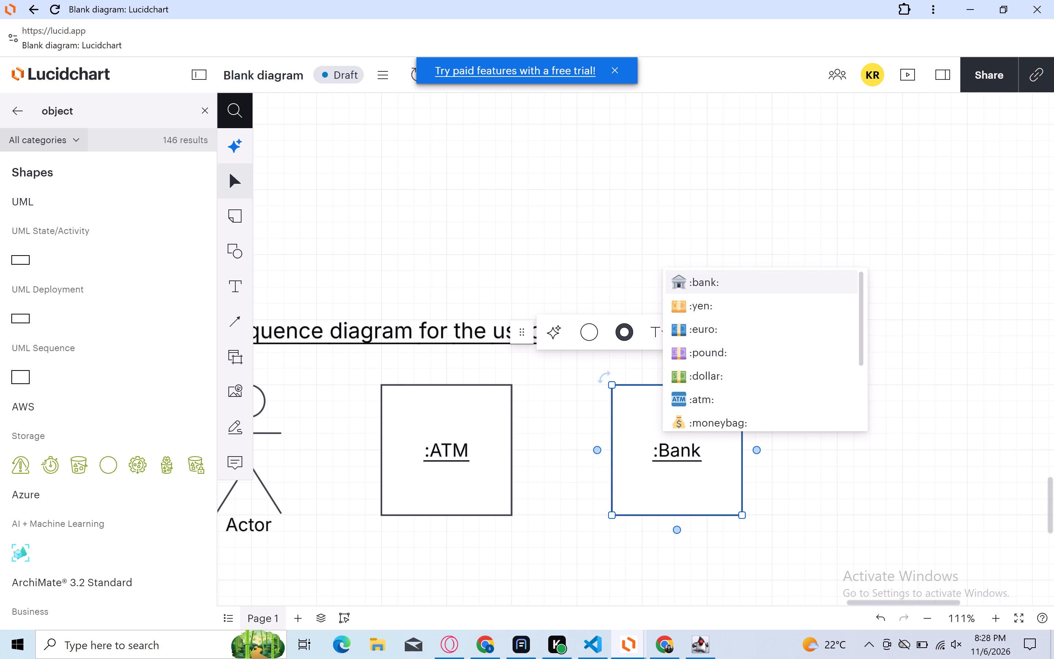
pyautogui.press('space')
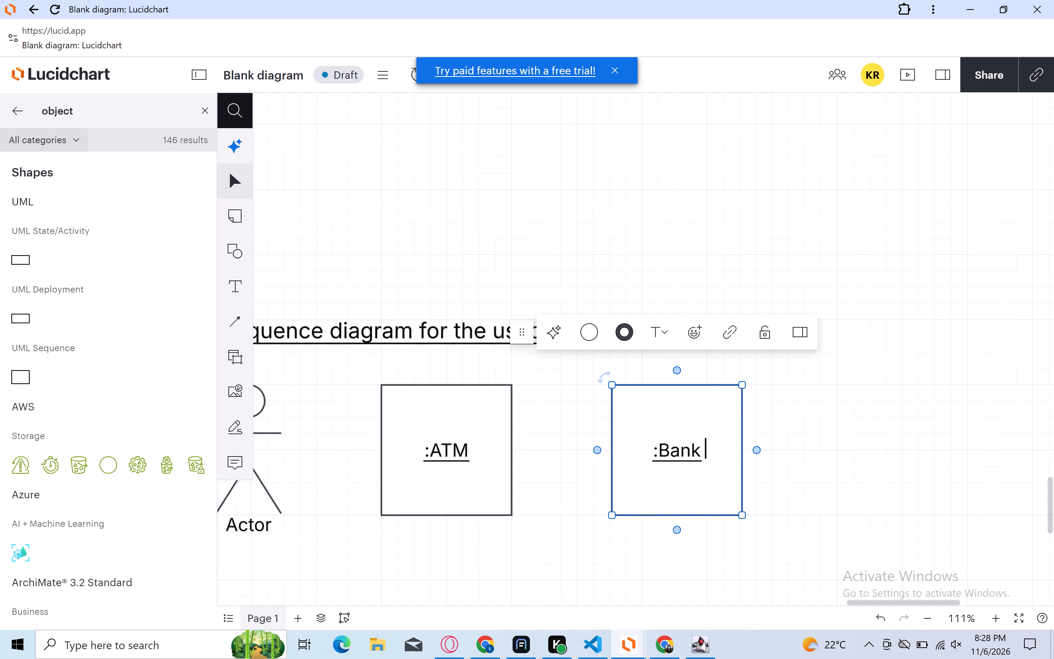
pyautogui.write('Server')
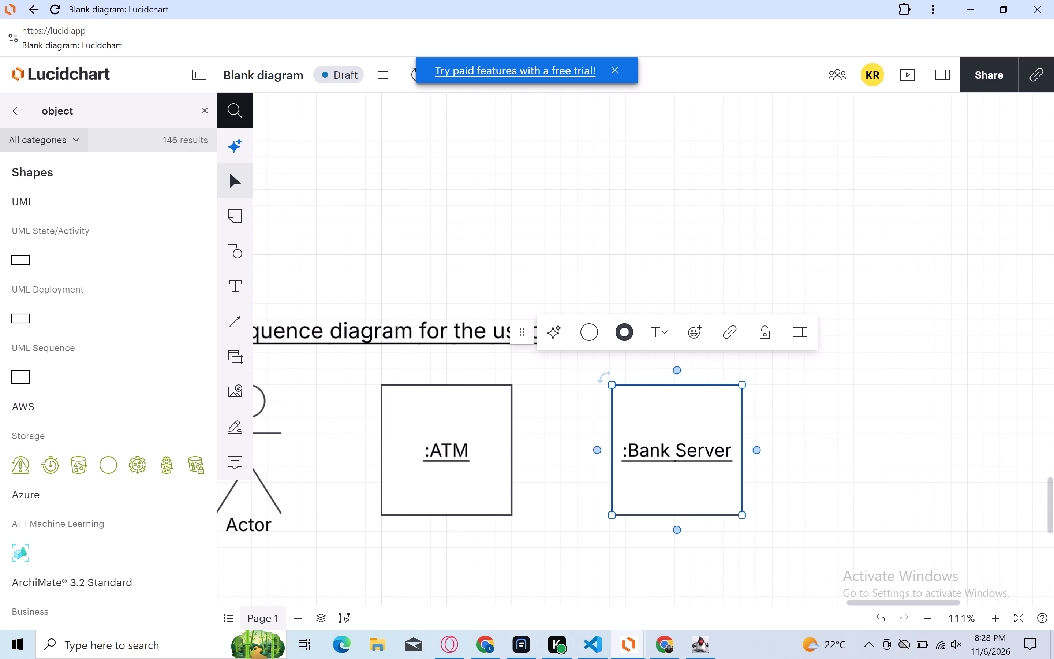
pyautogui.click(794, 446)
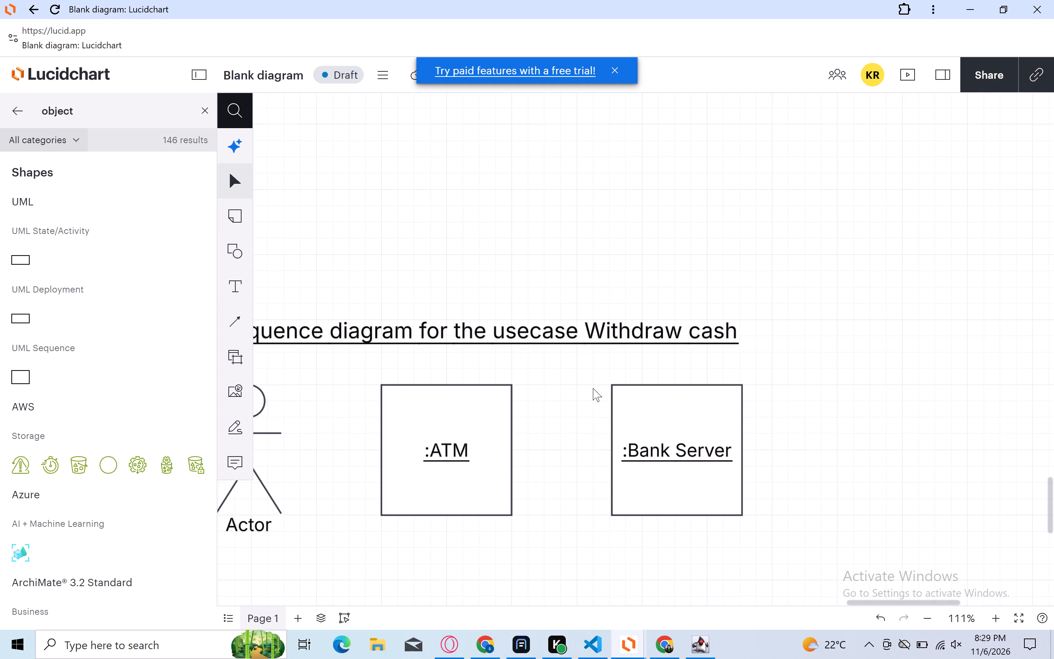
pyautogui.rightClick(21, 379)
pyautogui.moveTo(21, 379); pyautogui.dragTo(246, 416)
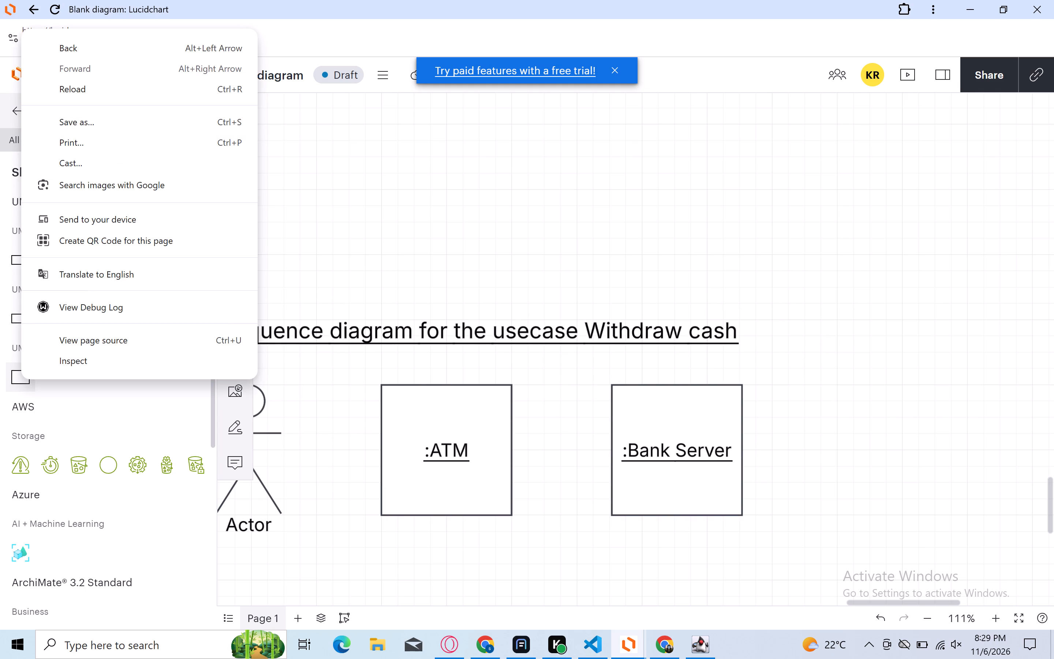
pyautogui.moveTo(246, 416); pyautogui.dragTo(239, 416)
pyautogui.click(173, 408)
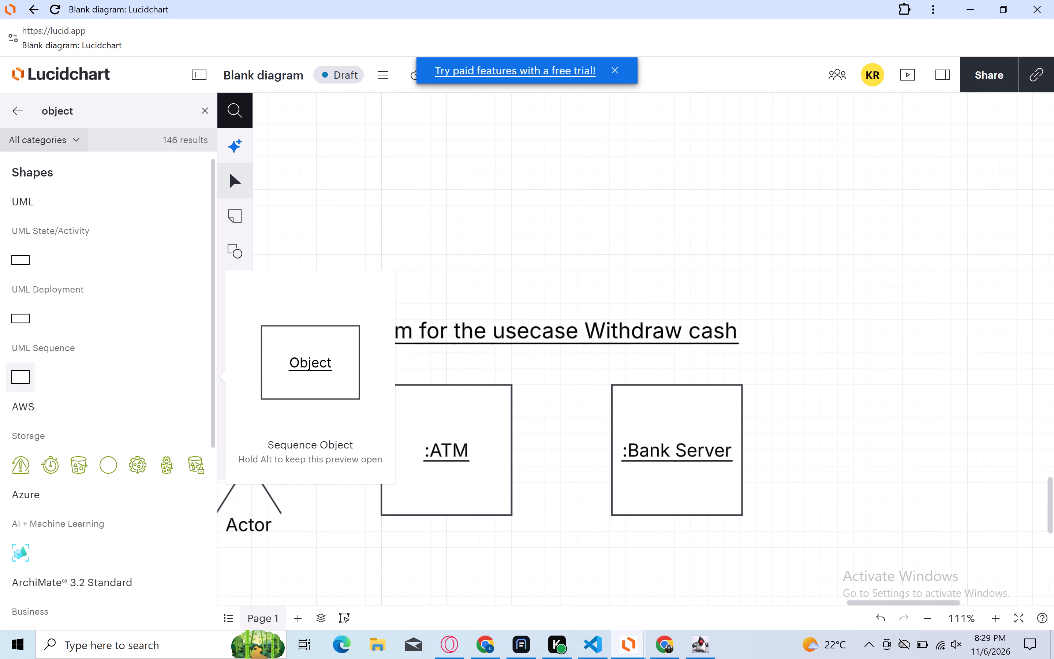
# Place a third UML Sequence Object about 123 px beyond the :Bank Server box, with their lower edges aligned.
pyautogui.moveTo(21, 385); pyautogui.dragTo(910, 466)
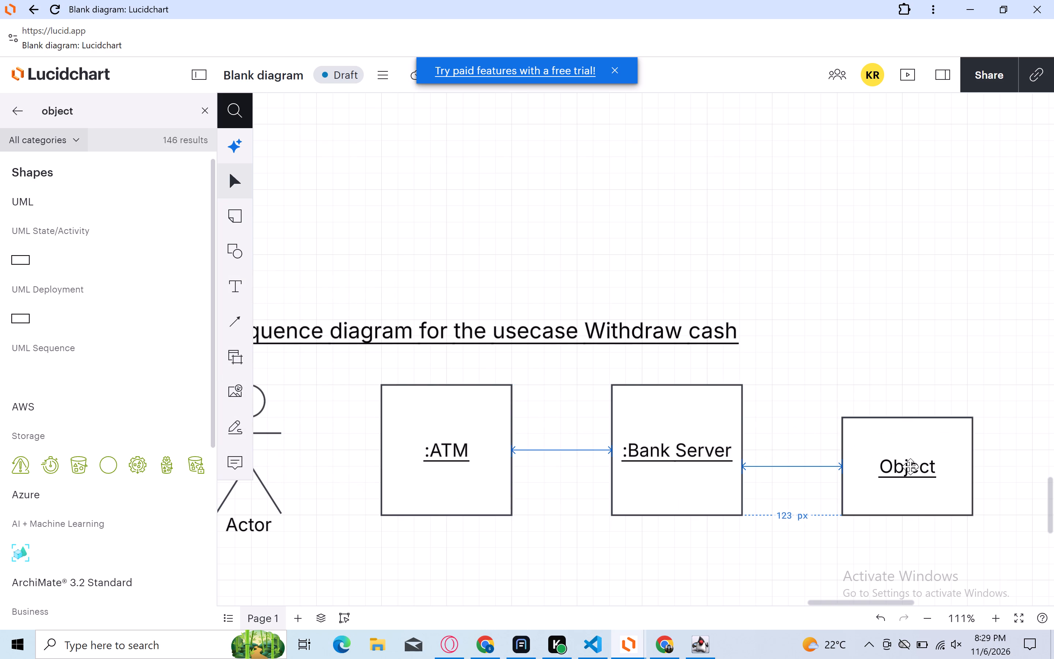
pyautogui.moveTo(910, 466); pyautogui.dragTo(912, 466)
pyautogui.moveTo(912, 466); pyautogui.dragTo(912, 466)
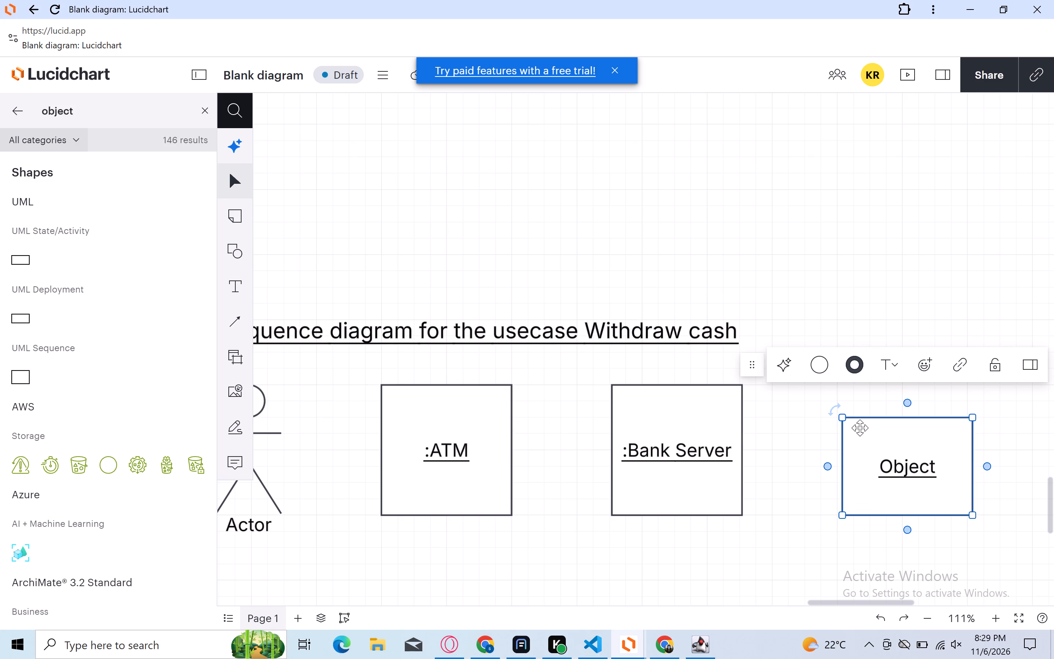
# Stretch the third sequence object upward to match the :Bank Server box's height, keeping its width at 160 px.
pyautogui.moveTo(843, 418); pyautogui.dragTo(840, 401)
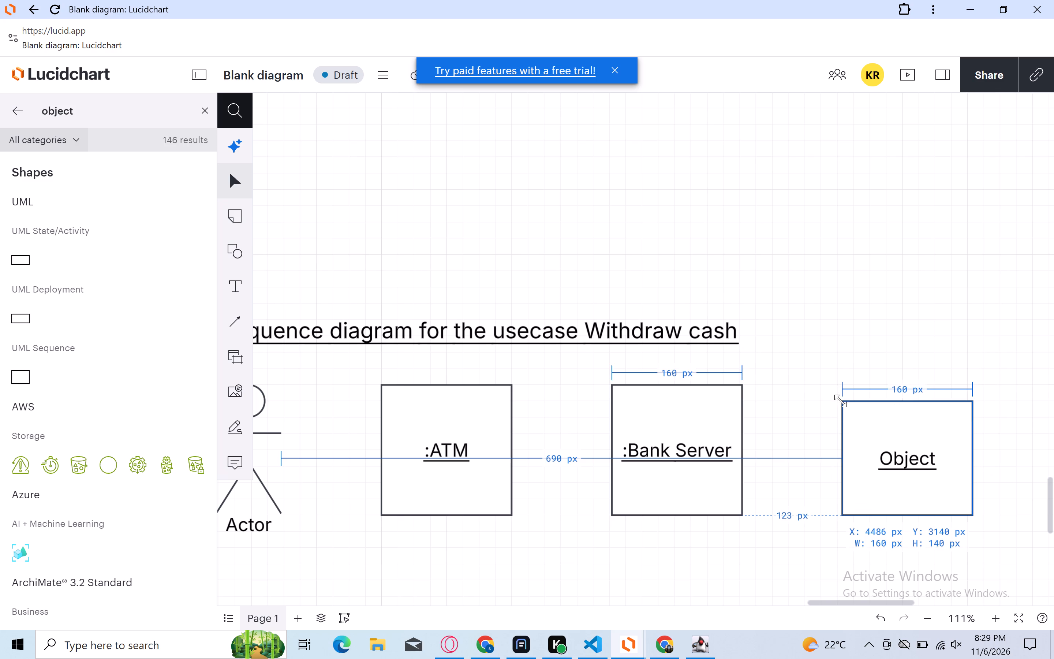
pyautogui.moveTo(840, 401); pyautogui.dragTo(840, 392)
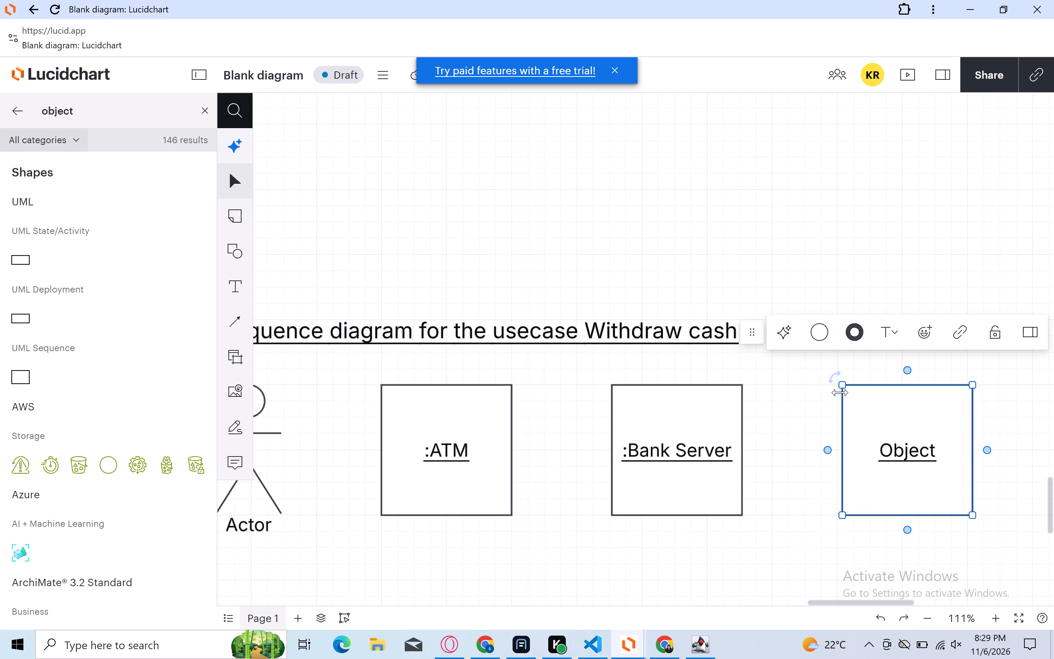
# Replace the third sequence object's label with ":Bank Account".
pyautogui.click(943, 456)
pyautogui.press('BackSpace')
pyautogui.press('BackSpace')
pyautogui.press('BackSpace')
pyautogui.press('BackSpace')
pyautogui.press('BackSpace')
pyautogui.press('BackSpace')
pyautogui.press('BackSpace')
pyautogui.press('BackSpace')
pyautogui.press('BackSpace')
pyautogui.press('BackSpace')
pyautogui.press('BackSpace')
pyautogui.press('BackSpace')
pyautogui.press('BackSpace')
pyautogui.press('BackSpace')
pyautogui.press('BackSpace')
pyautogui.press('BackSpace')
pyautogui.press('BackSpace')
pyautogui.press('BackSpace')
pyautogui.press('BackSpace')
pyautogui.press('BackSpace')
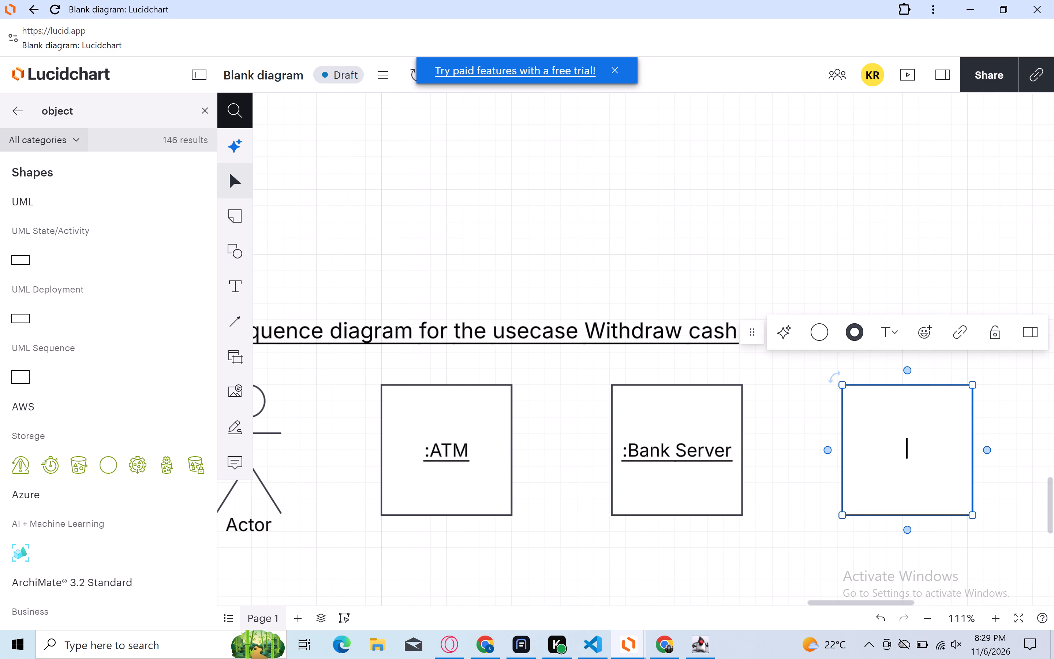
pyautogui.hotkey('shift', ':')
pyautogui.write('Ba')
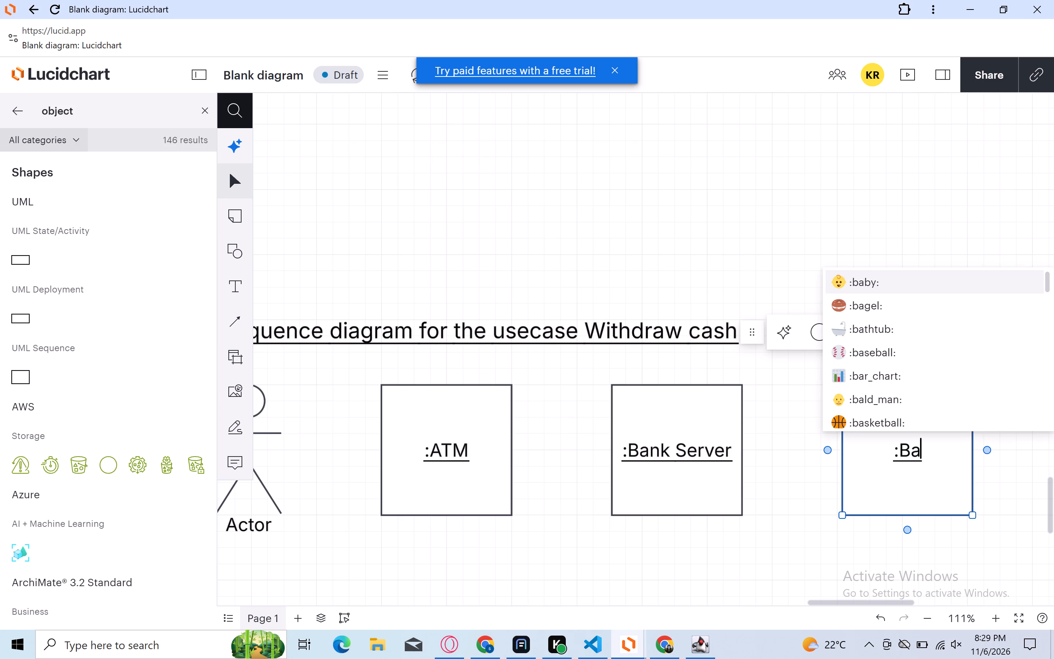
pyautogui.write('nk')
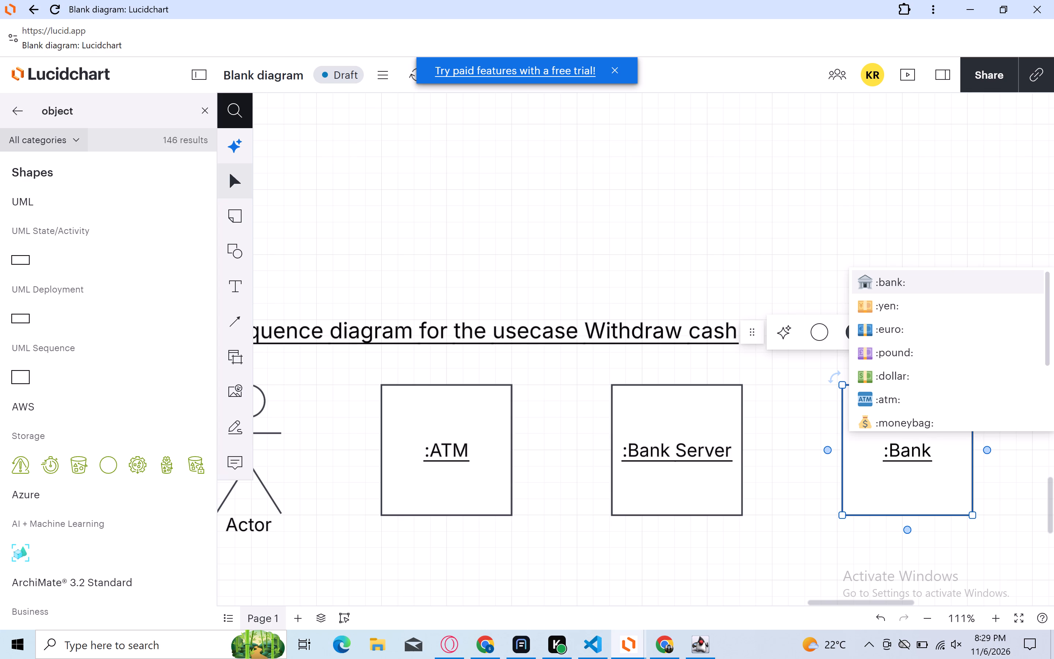
pyautogui.press('space')
pyautogui.write('Acco')
pyautogui.write('unt')
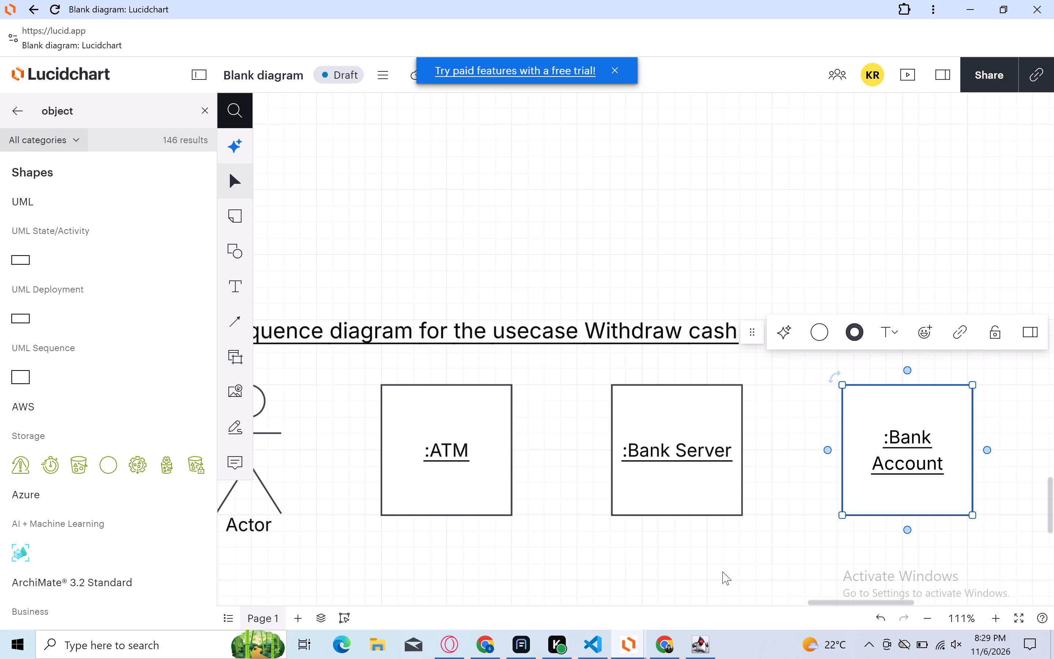
# Draw a straight vertical lifeline down from the Withdraw cash actor, ending free well below the row of object boxes.
pyautogui.scroll(7, 722, 571)
pyautogui.scroll(-9, 722, 571)
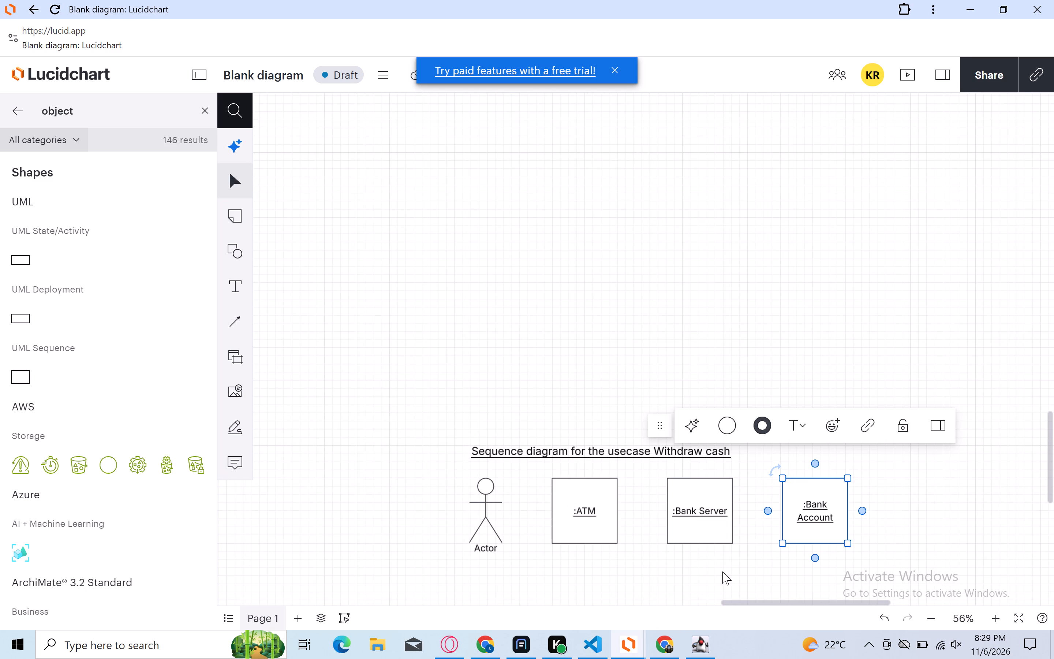
pyautogui.scroll(-3, 669, 290)
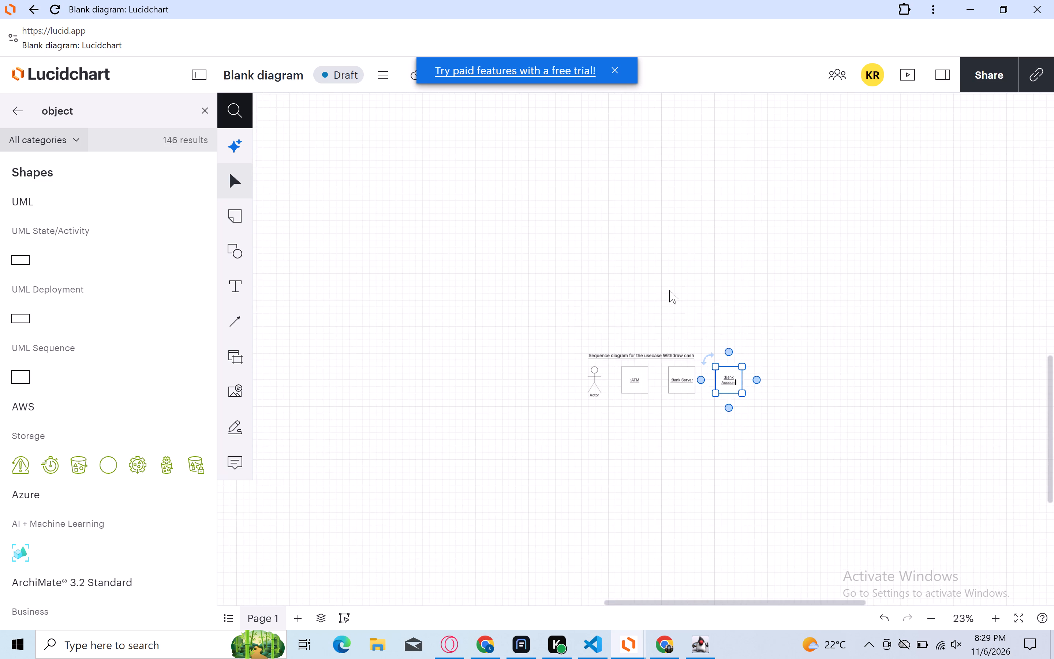
pyautogui.scroll(-3, 664, 448)
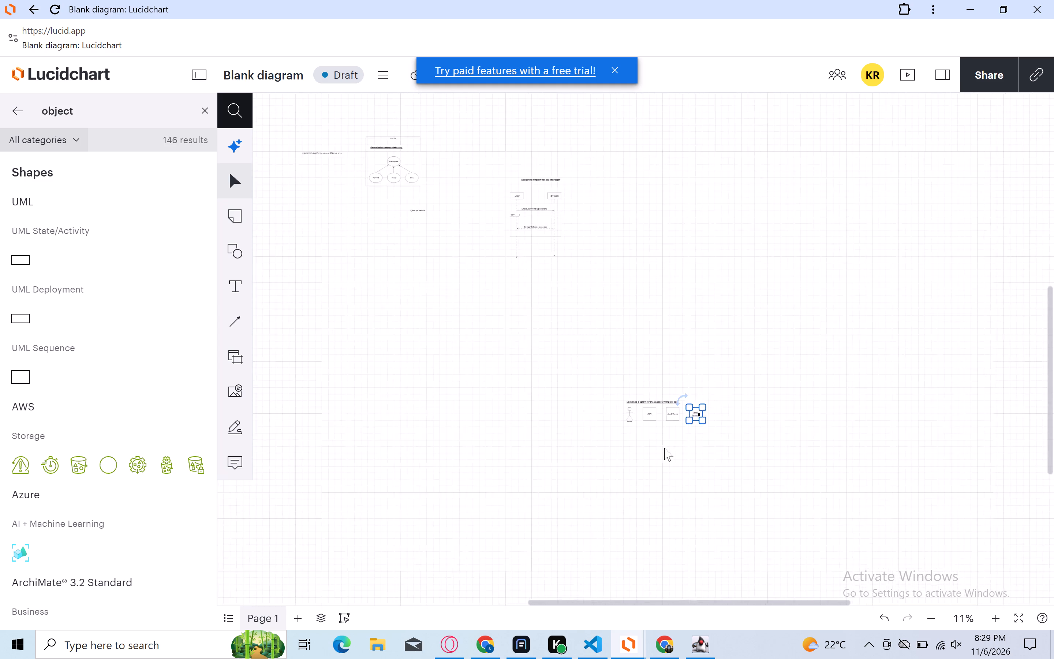
pyautogui.scroll(5, 664, 448)
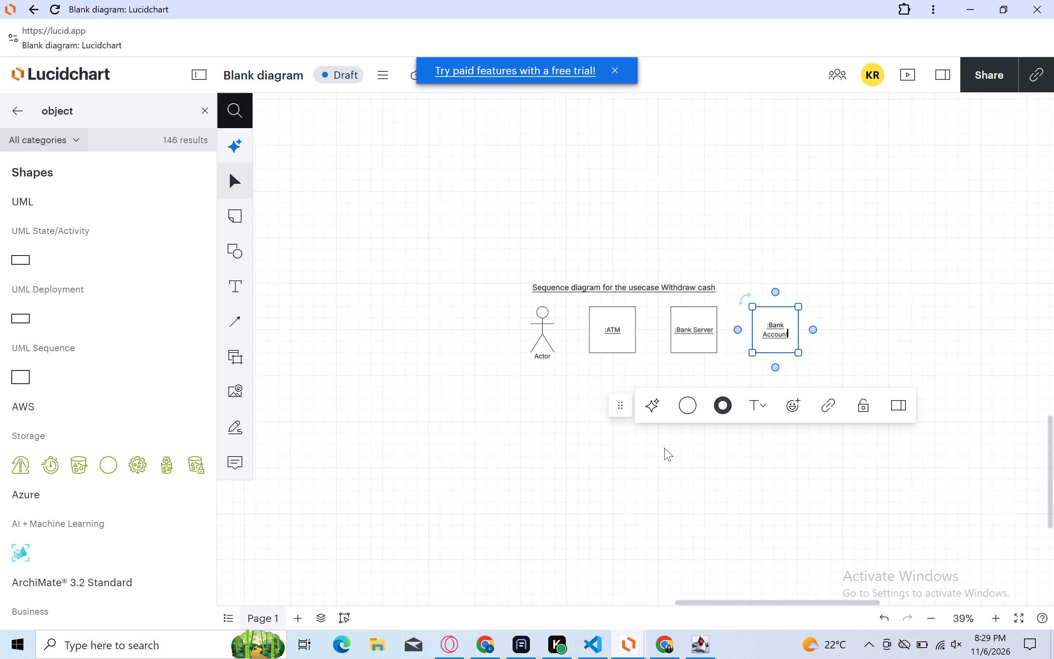
pyautogui.scroll(2, 664, 448)
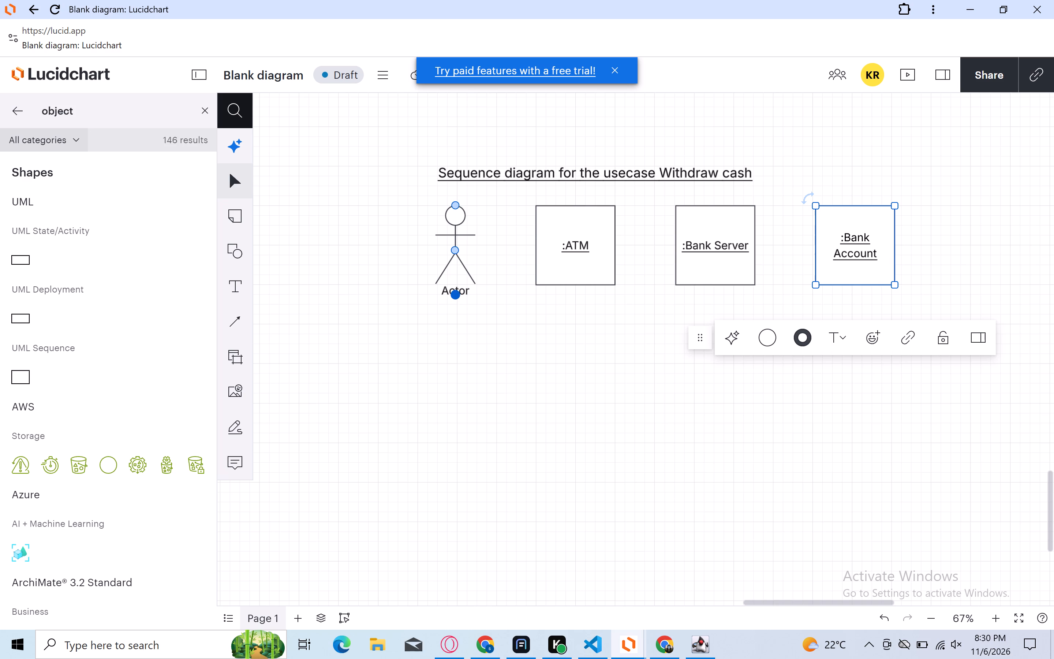
pyautogui.moveTo(456, 296); pyautogui.dragTo(456, 296)
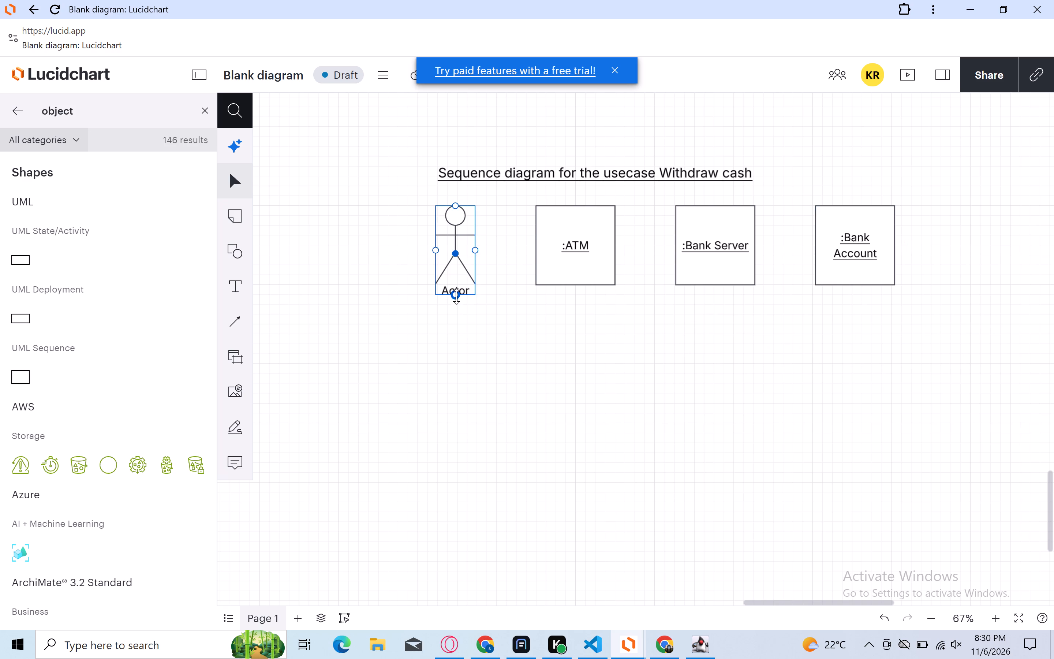
pyautogui.moveTo(456, 296); pyautogui.dragTo(464, 590)
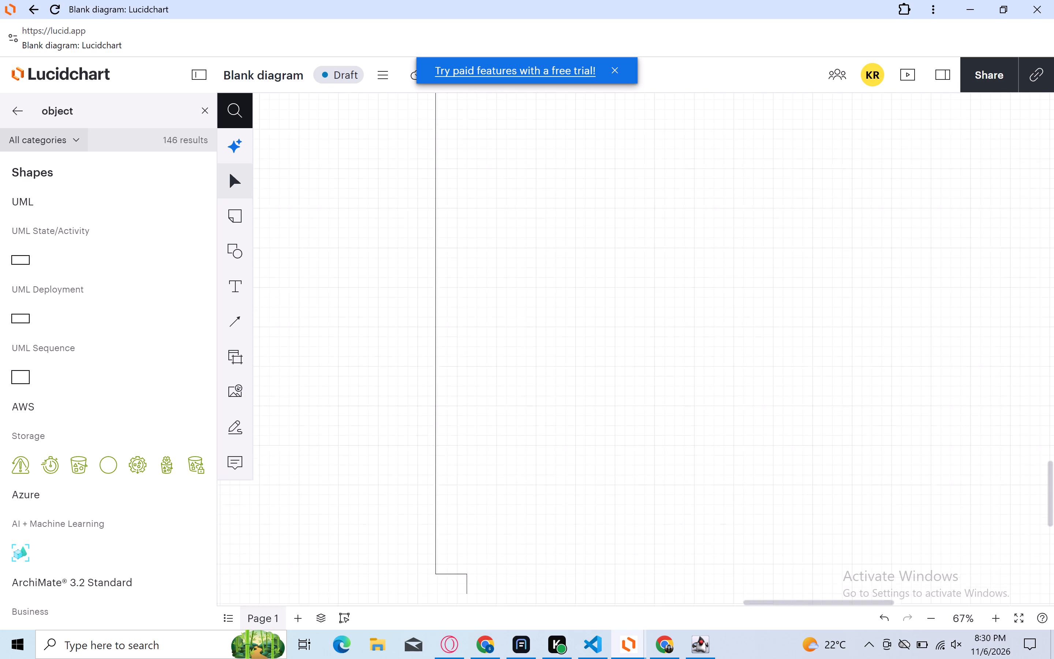
pyautogui.moveTo(464, 590); pyautogui.dragTo(455, 552)
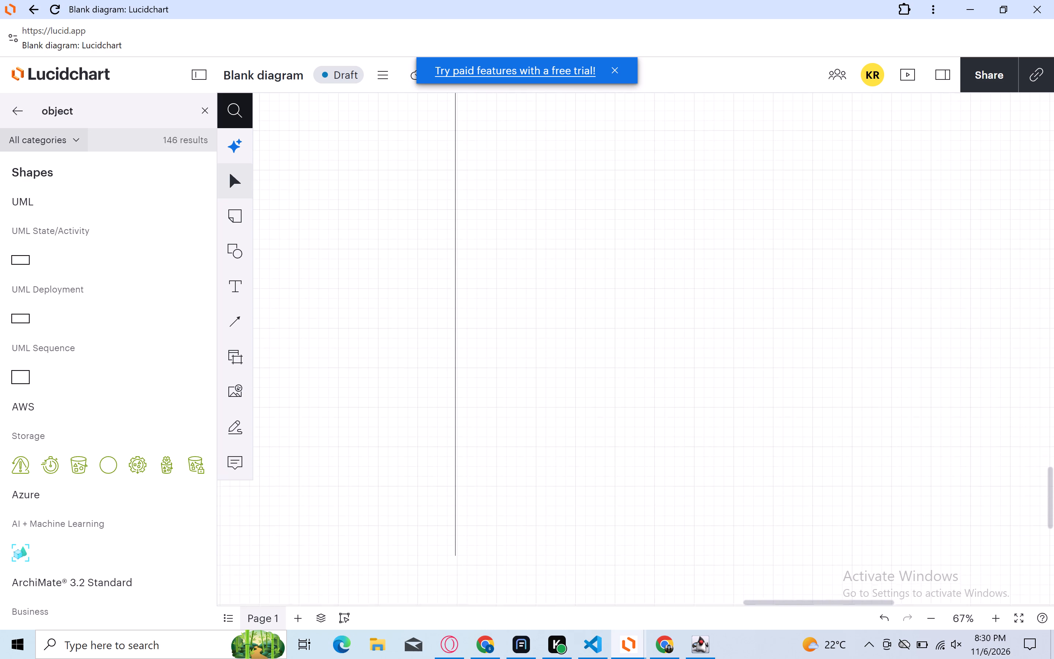
pyautogui.moveTo(455, 552); pyautogui.dragTo(472, 273)
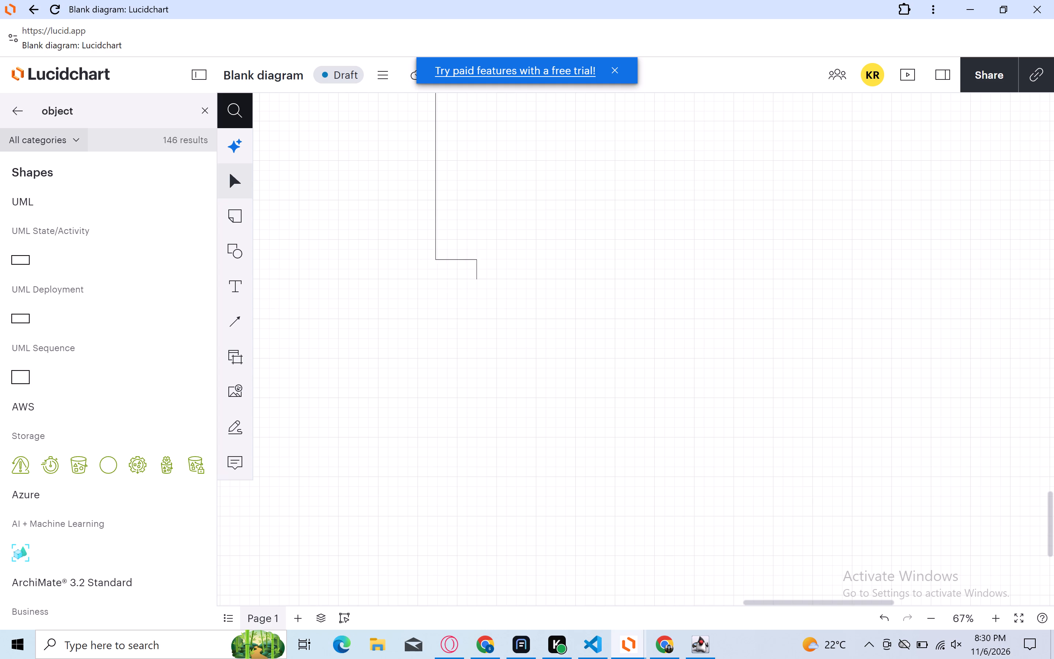
pyautogui.moveTo(472, 273); pyautogui.dragTo(449, 188)
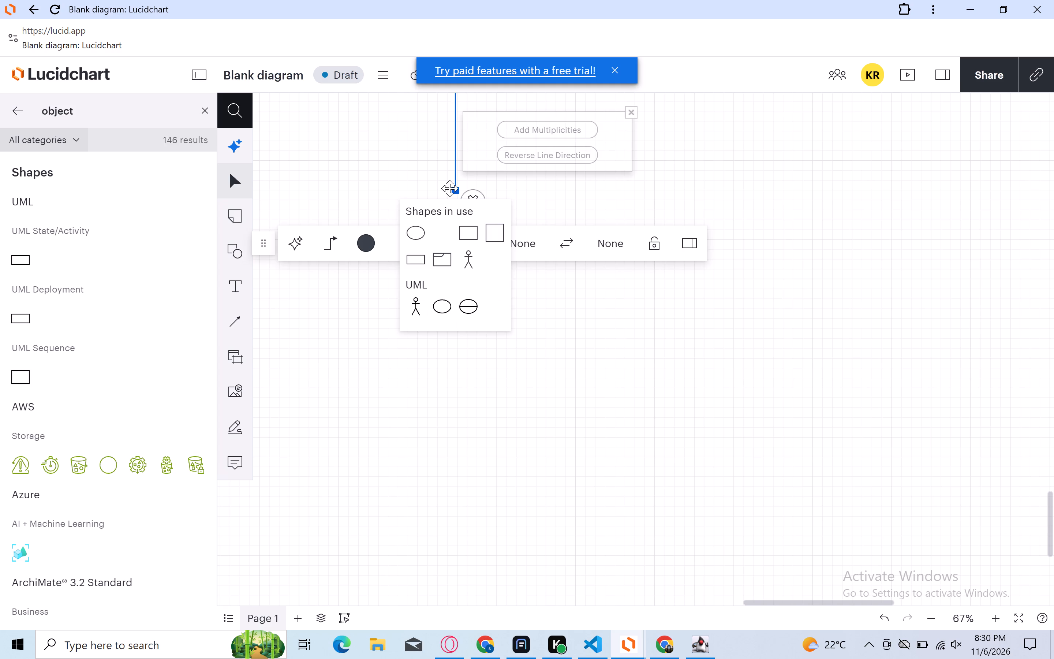
pyautogui.scroll(-20, 653, 126)
pyautogui.scroll(-5, 653, 126)
pyautogui.scroll(15, 653, 126)
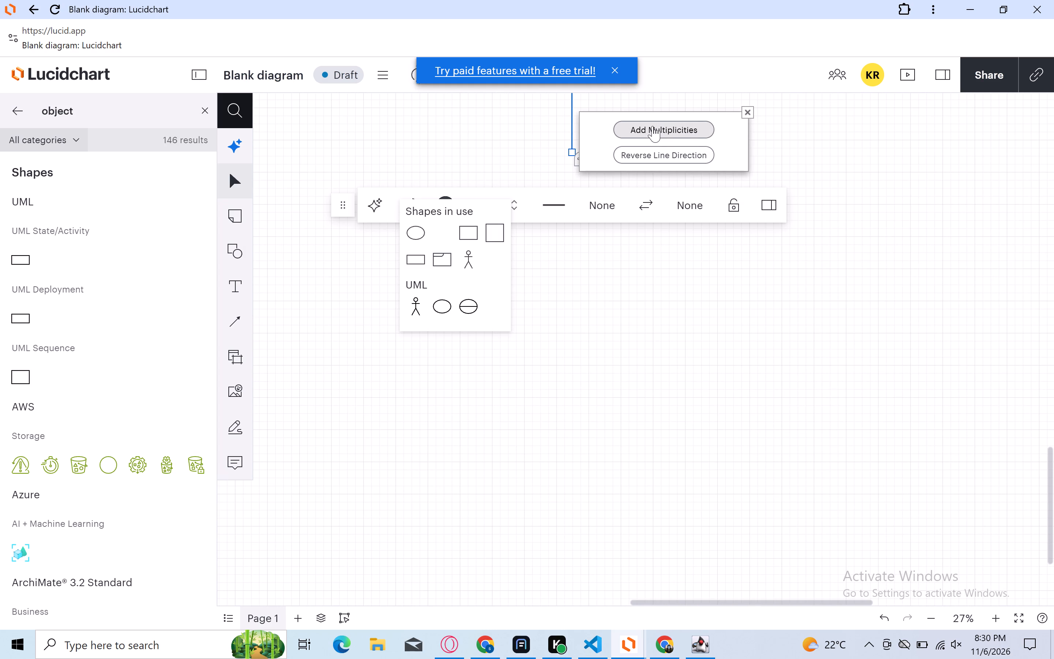
pyautogui.scroll(6, 653, 126)
pyautogui.scroll(-12, 479, 101)
pyautogui.scroll(7, 479, 101)
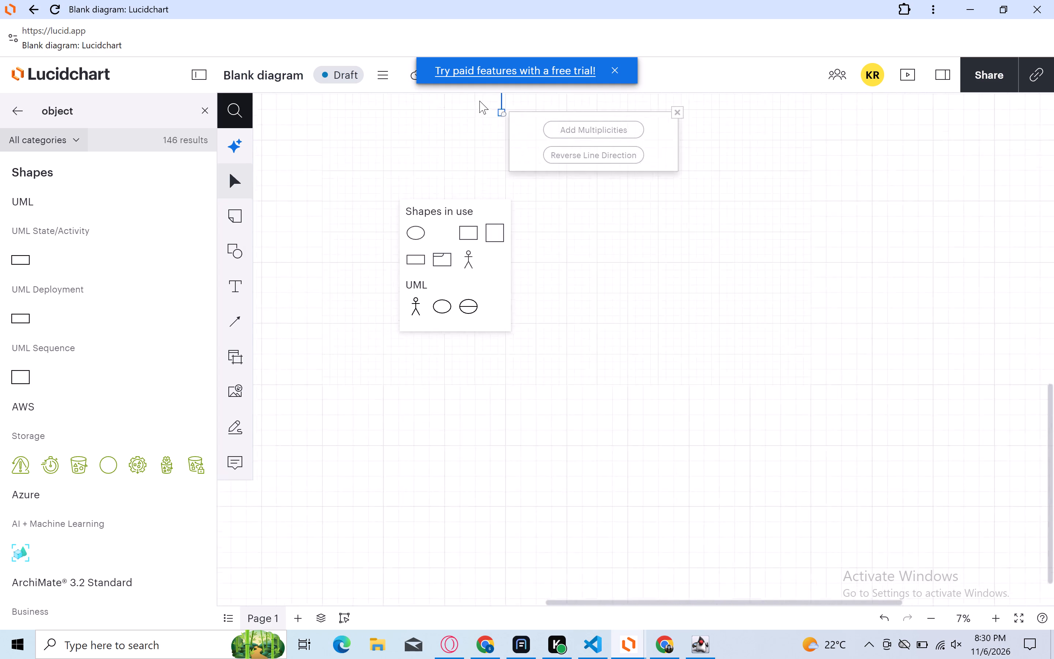
pyautogui.scroll(20, 479, 101)
pyautogui.scroll(-16, 479, 101)
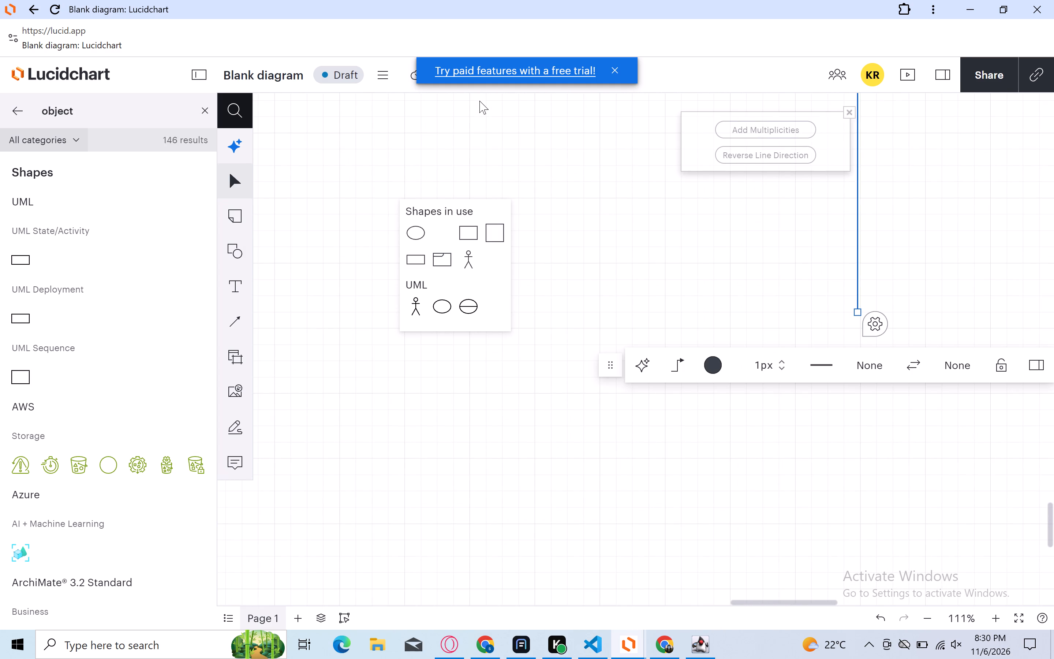
pyautogui.scroll(5, 950, 189)
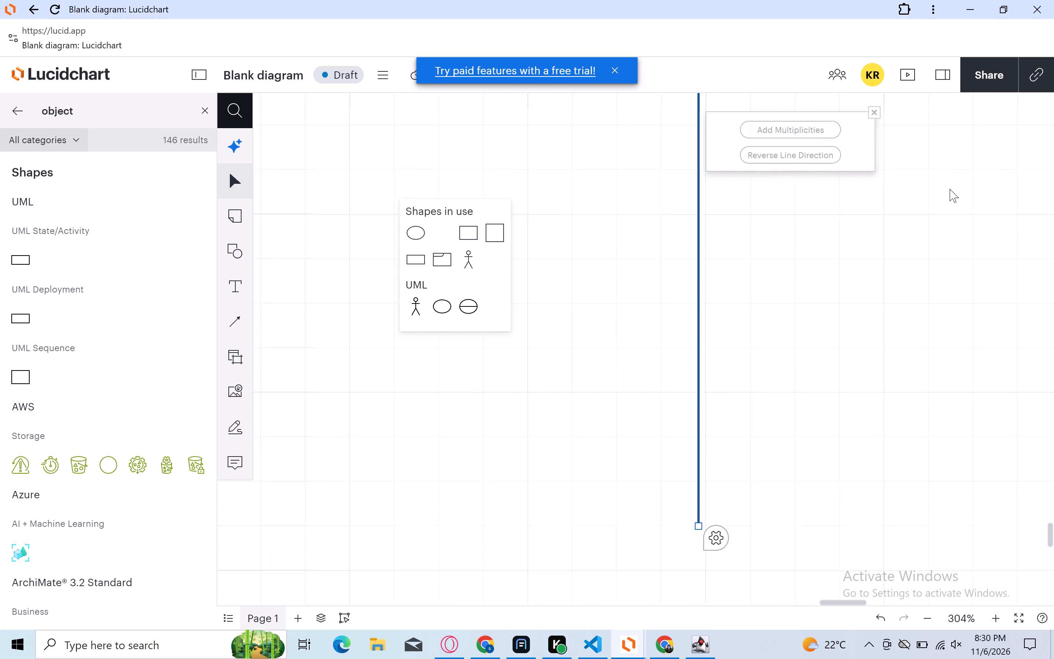
pyautogui.scroll(2, 950, 189)
pyautogui.scroll(-5, 456, 168)
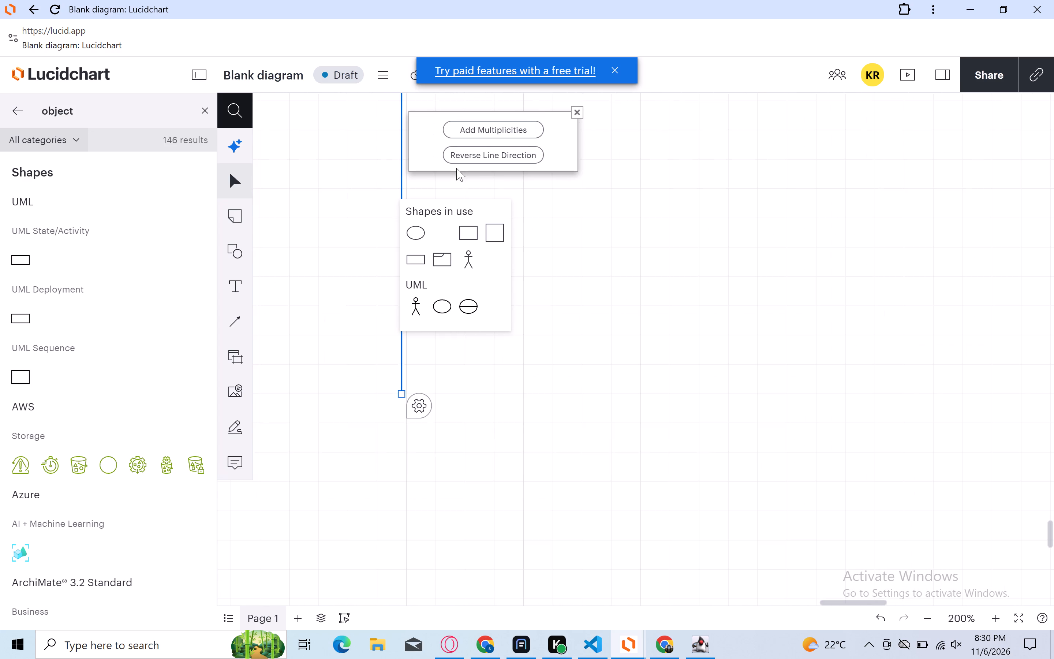
pyautogui.scroll(-18, 456, 168)
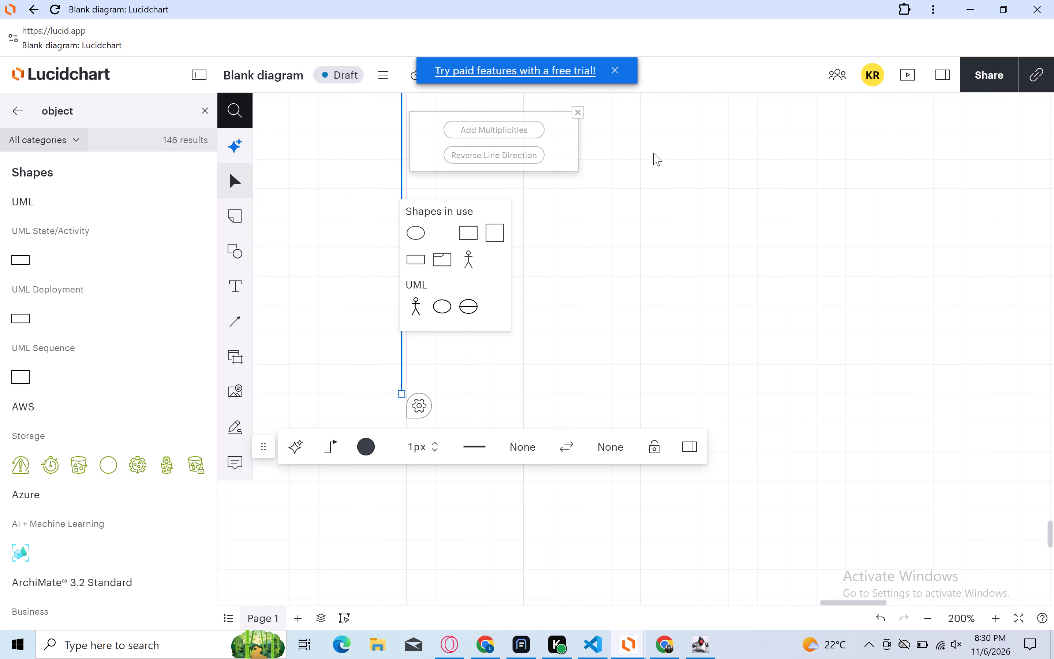
pyautogui.click(654, 154)
# Select the vertical lifeline below the Withdraw cash actor.
pyautogui.scroll(8, 531, 132)
pyautogui.scroll(-15, 531, 132)
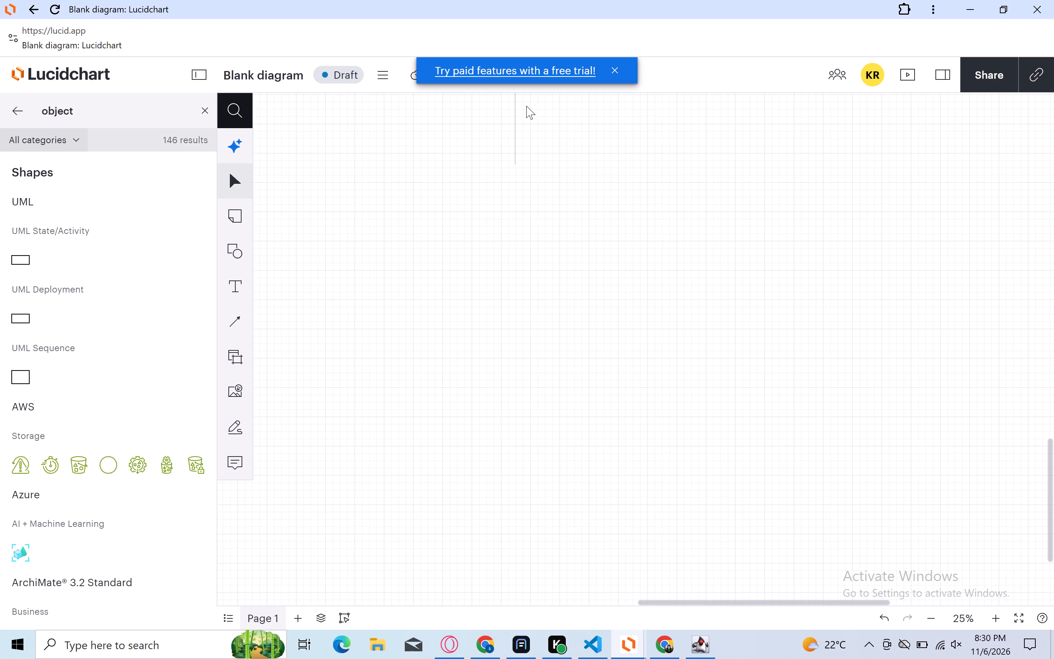
pyautogui.click(504, 100)
pyautogui.scroll(-4, 491, 104)
pyautogui.scroll(2, 491, 104)
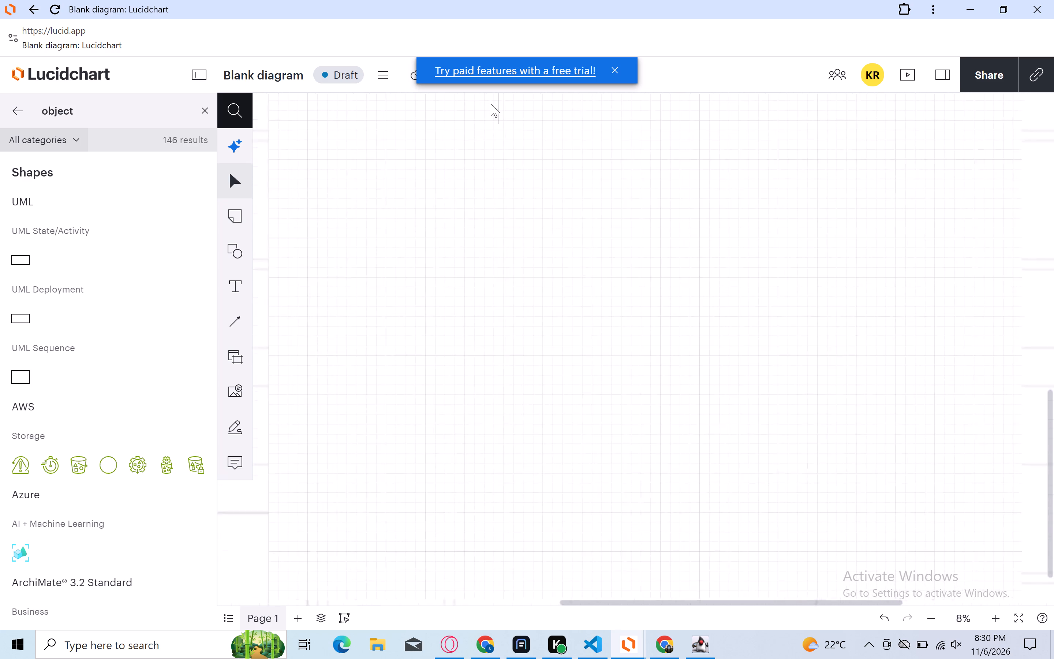
pyautogui.scroll(6, 491, 104)
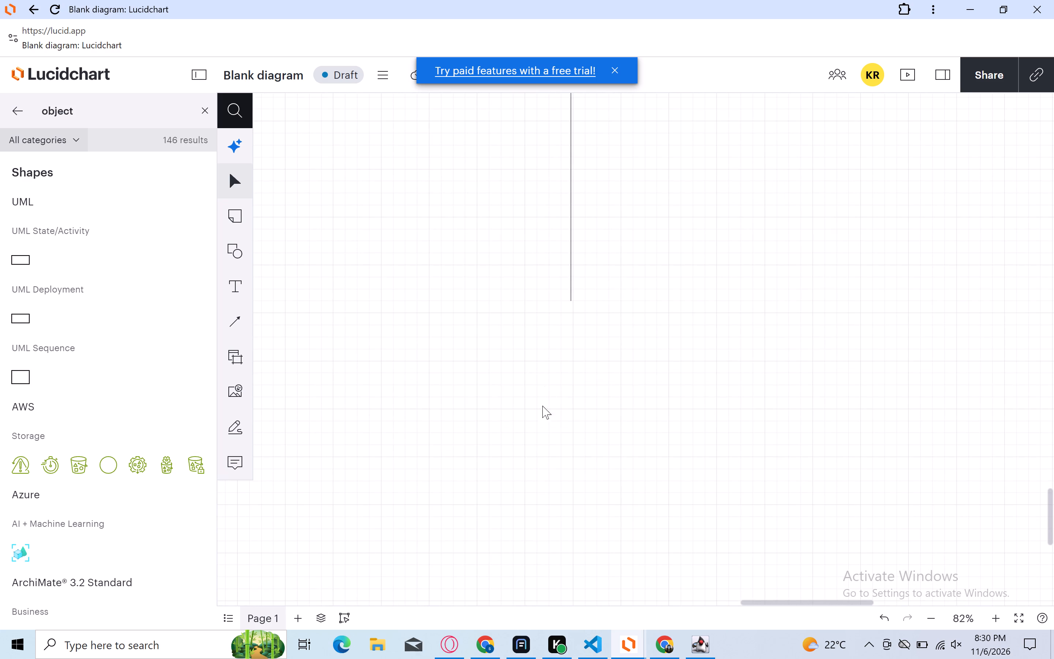
pyautogui.scroll(-4, 530, 589)
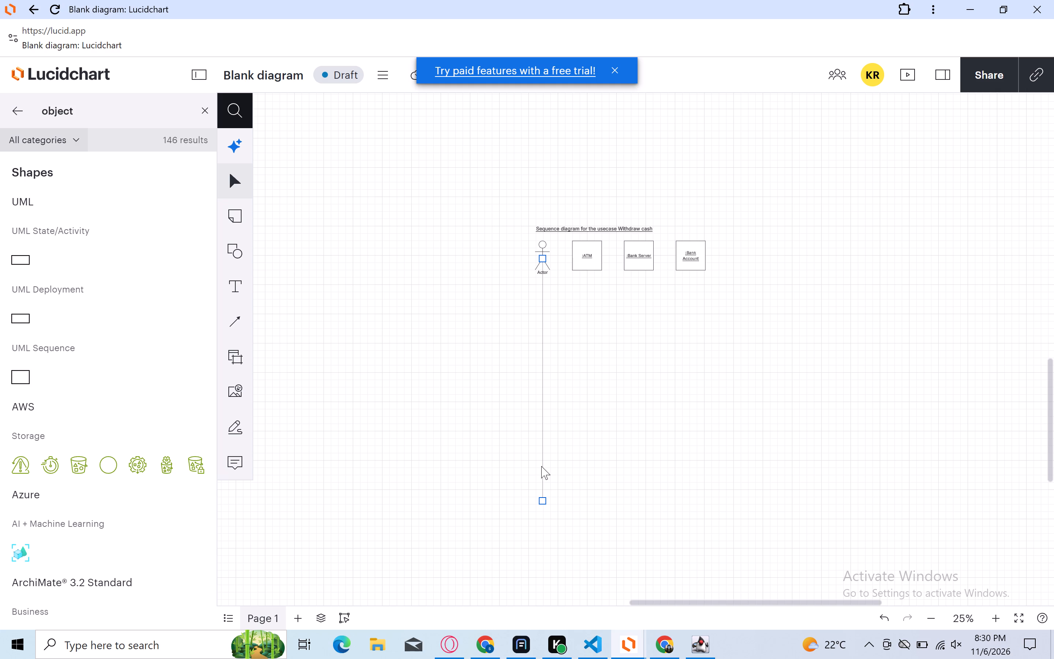
pyautogui.rightClick(542, 457)
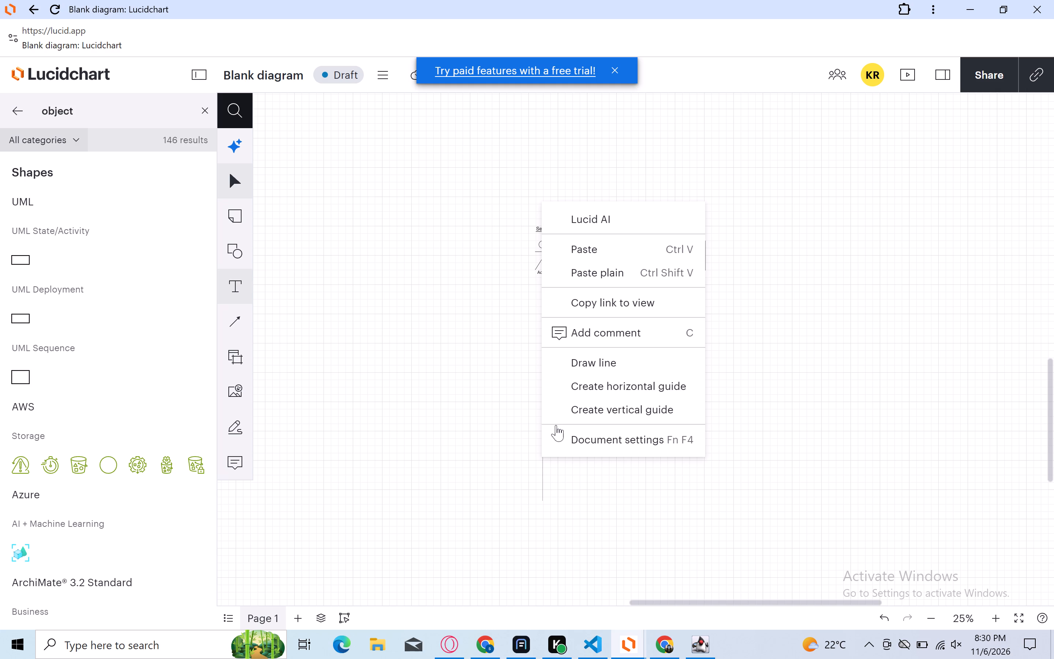
pyautogui.click(571, 509)
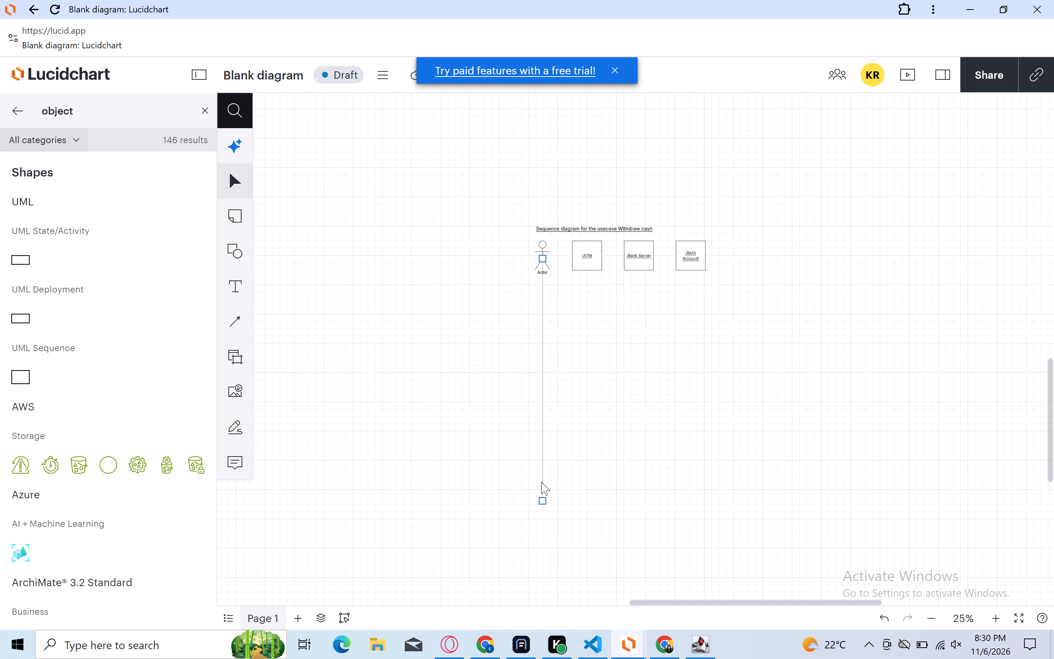
pyautogui.click(541, 481)
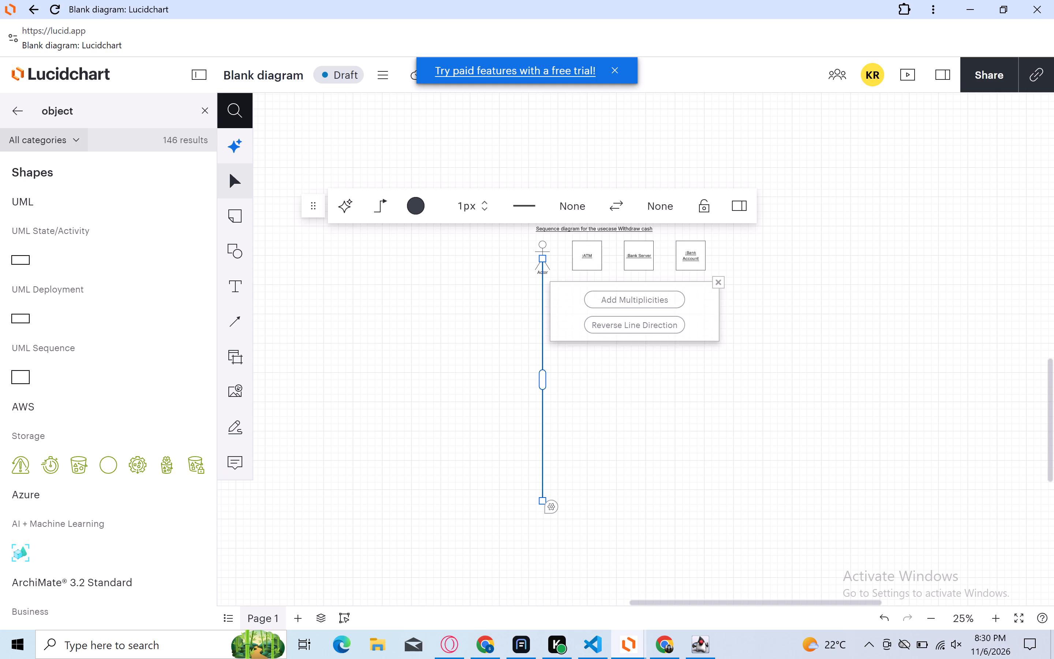
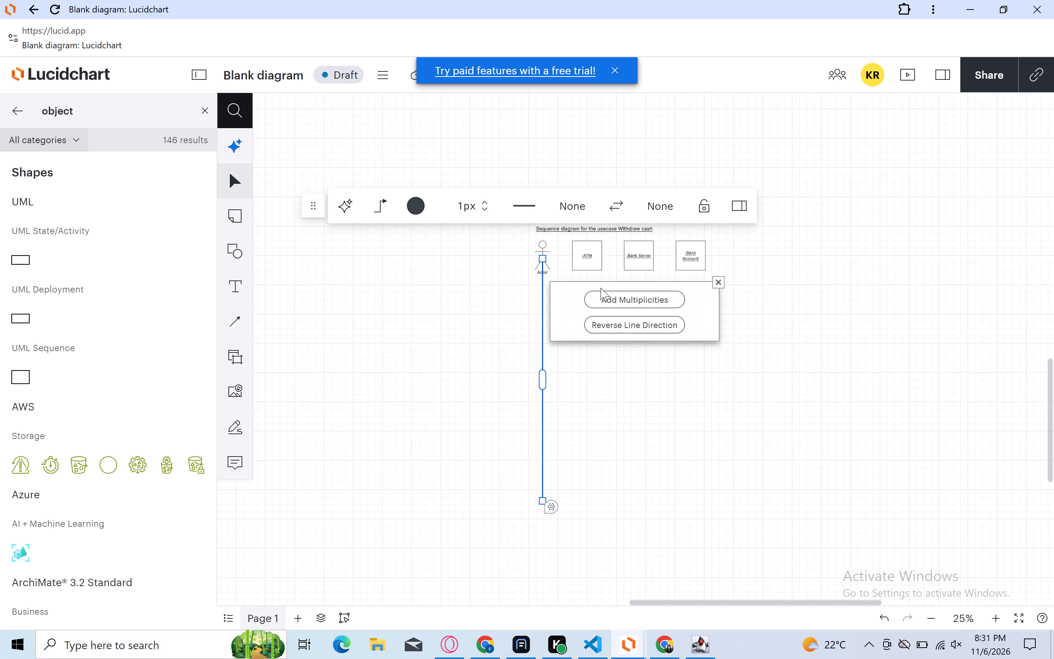
# Set the Withdraw cash actor's lifeline to a 2 px line width and a dotted line style.
pyautogui.click(579, 387)
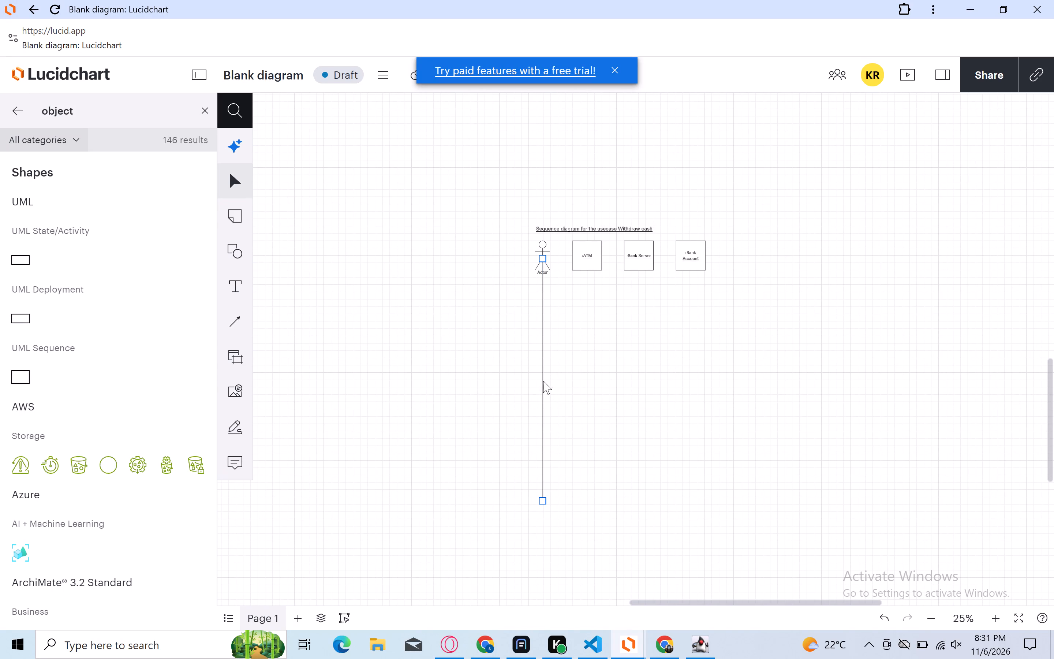
pyautogui.click(541, 380)
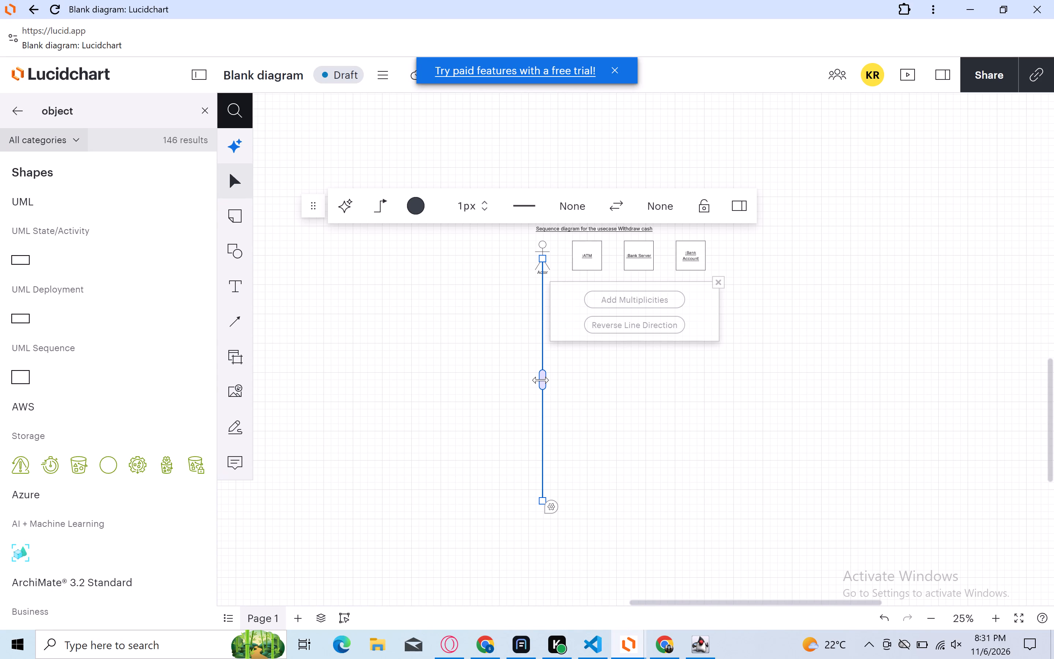
pyautogui.click(484, 201)
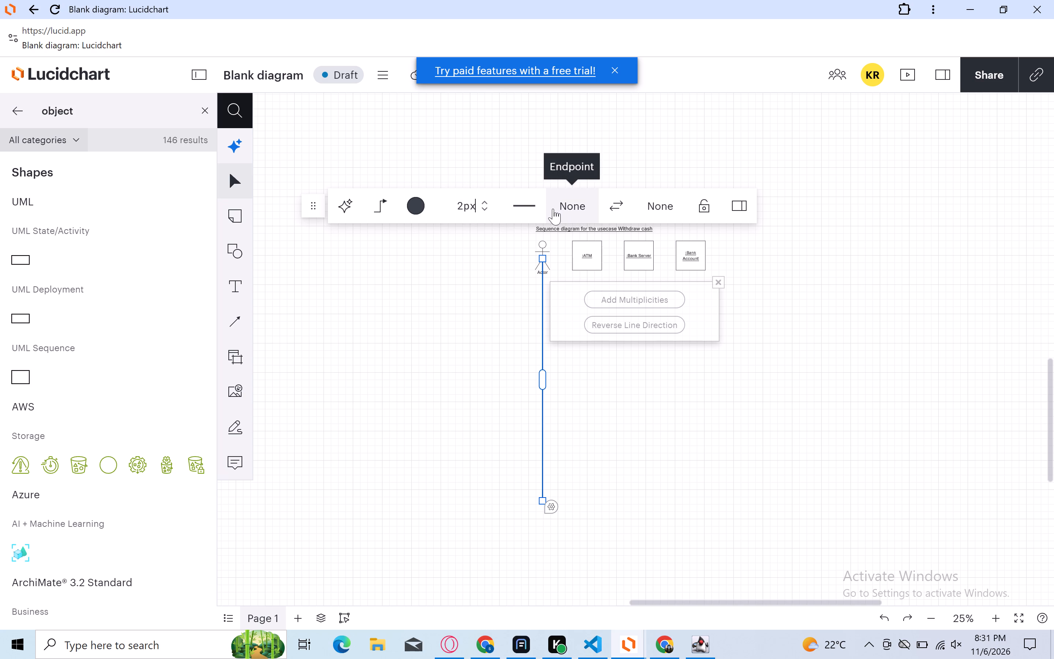
pyautogui.click(523, 200)
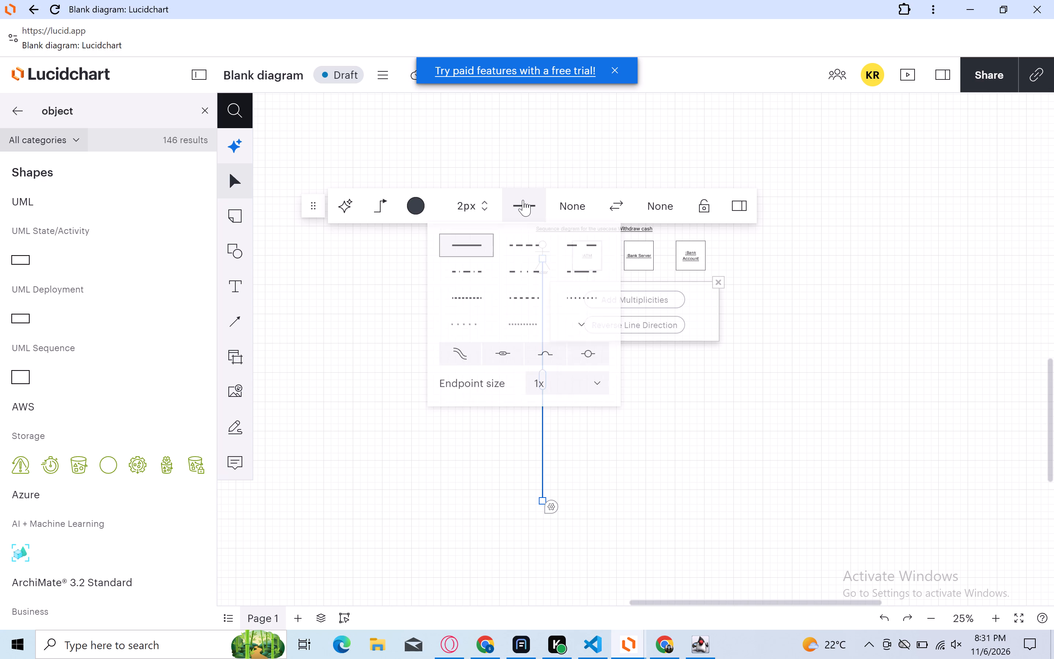
pyautogui.click(572, 299)
pyautogui.click(584, 371)
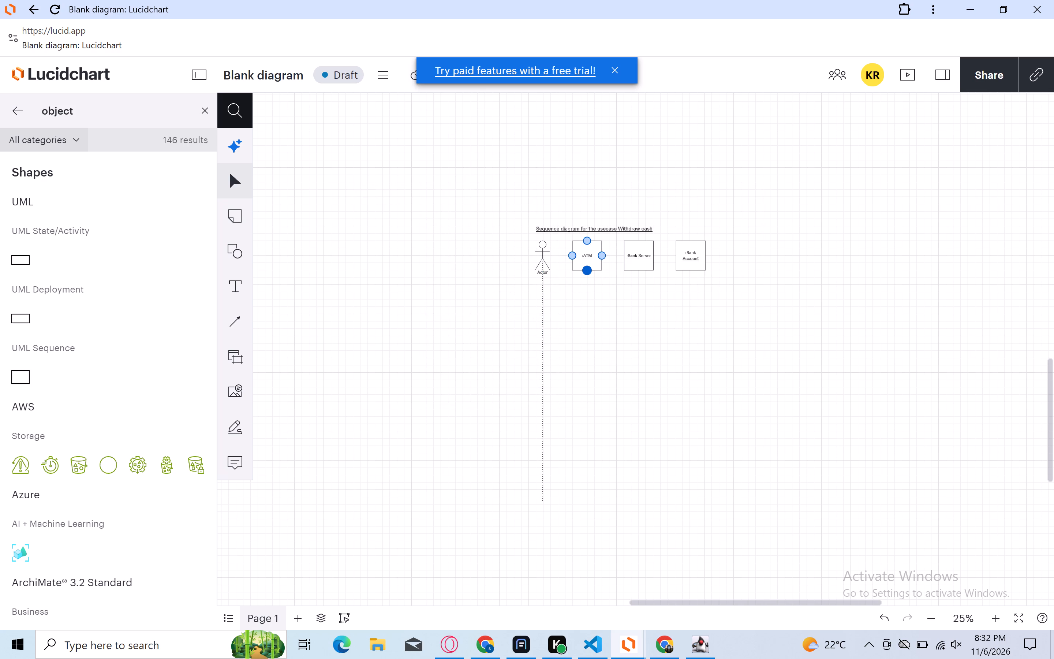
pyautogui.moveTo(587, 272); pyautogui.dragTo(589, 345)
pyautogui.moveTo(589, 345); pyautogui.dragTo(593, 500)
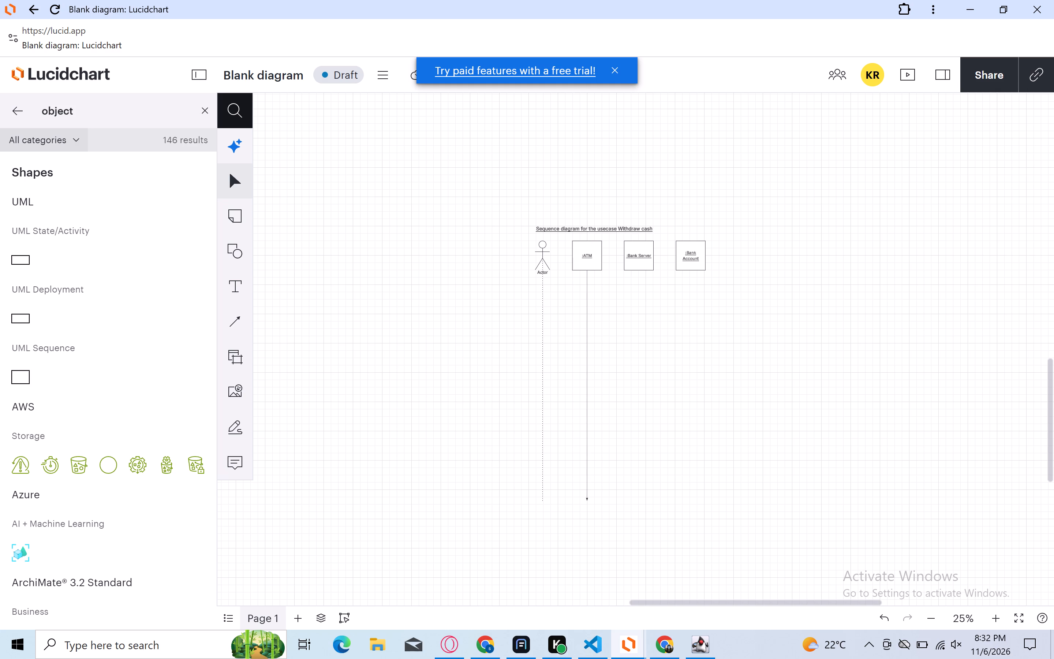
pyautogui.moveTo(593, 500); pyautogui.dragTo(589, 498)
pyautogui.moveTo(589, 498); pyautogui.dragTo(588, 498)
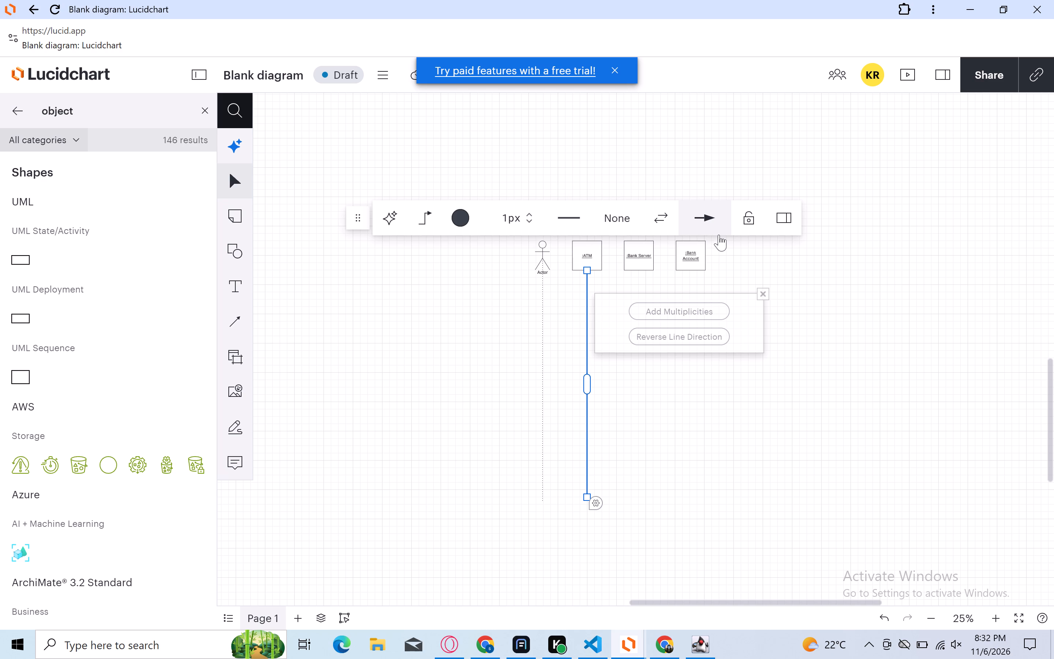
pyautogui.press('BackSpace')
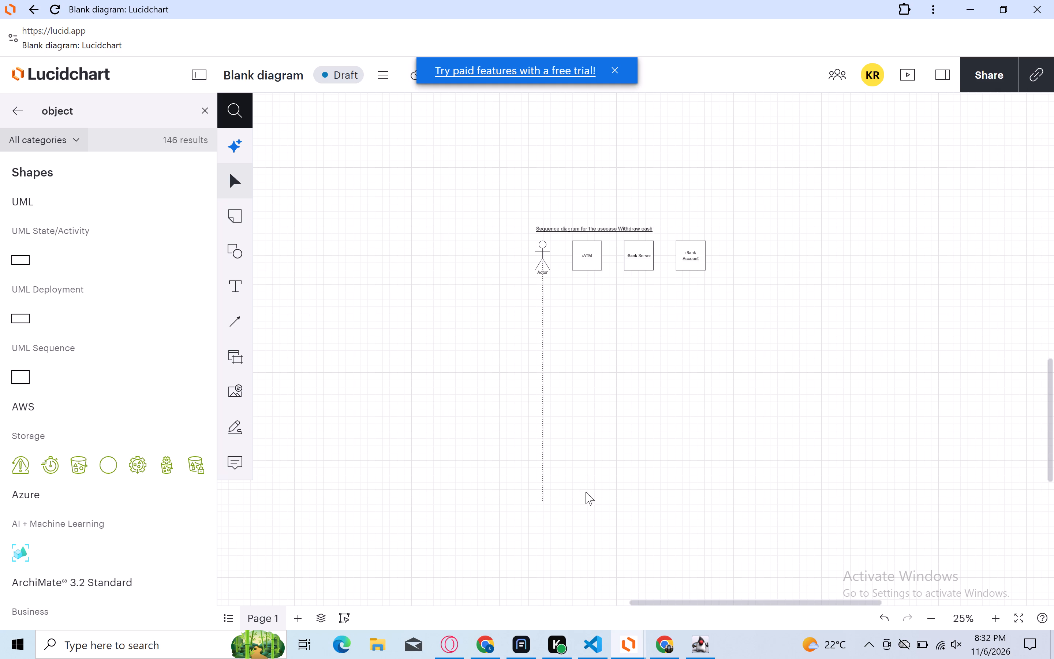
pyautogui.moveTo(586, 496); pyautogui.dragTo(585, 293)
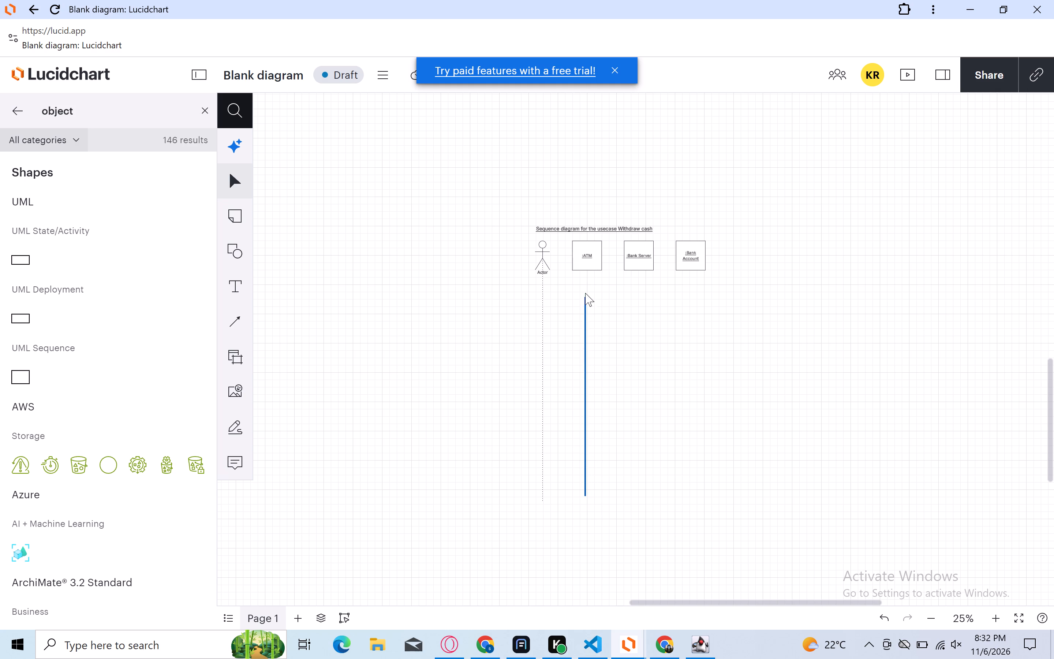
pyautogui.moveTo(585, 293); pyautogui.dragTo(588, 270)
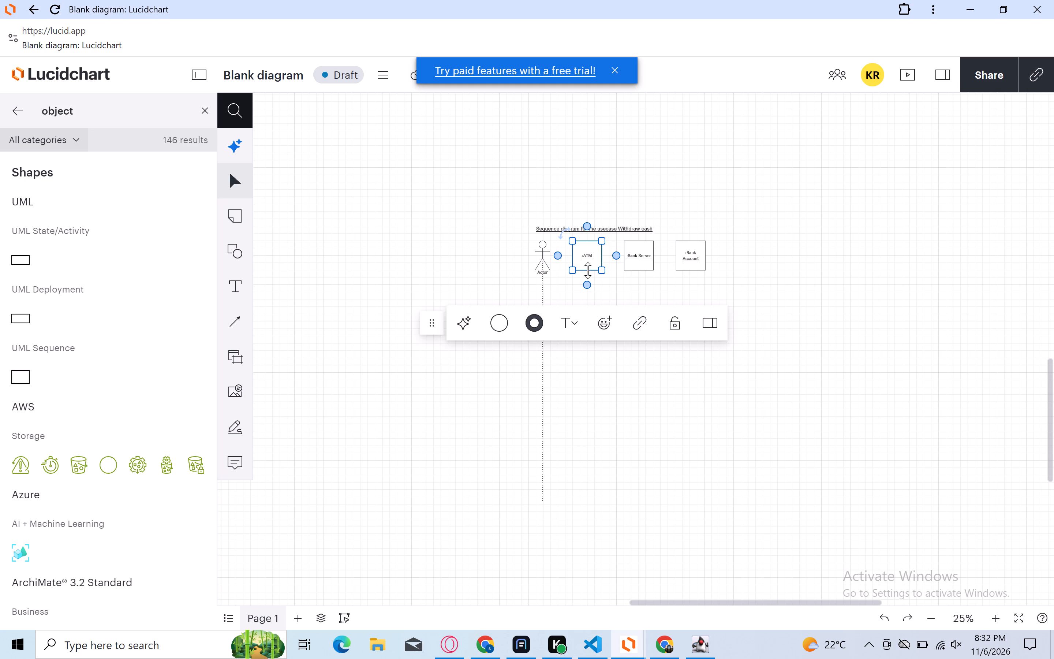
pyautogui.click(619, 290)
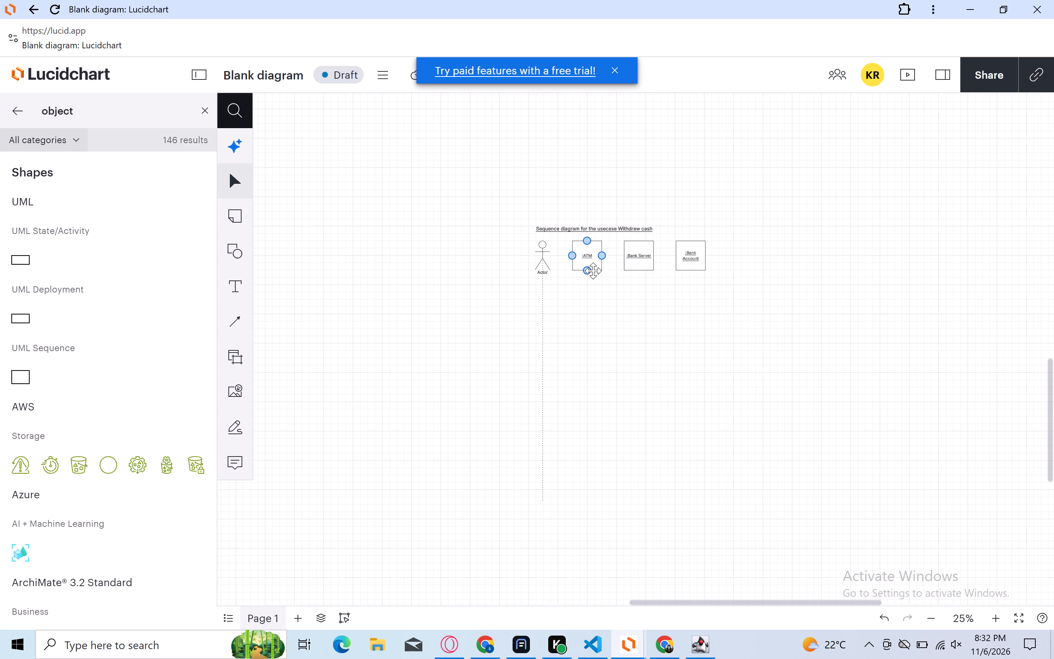
# Draw a straight 2 px dotted lifeline down from the :ATM box, ending about level with the actor's lifeline.
pyautogui.click(593, 271)
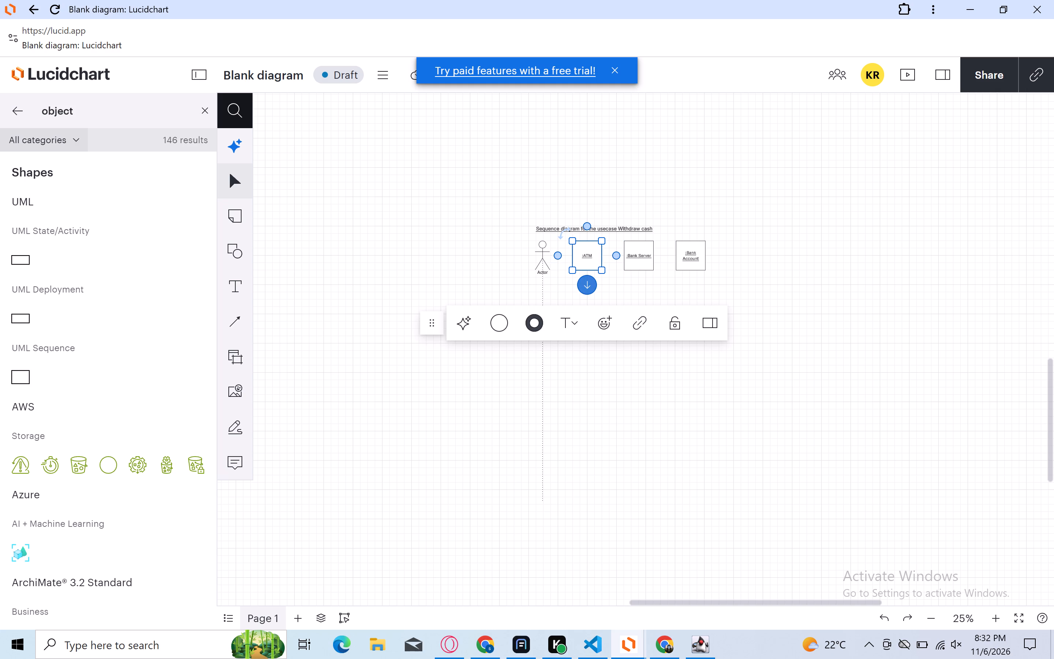
pyautogui.moveTo(587, 284); pyautogui.dragTo(590, 386)
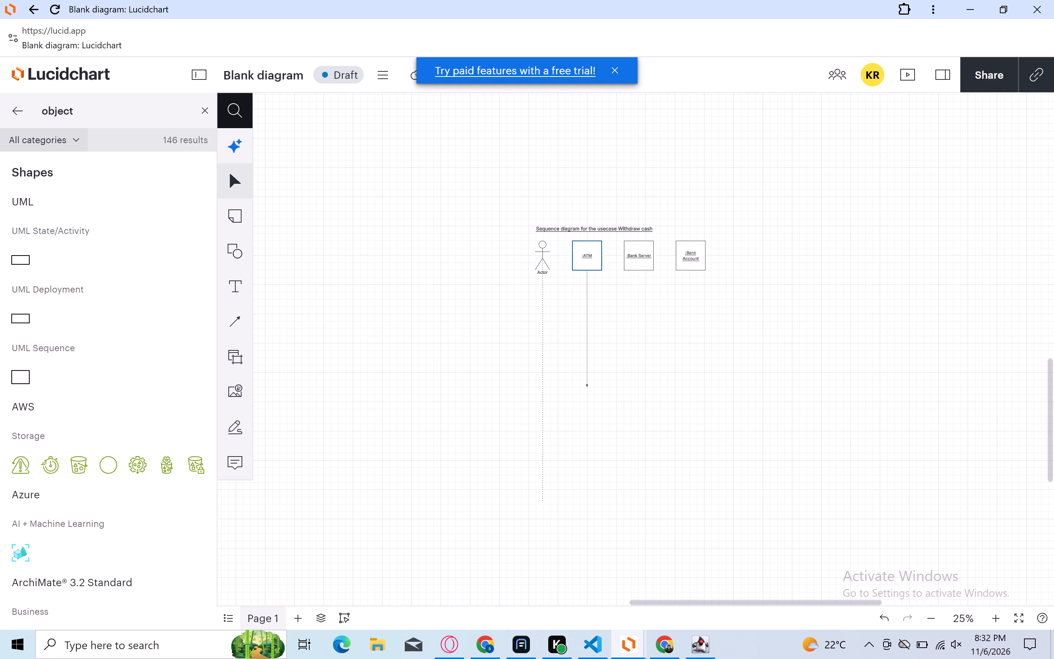
pyautogui.moveTo(590, 386); pyautogui.dragTo(593, 508)
pyautogui.moveTo(593, 508); pyautogui.dragTo(594, 504)
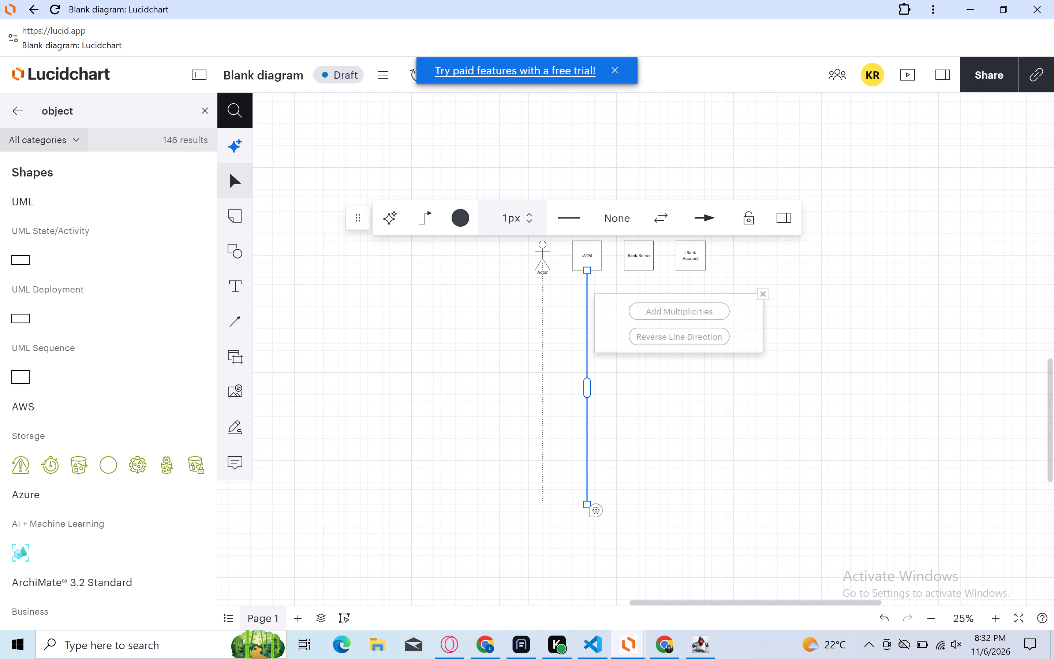
pyautogui.click(529, 213)
pyautogui.click(570, 209)
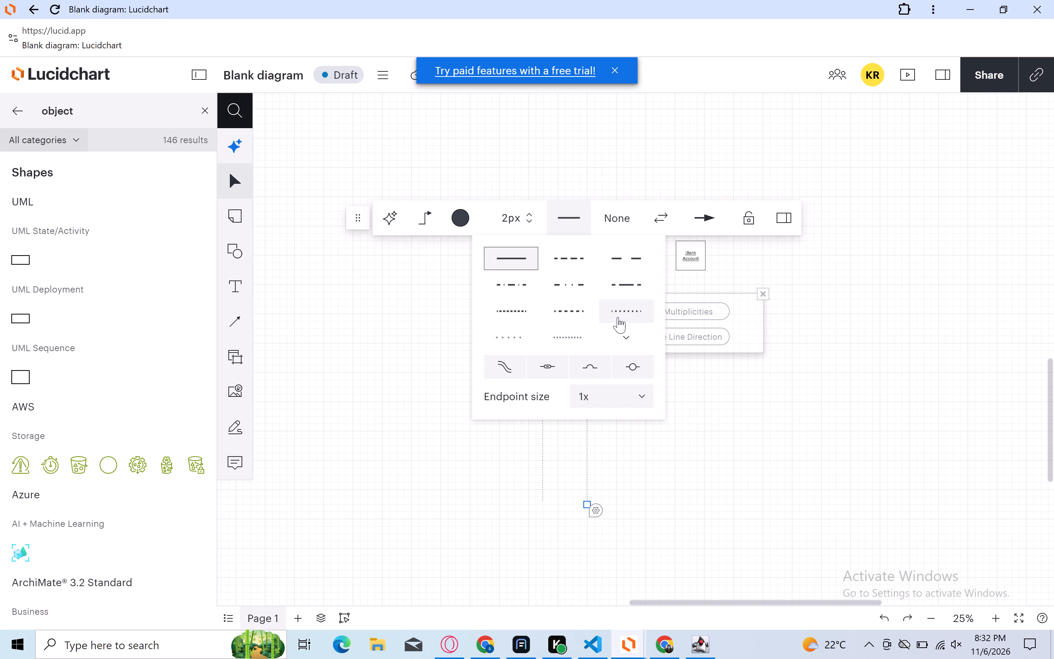
pyautogui.click(623, 314)
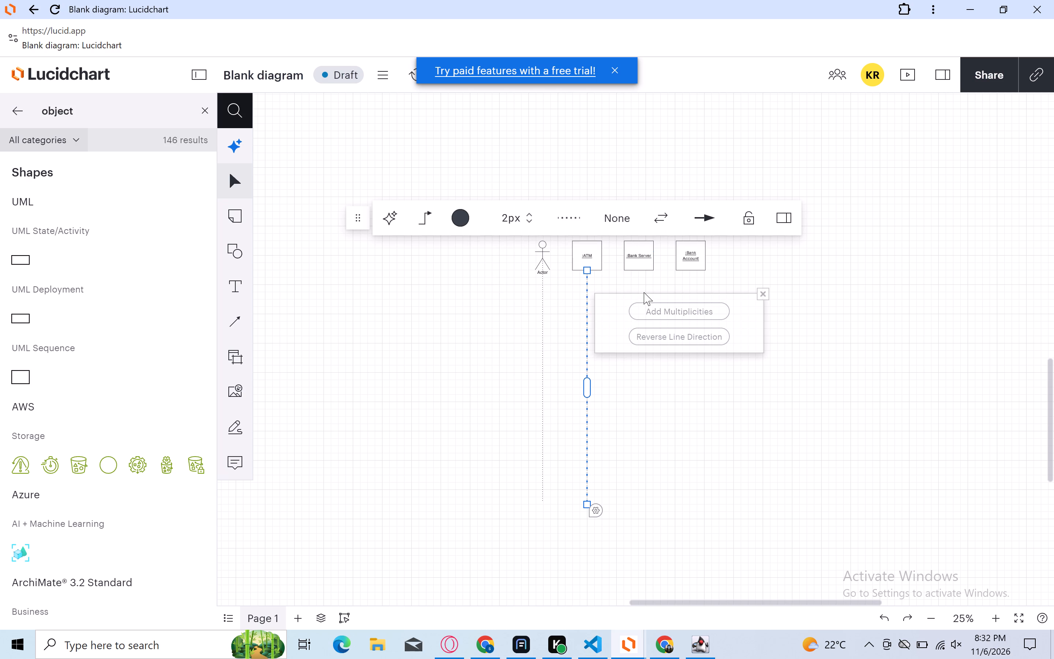
pyautogui.click(644, 291)
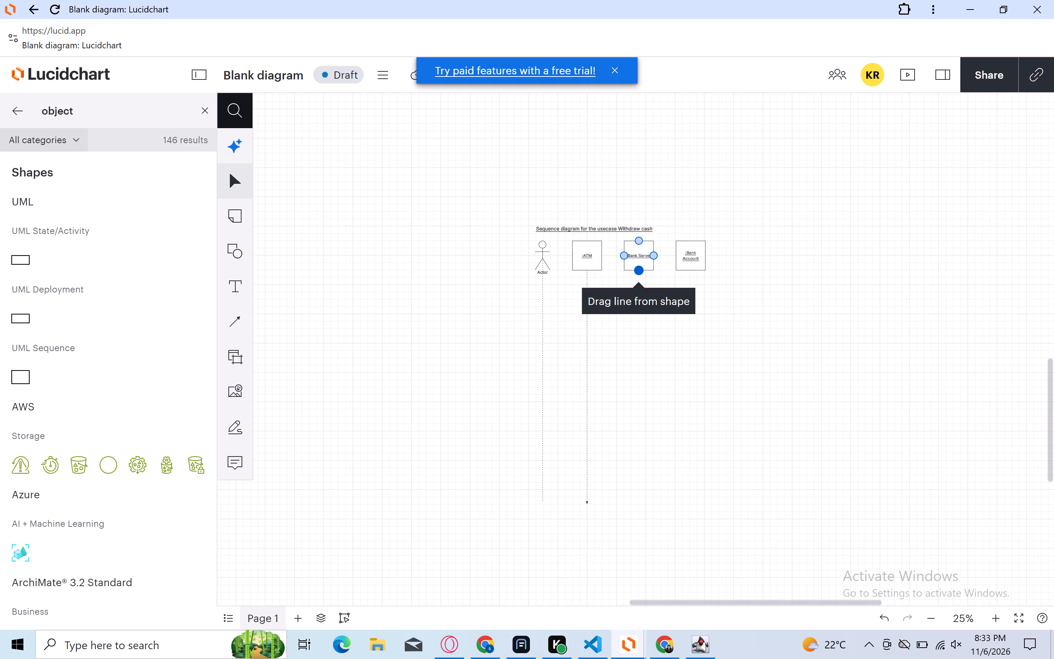
# Draw a straight 2 px dotted lifeline down from the :Bank Server box, ending about level with the other lifelines.
pyautogui.moveTo(639, 273); pyautogui.dragTo(636, 446)
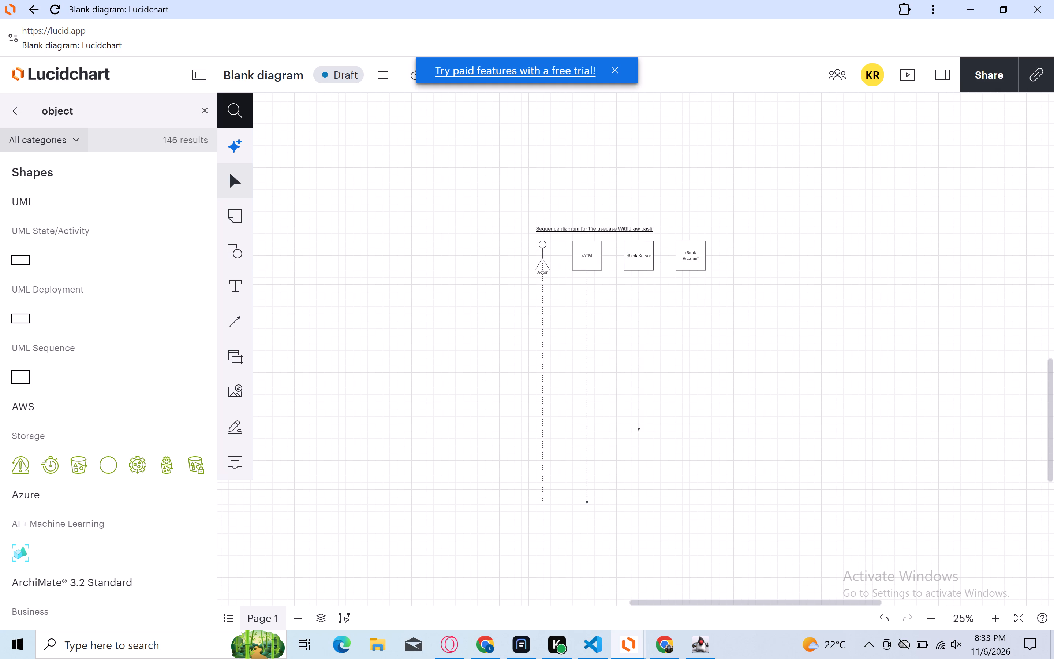
pyautogui.moveTo(636, 446); pyautogui.dragTo(637, 500)
pyautogui.moveTo(637, 500); pyautogui.dragTo(638, 502)
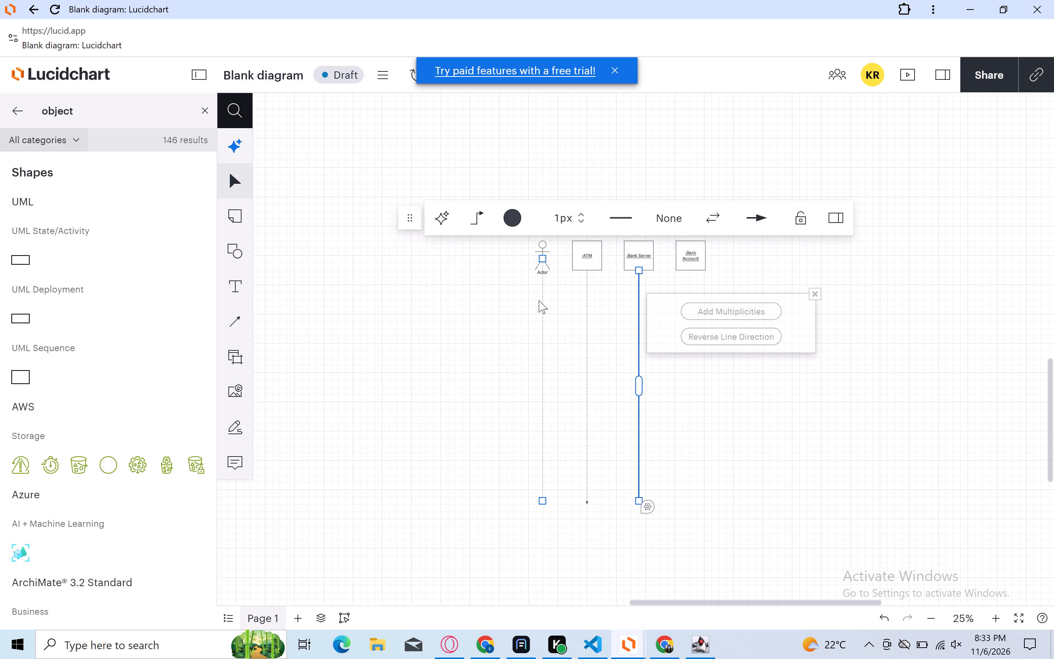
pyautogui.click(580, 215)
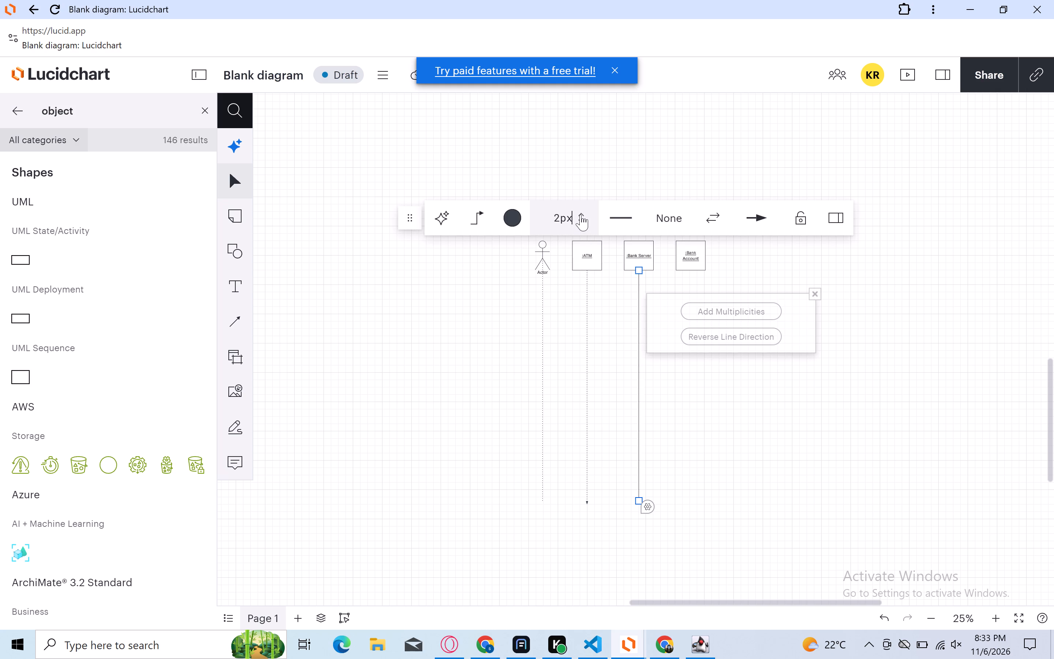
pyautogui.click(581, 220)
pyautogui.click(623, 221)
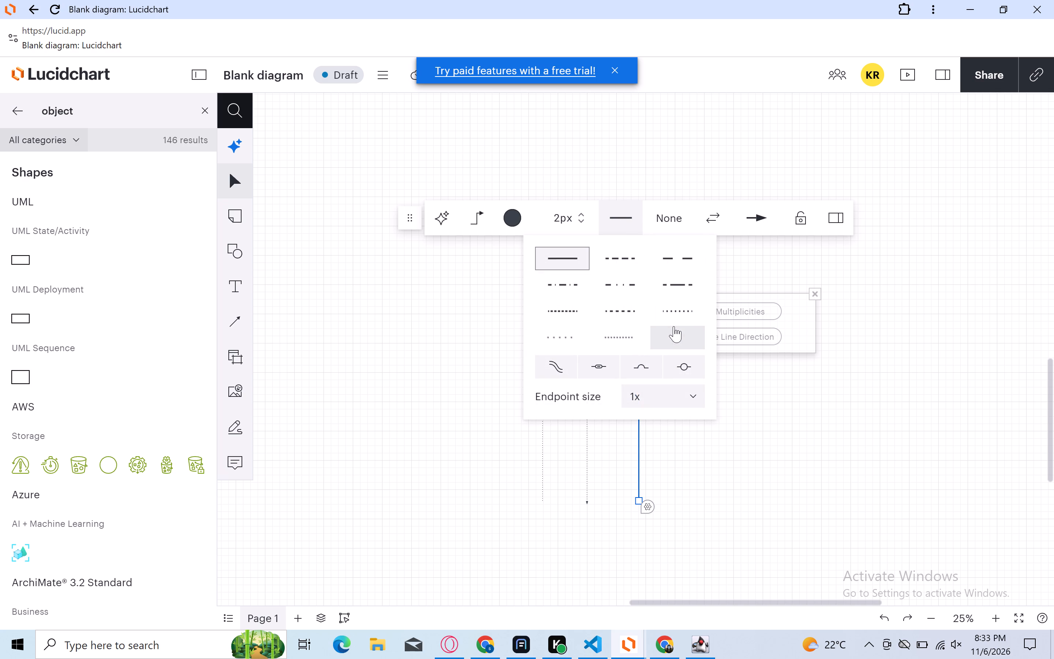
pyautogui.click(674, 329)
pyautogui.click(674, 313)
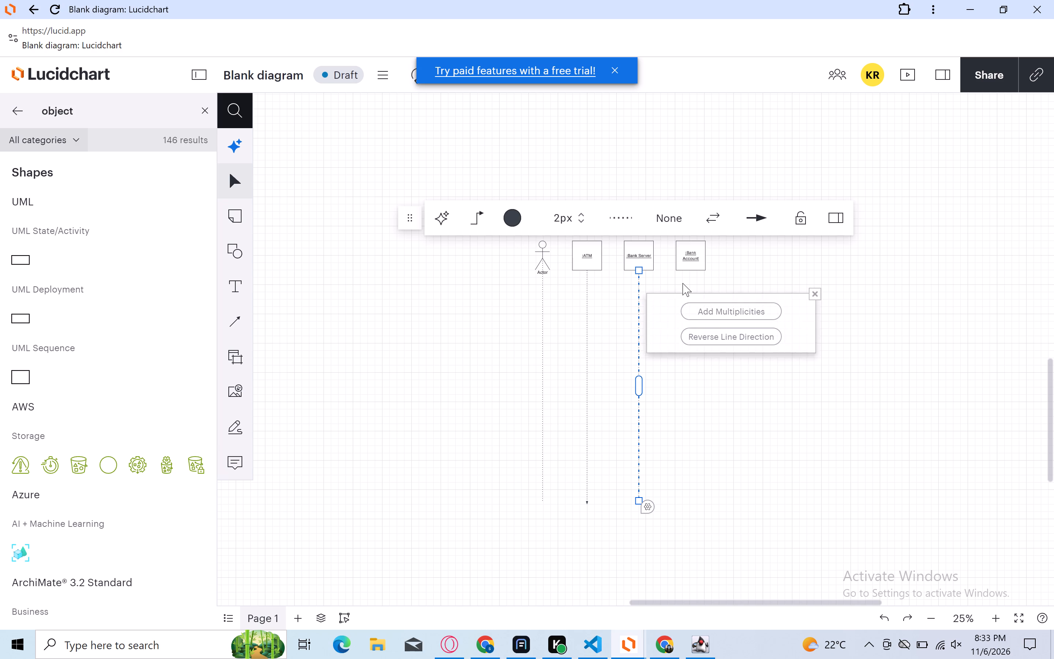
pyautogui.click(683, 281)
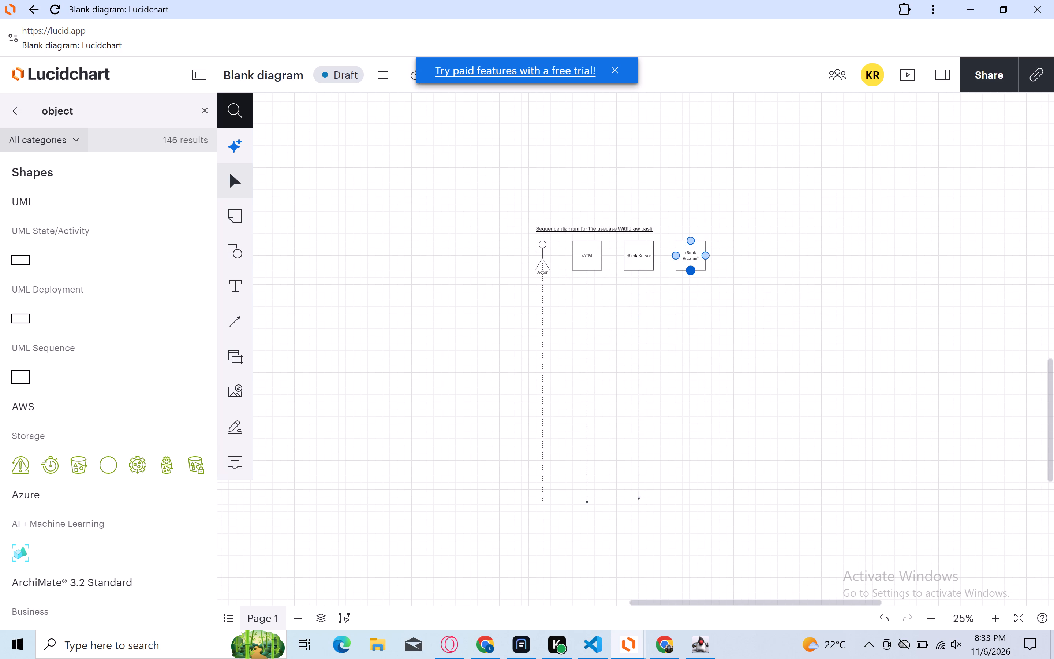
# Draw a straight 2 px dotted lifeline down from the :Bank Account box, ending about level with the other lifelines.
pyautogui.moveTo(691, 272); pyautogui.dragTo(692, 429)
pyautogui.moveTo(692, 429); pyautogui.dragTo(692, 497)
pyautogui.moveTo(692, 497); pyautogui.dragTo(693, 497)
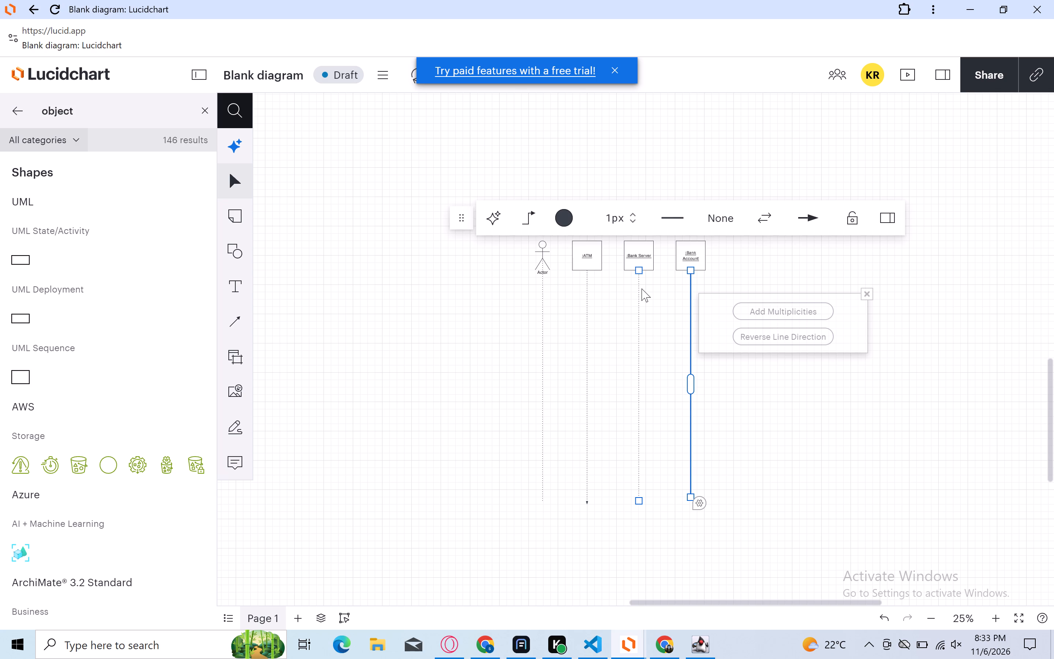
pyautogui.click(631, 212)
pyautogui.click(672, 219)
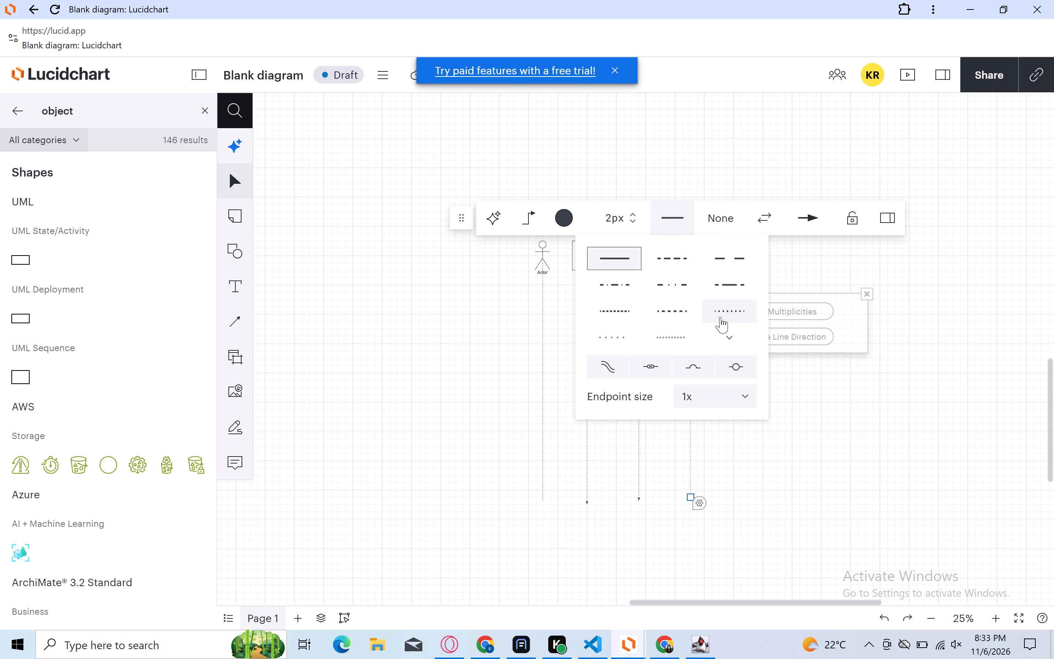
pyautogui.click(723, 315)
pyautogui.click(747, 413)
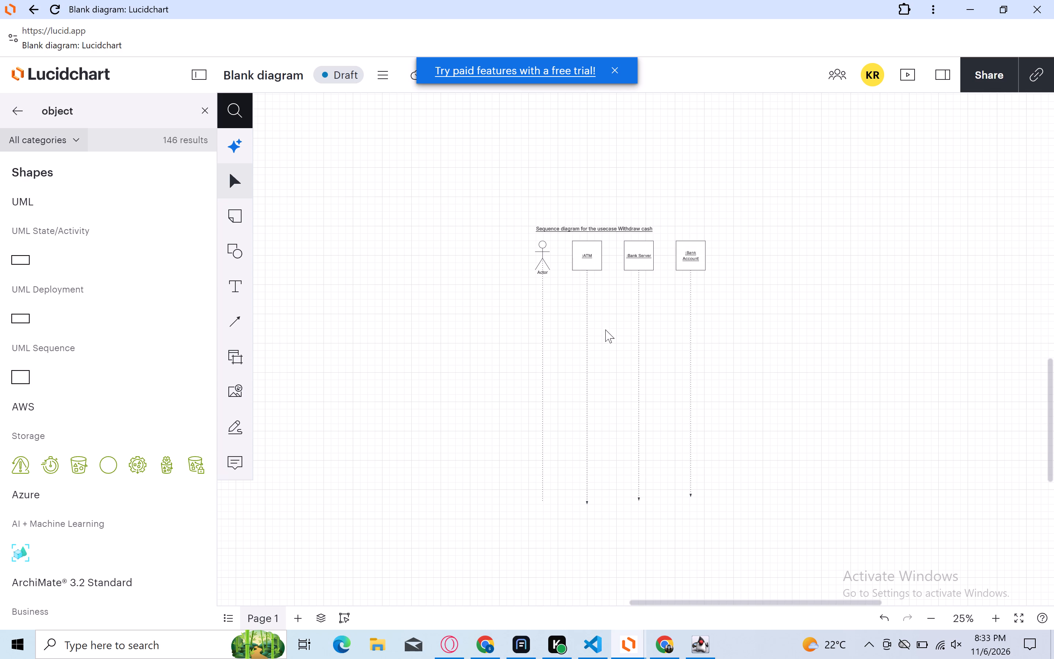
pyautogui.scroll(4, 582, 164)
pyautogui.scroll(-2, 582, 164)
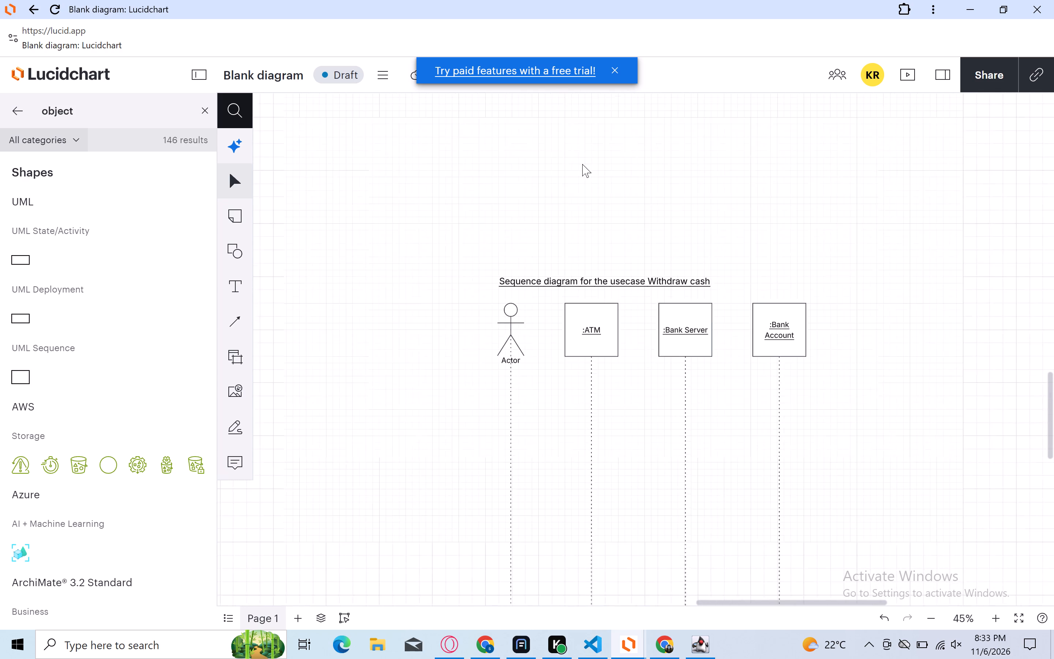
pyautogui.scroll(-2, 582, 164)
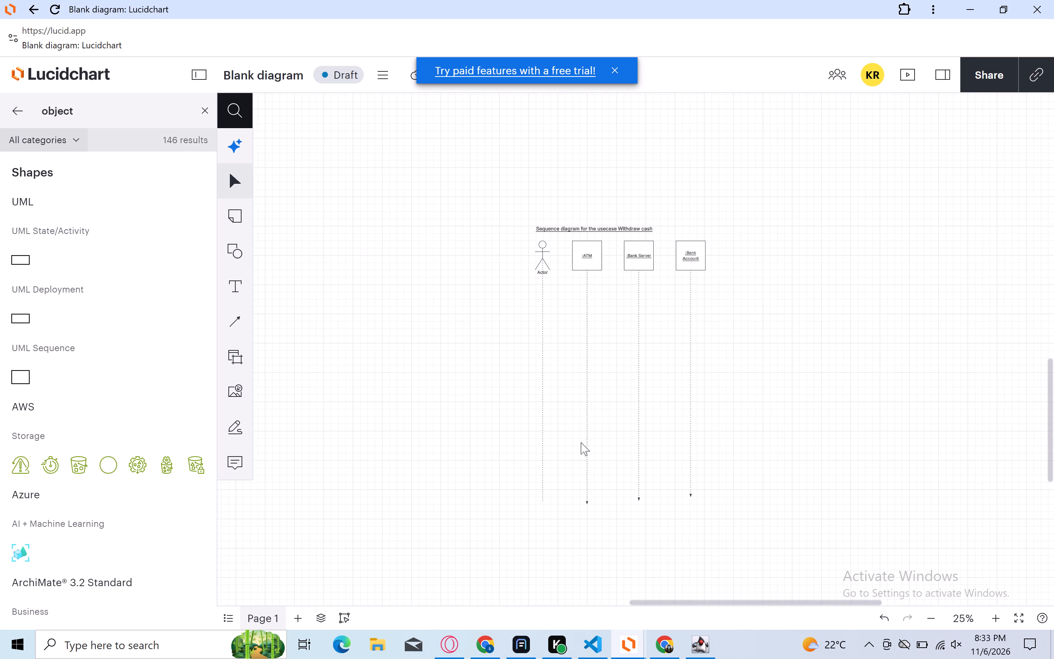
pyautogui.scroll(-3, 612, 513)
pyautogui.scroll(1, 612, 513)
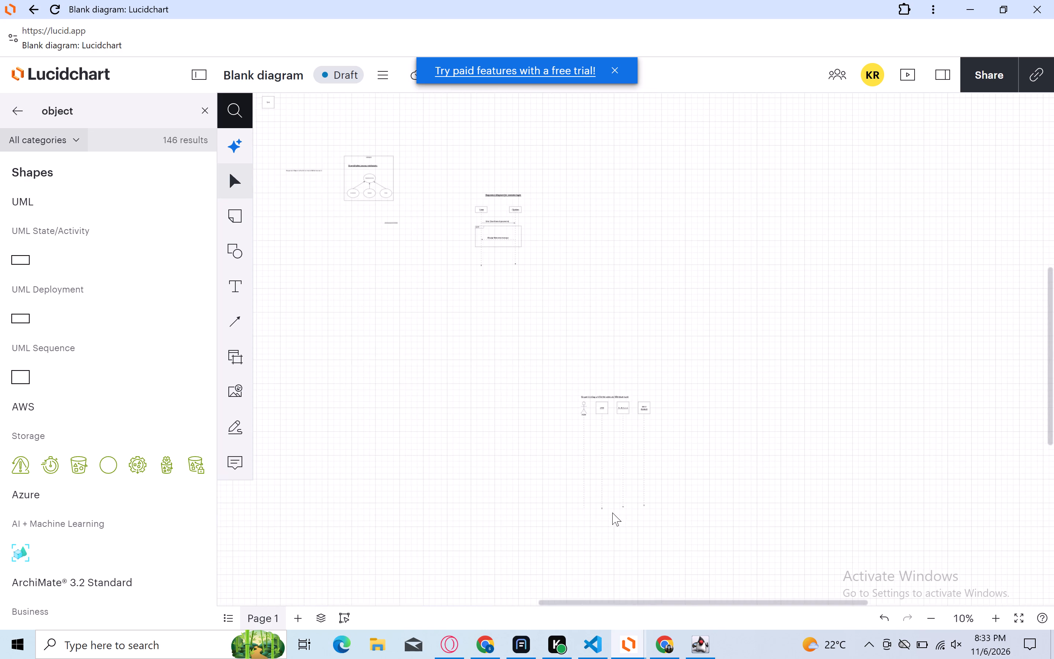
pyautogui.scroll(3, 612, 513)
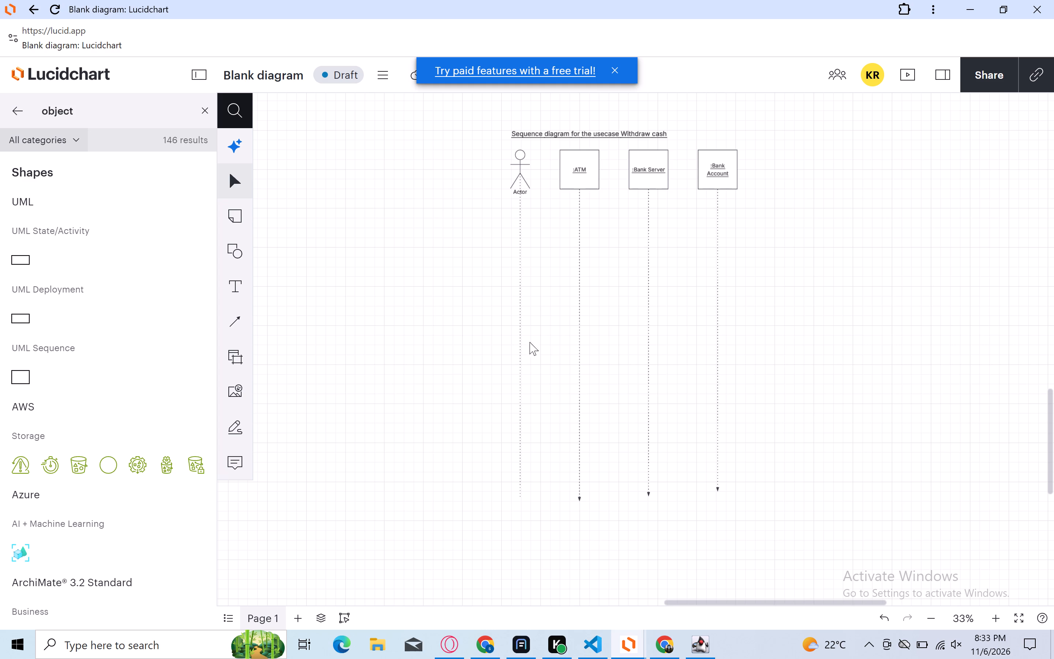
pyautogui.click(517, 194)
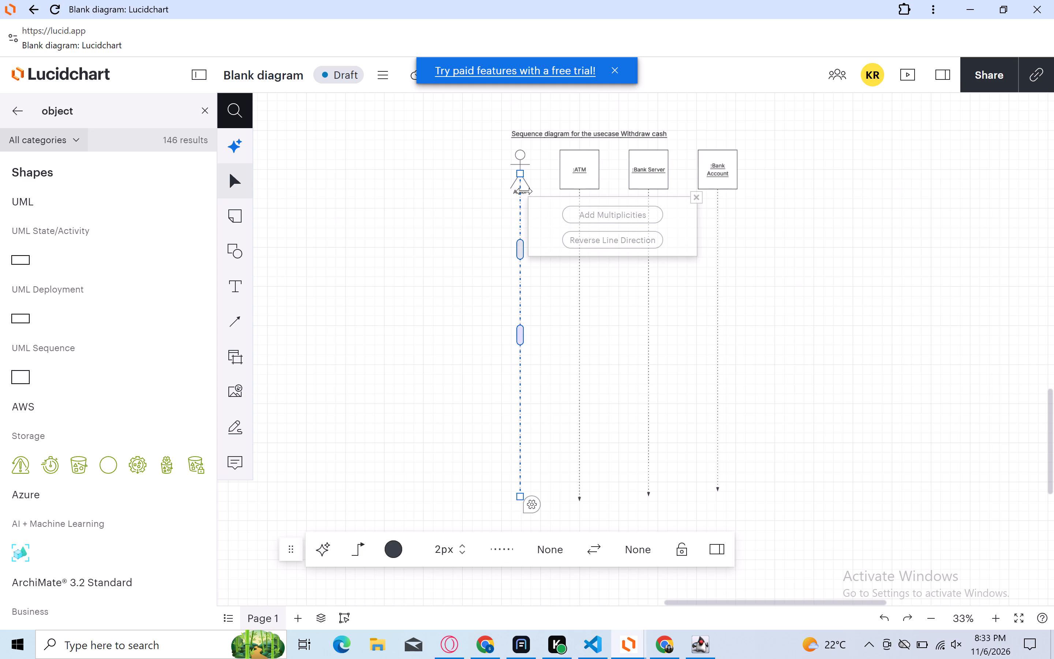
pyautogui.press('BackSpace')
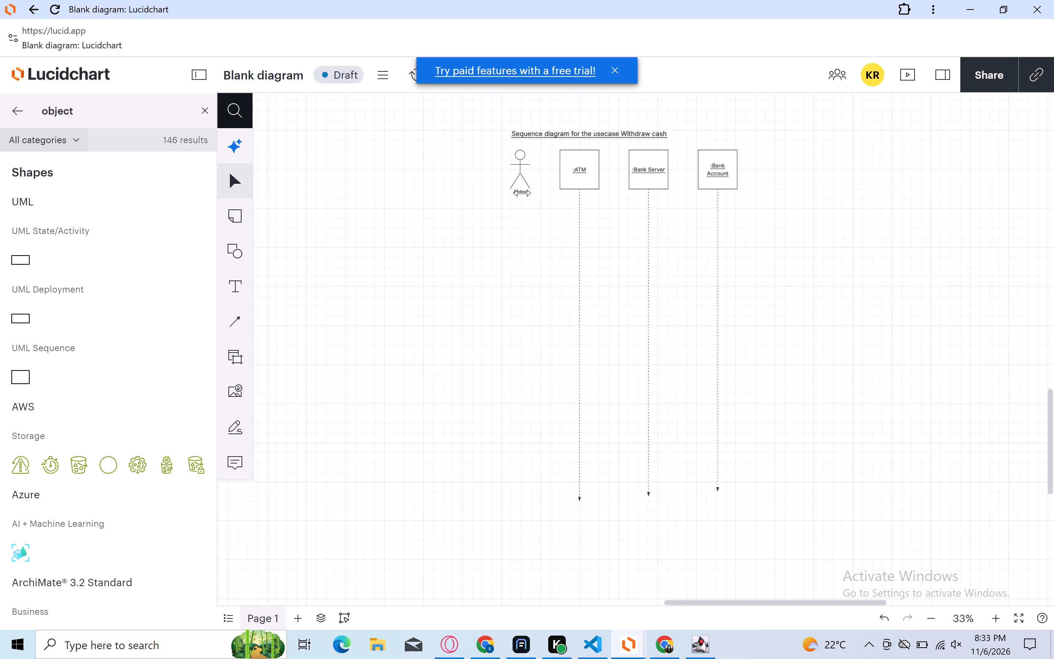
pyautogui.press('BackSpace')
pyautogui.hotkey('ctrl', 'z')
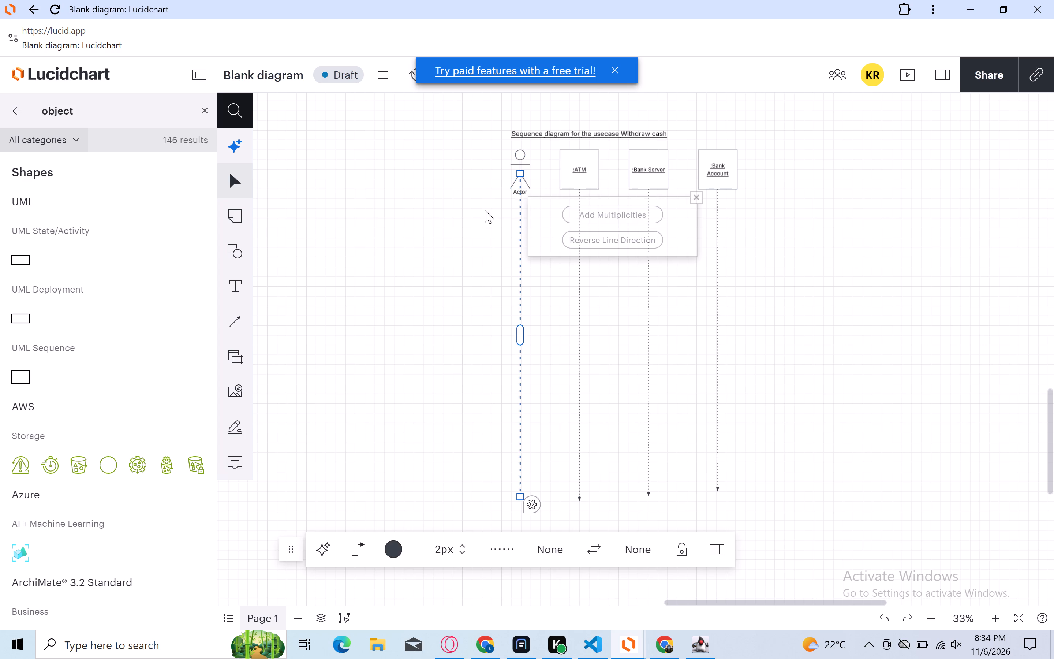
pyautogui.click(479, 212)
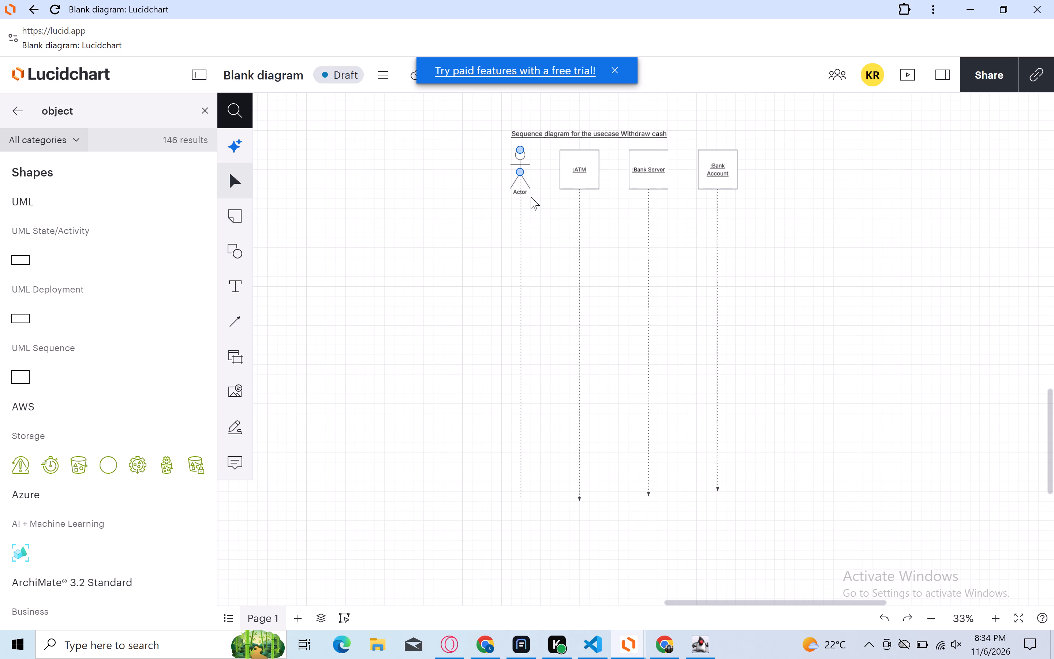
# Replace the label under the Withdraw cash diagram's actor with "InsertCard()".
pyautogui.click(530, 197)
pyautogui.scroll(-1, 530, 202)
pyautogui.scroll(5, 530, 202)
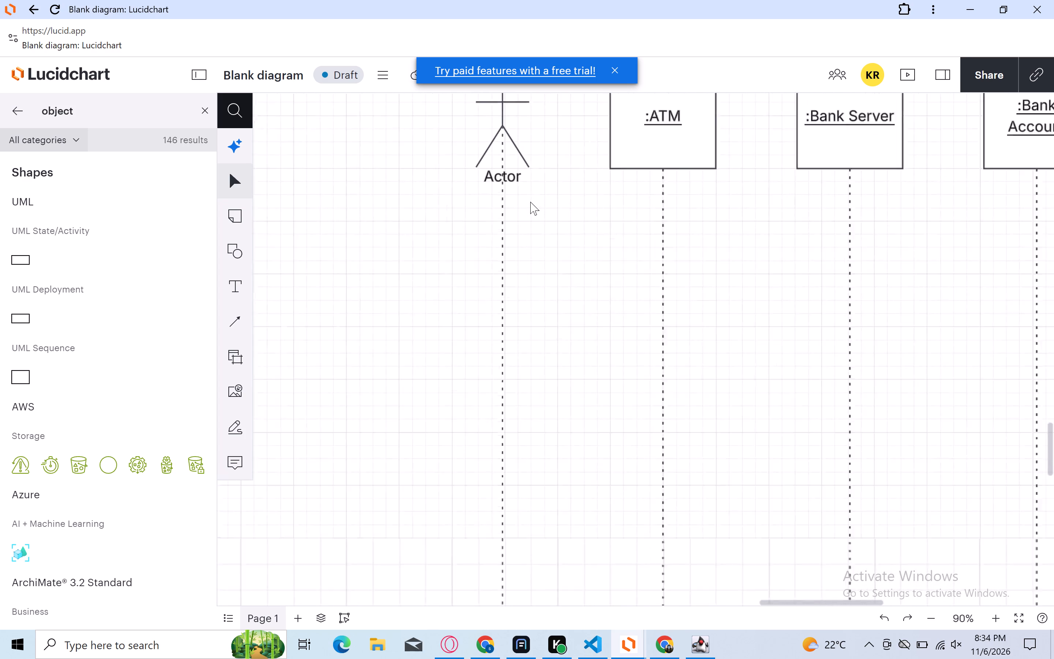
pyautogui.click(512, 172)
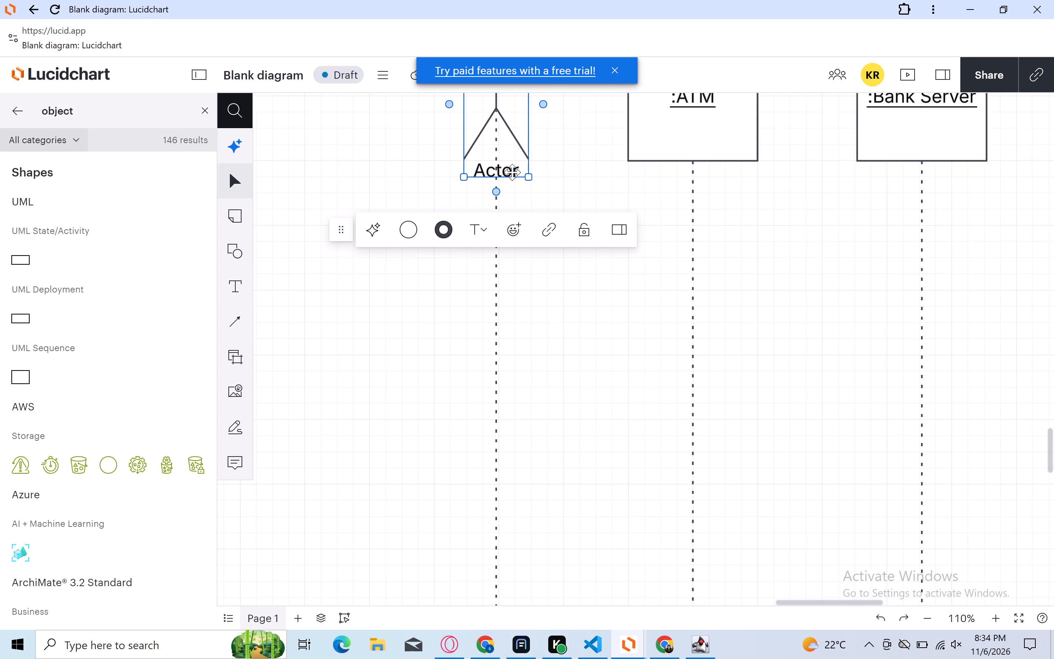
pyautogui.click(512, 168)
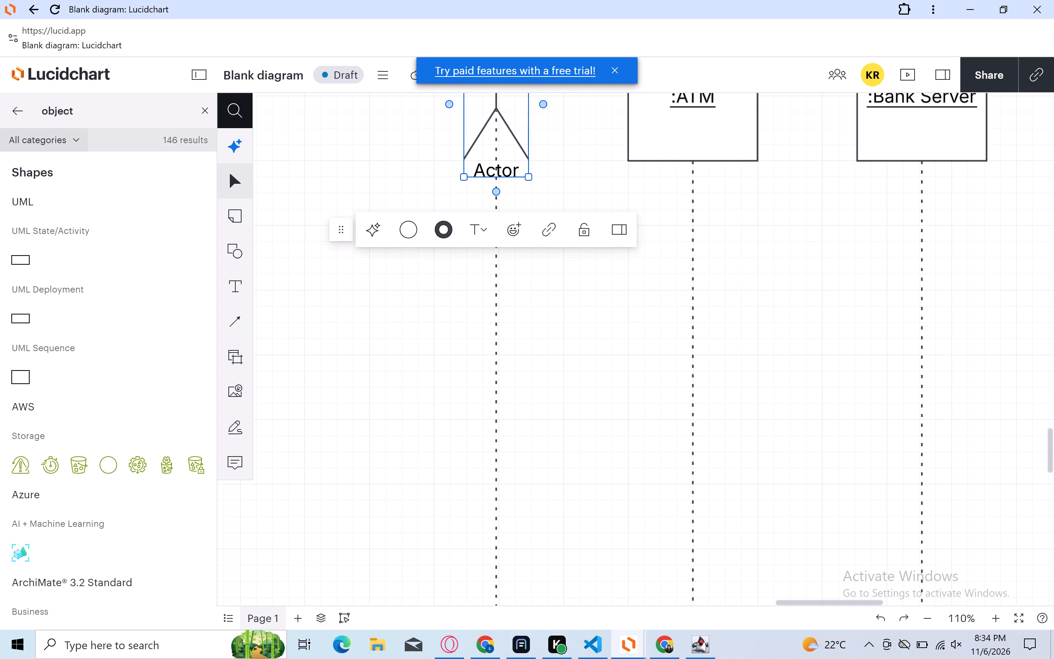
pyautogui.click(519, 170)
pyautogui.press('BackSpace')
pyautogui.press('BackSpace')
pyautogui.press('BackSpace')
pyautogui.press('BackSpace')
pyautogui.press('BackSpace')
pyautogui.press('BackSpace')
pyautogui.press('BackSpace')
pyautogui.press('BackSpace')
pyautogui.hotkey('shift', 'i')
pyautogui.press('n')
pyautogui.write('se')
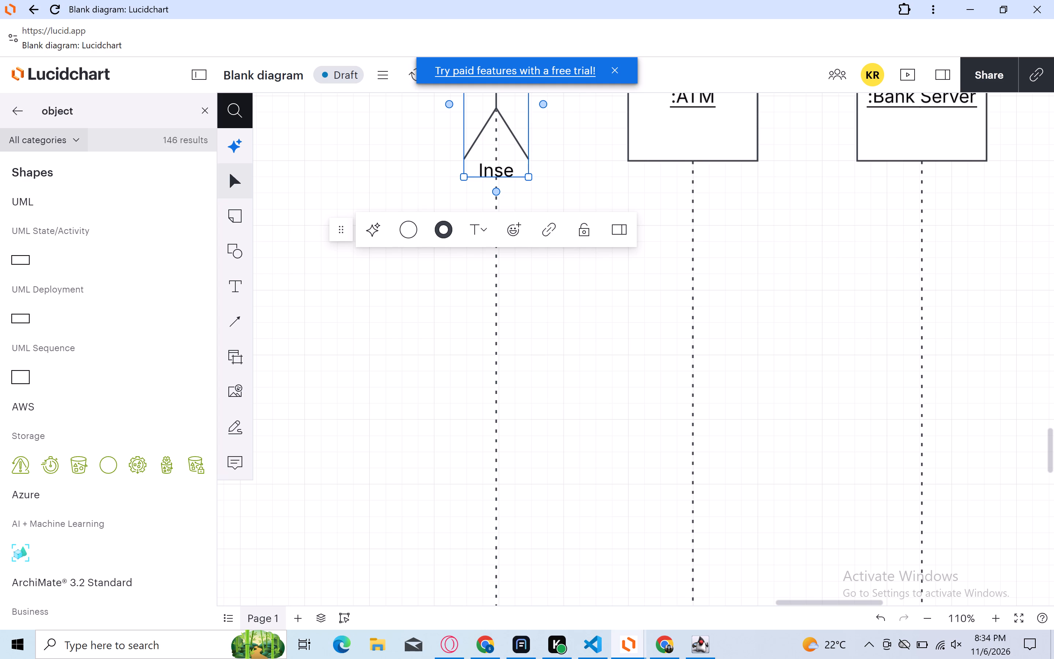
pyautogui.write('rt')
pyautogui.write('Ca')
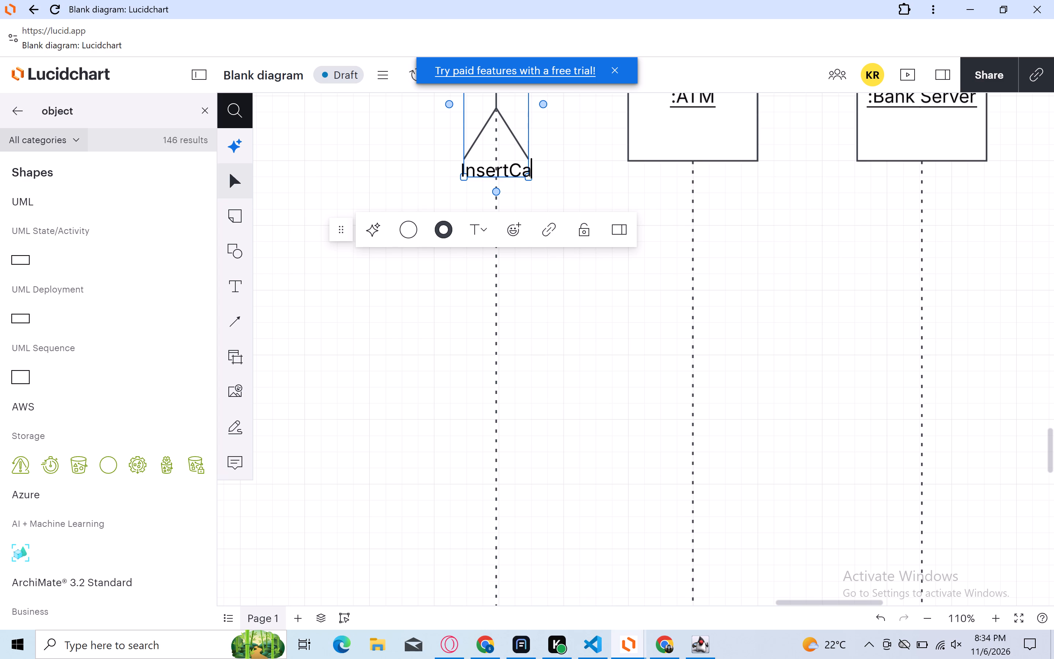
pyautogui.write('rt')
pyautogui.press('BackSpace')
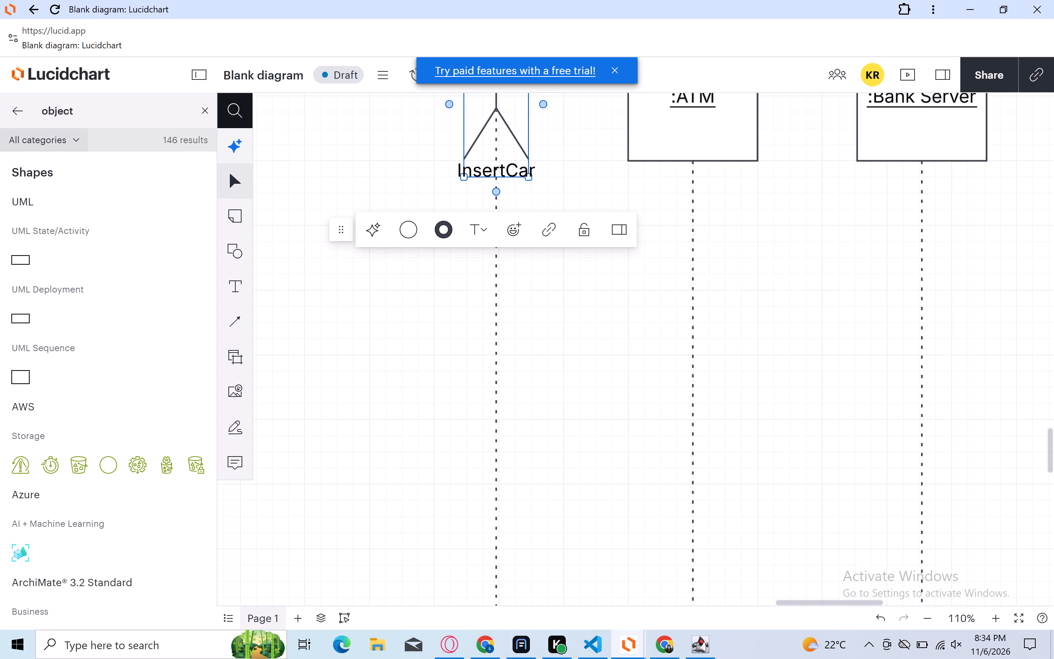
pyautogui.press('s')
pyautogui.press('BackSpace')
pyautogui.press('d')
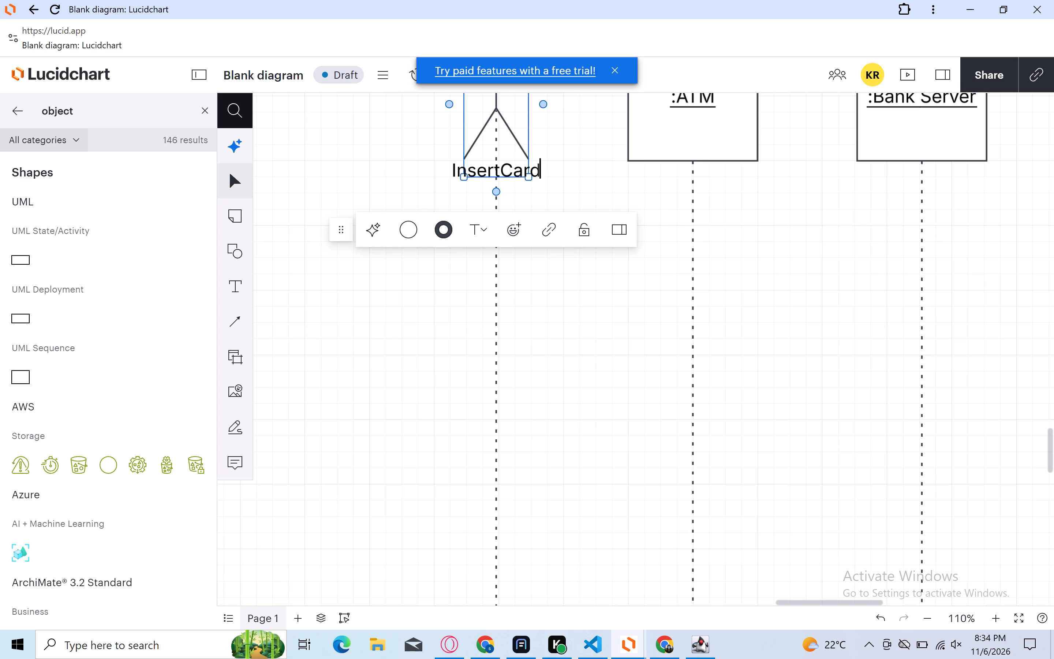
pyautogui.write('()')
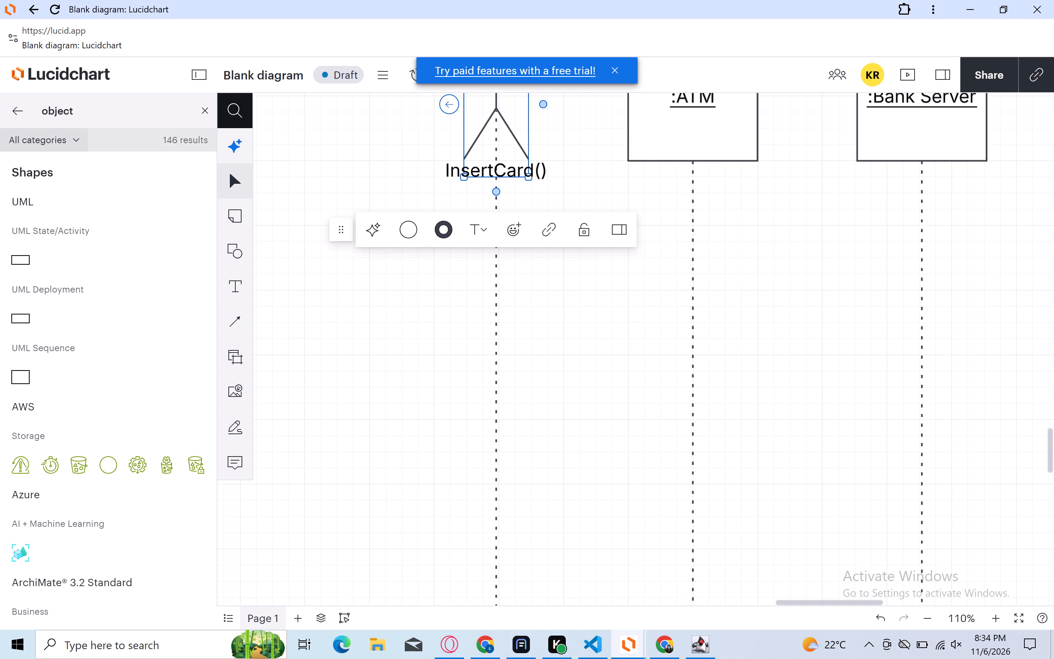
# Change the label under the Withdraw cash diagram's actor to ":Client".
pyautogui.press('BackSpace')
pyautogui.press('BackSpace')
pyautogui.press('BackSpace')
pyautogui.press('BackSpace')
pyautogui.press('BackSpace')
pyautogui.press('BackSpace')
pyautogui.press('BackSpace')
pyautogui.press('BackSpace')
pyautogui.press('BackSpace')
pyautogui.press('BackSpace')
pyautogui.press('BackSpace')
pyautogui.press('BackSpace')
pyautogui.press('BackSpace')
pyautogui.press('BackSpace')
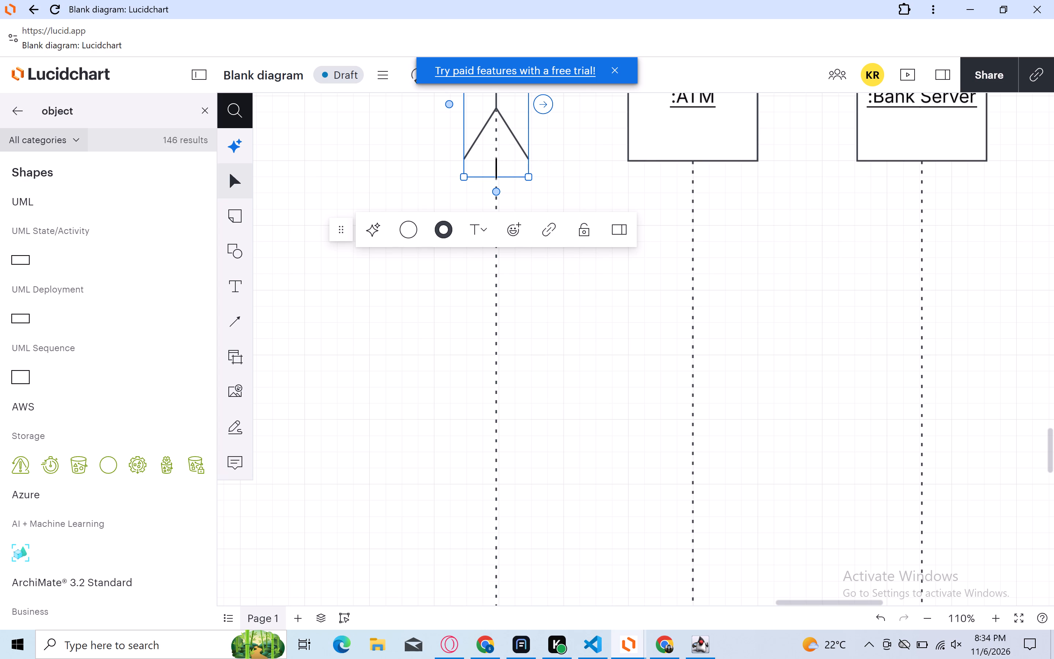
pyautogui.hotkey('shift', 'c')
pyautogui.press('BackSpace')
pyautogui.hotkey('shift', ':')
pyautogui.hotkey('shift', 'c')
pyautogui.press('l')
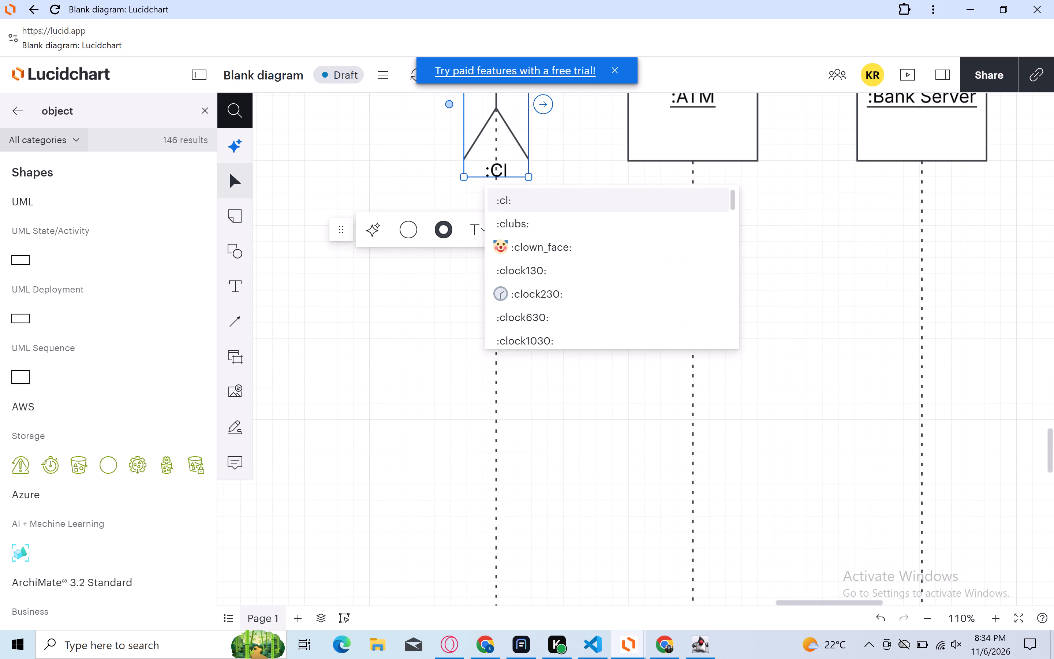
pyautogui.write('ie')
pyautogui.write('nt')
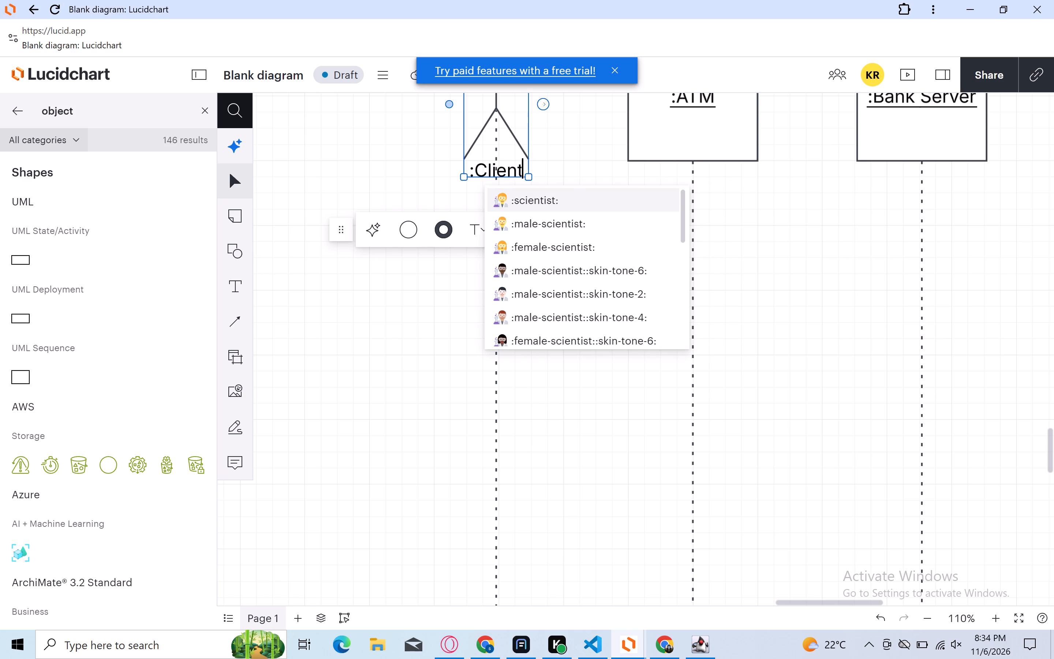
pyautogui.click(557, 171)
pyautogui.click(550, 173)
pyautogui.click(417, 187)
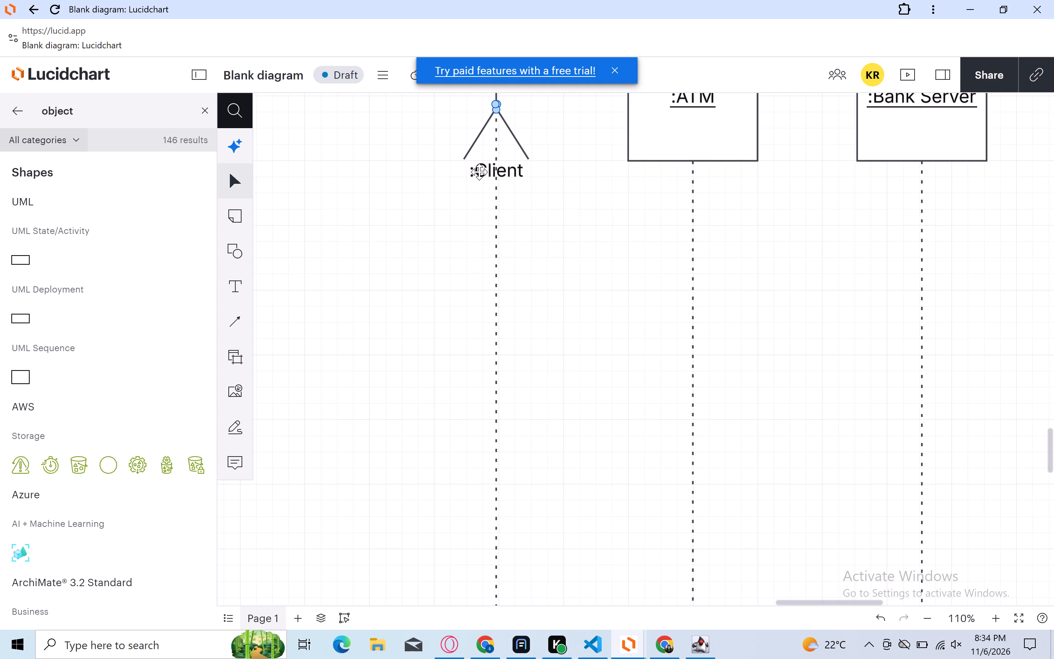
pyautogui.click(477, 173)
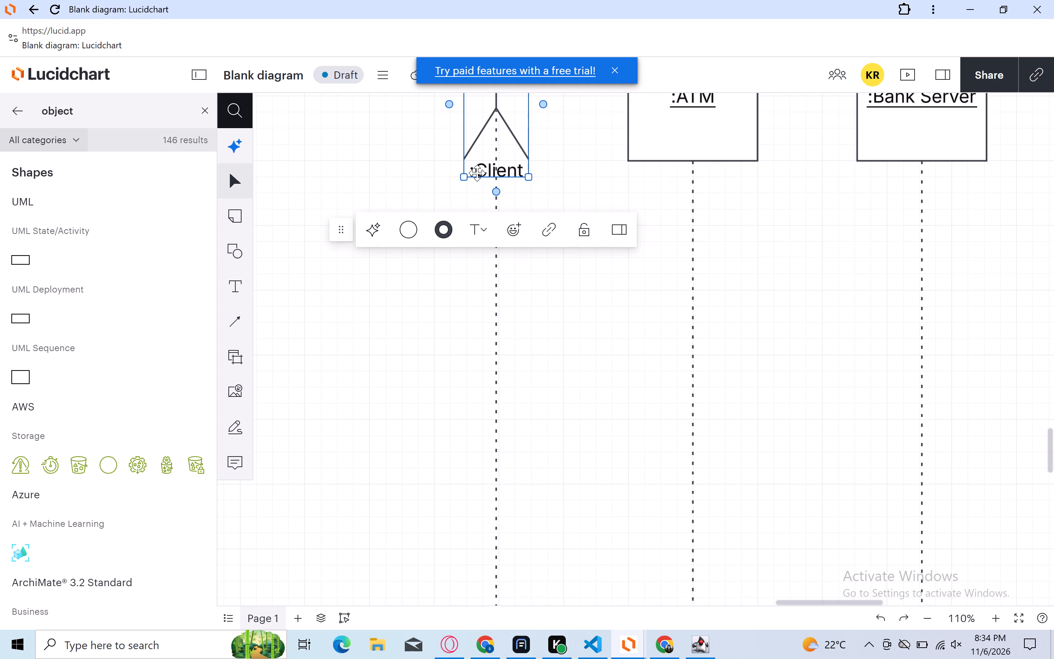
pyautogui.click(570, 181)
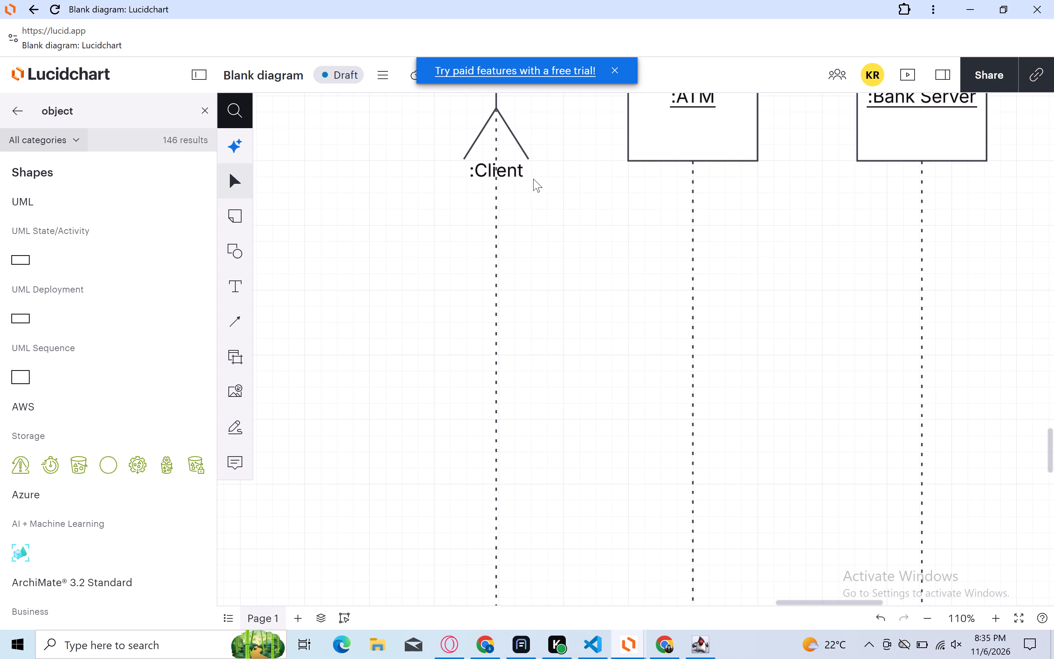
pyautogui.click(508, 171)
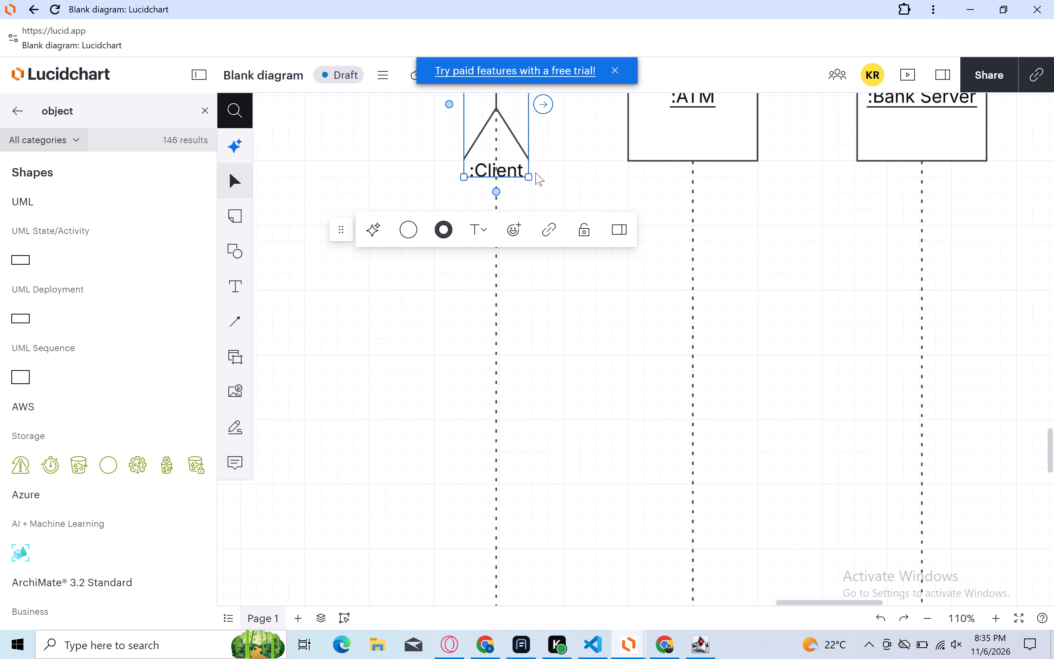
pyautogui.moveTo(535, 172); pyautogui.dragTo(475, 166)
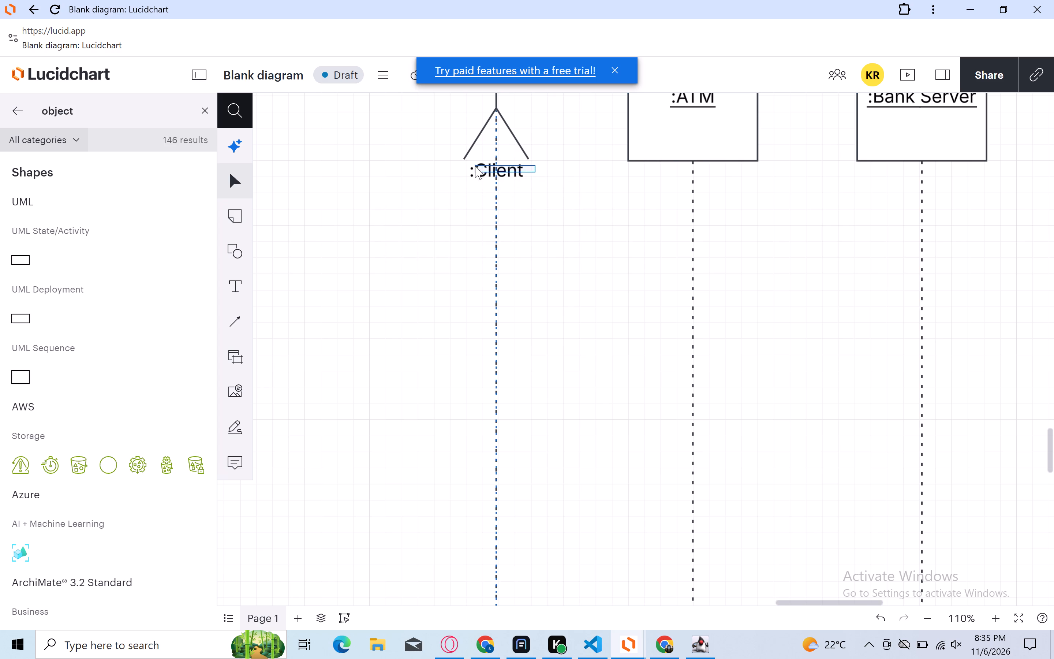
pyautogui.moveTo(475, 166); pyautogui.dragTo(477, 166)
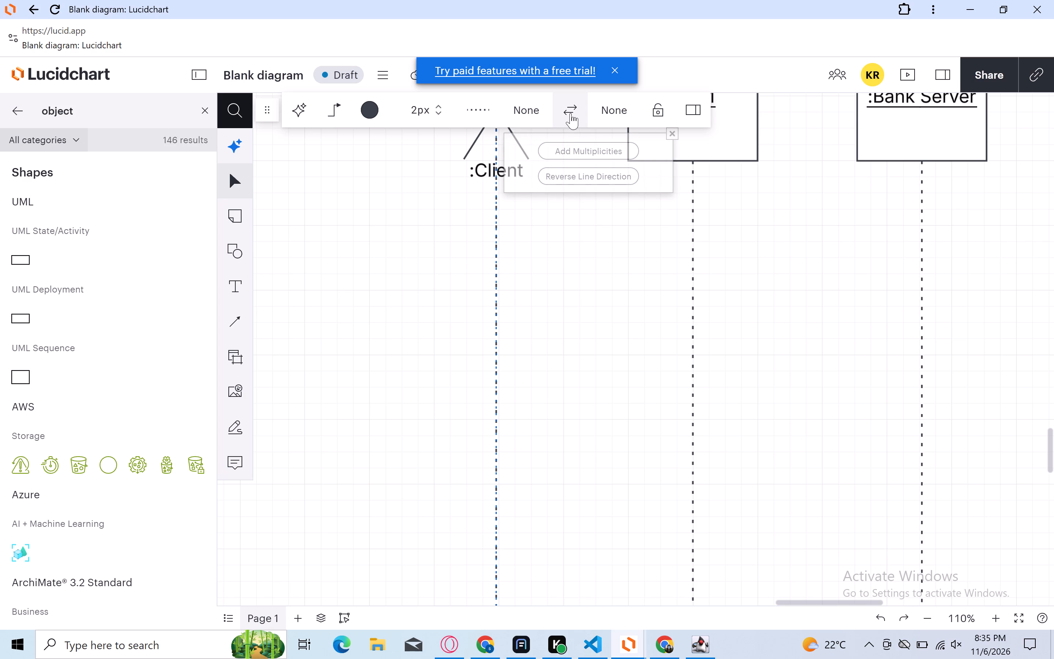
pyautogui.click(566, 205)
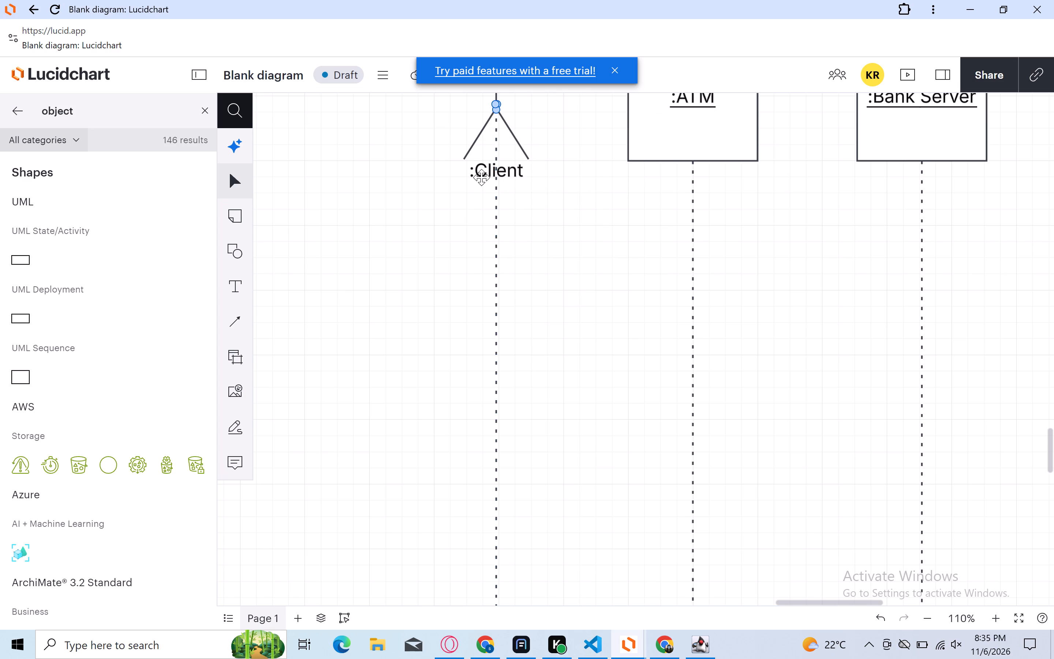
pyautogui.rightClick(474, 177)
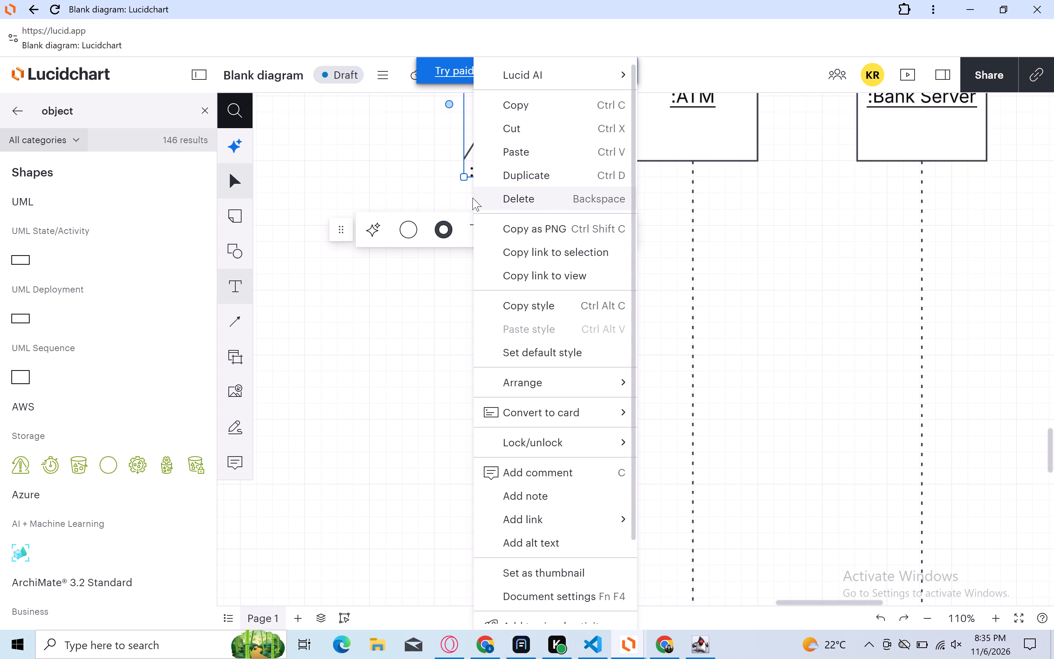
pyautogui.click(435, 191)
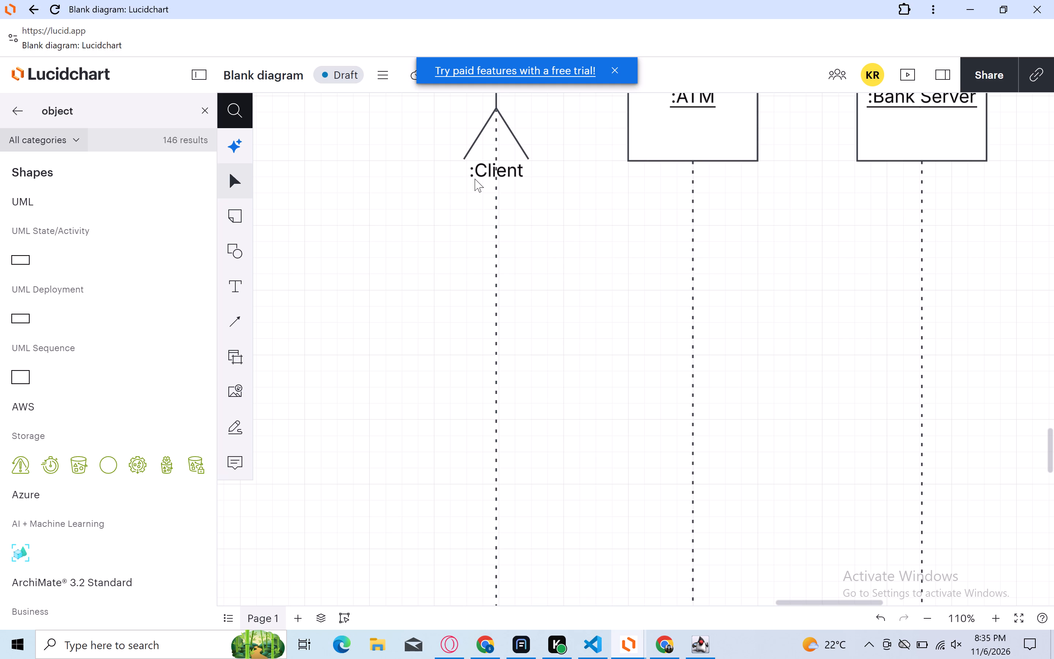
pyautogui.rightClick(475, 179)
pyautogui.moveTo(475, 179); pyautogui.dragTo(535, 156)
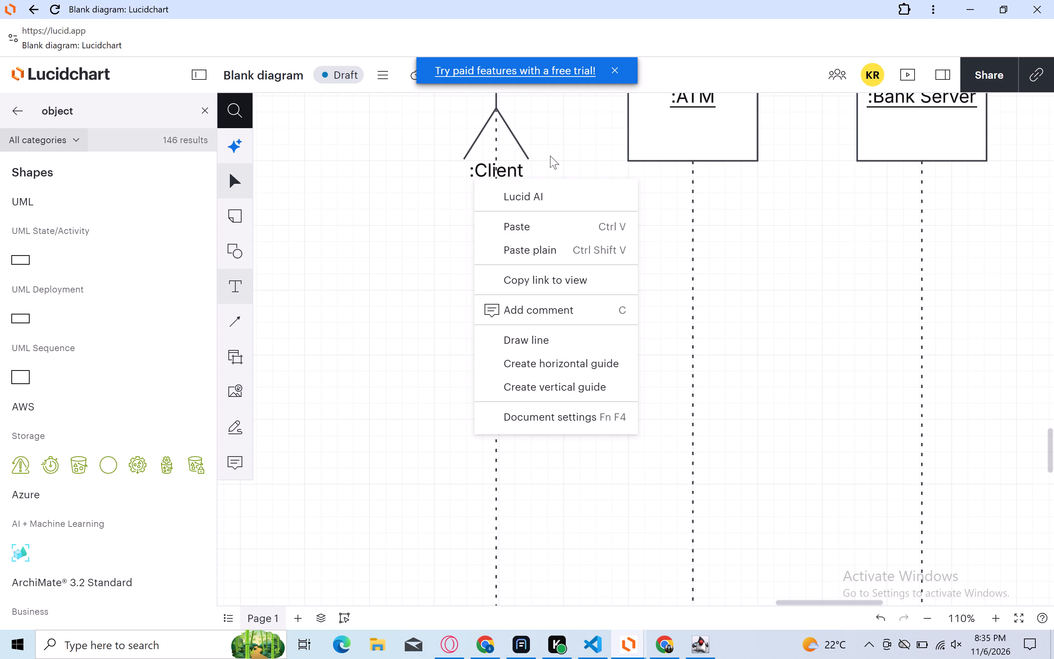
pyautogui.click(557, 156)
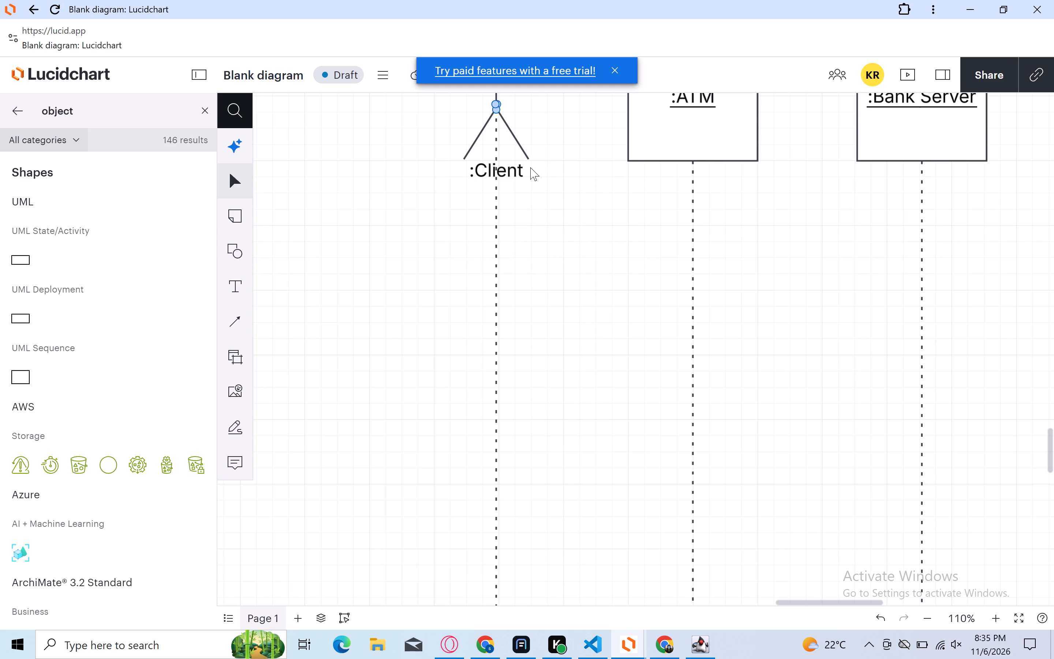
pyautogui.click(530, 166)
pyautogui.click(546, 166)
# Underline the :Client label under the Withdraw cash diagram's actor.
pyautogui.doubleClick(522, 170)
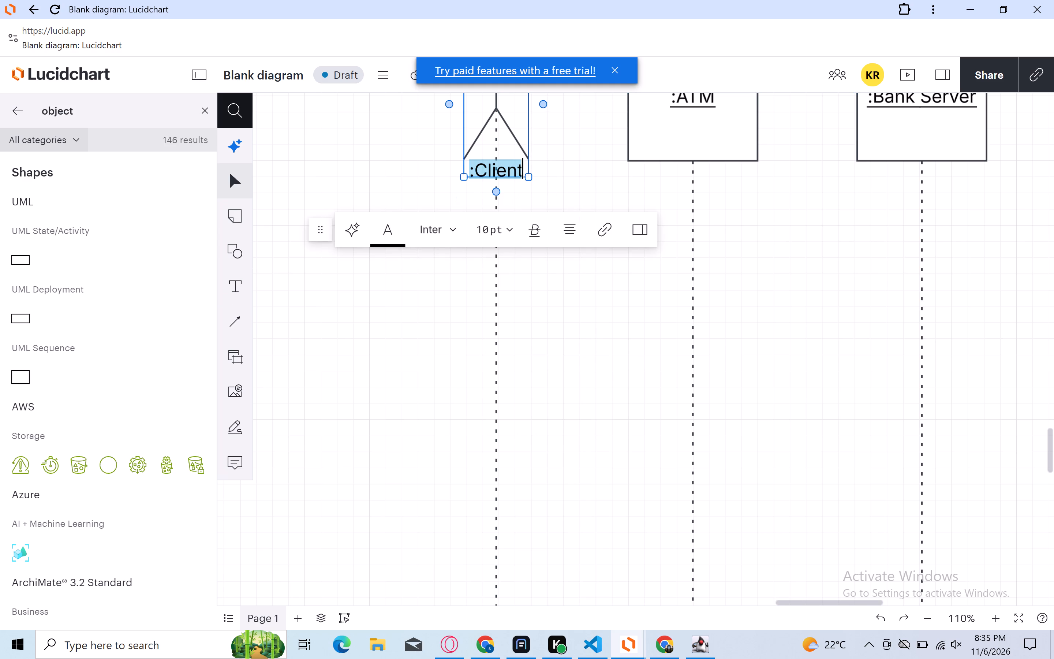
pyautogui.click(531, 227)
pyautogui.click(543, 257)
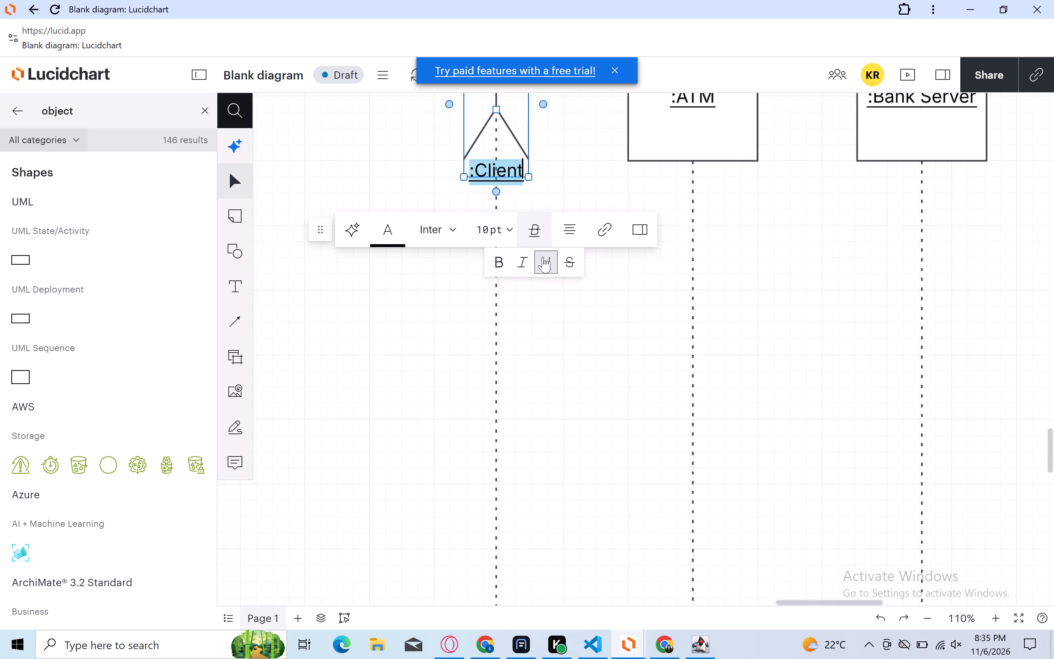
pyautogui.click(602, 197)
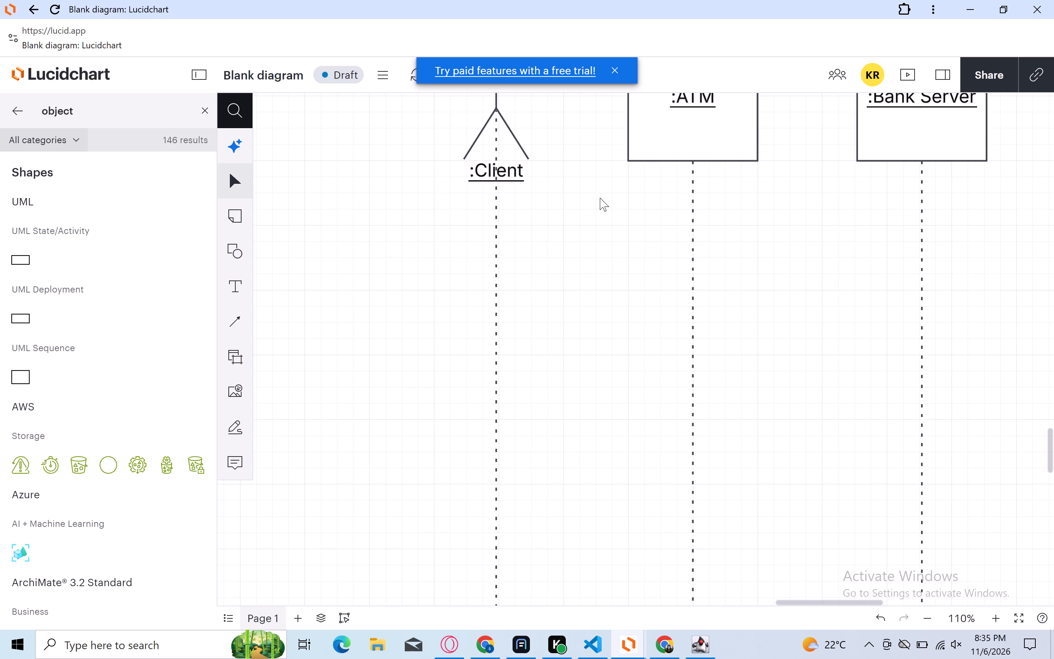
# Draw a straight, solid 2 px horizontal message arrow from the :Client lifeline to the :ATM lifeline, a little below the :ATM box.
pyautogui.scroll(-2, 587, 200)
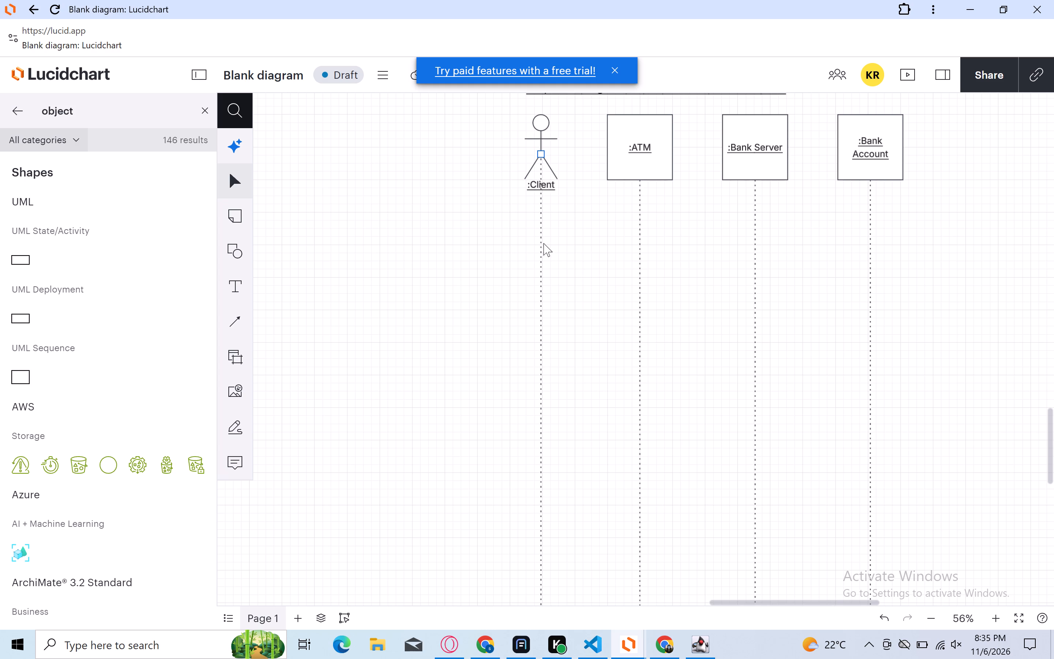
pyautogui.click(238, 311)
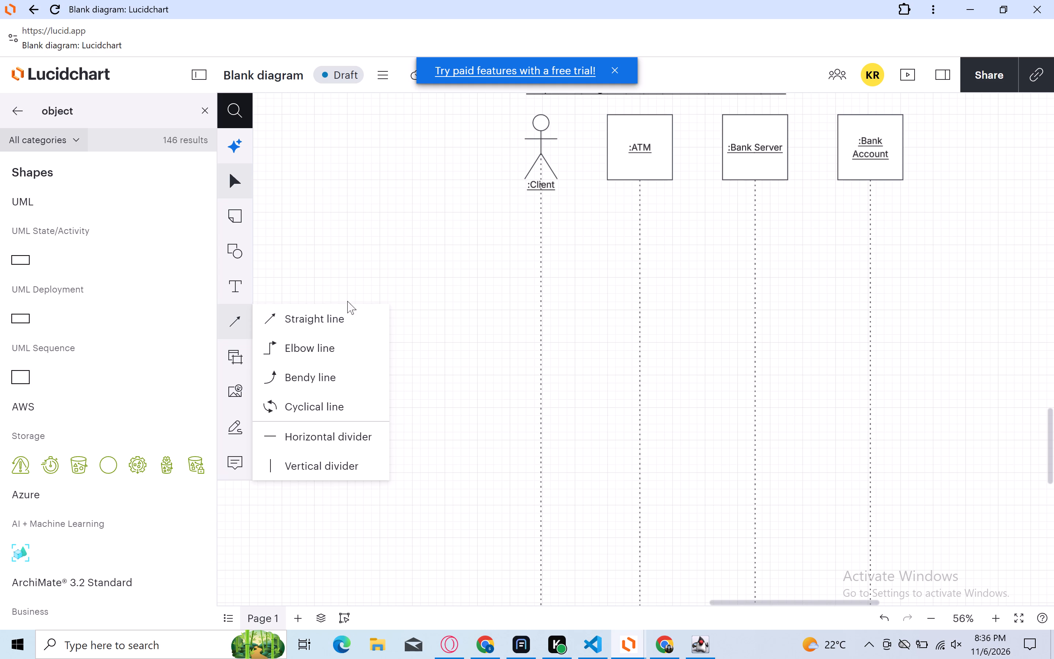
pyautogui.click(337, 311)
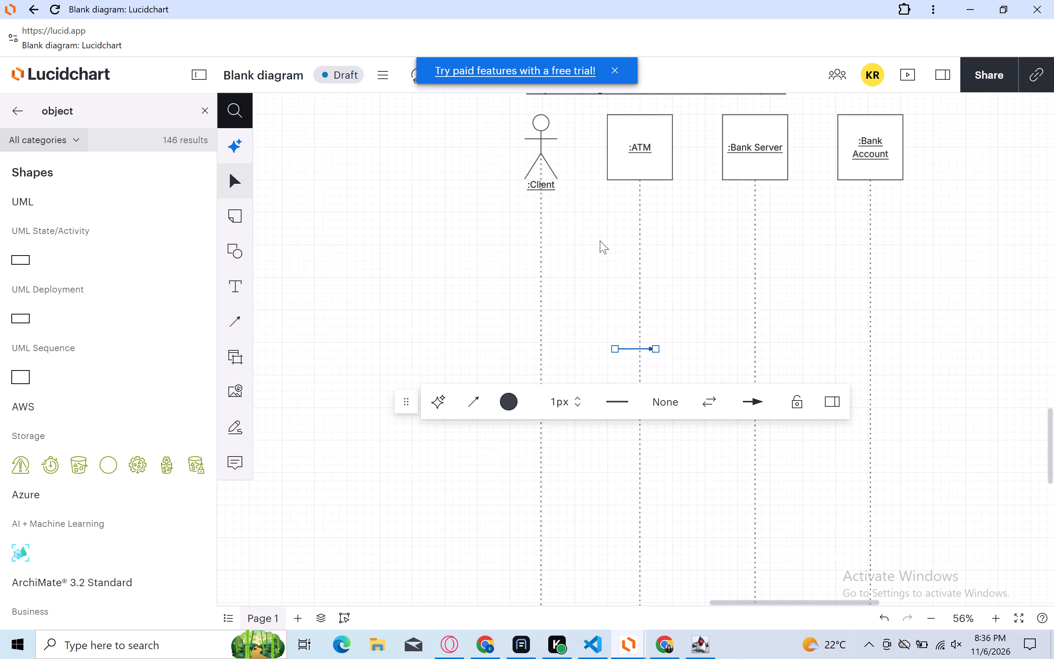
pyautogui.moveTo(631, 349); pyautogui.dragTo(559, 237)
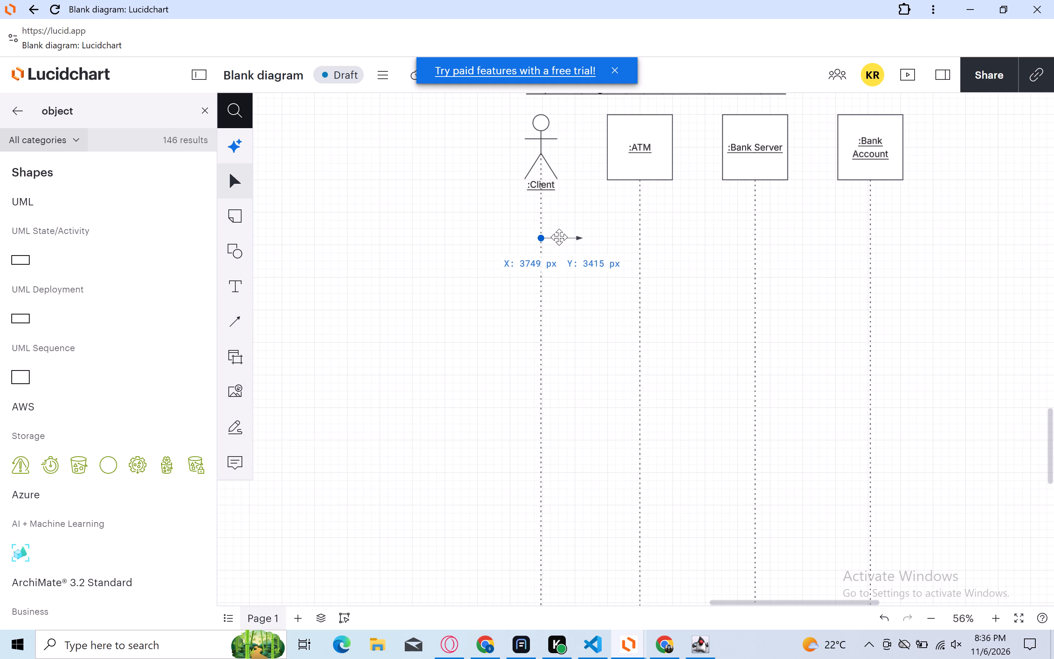
pyautogui.moveTo(559, 237); pyautogui.dragTo(561, 231)
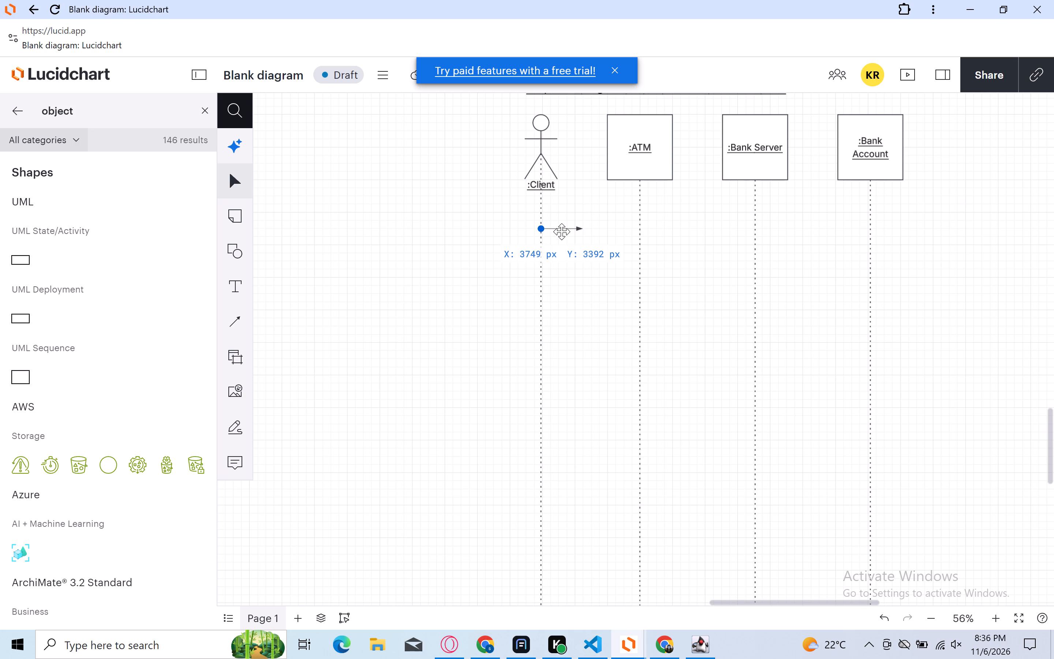
pyautogui.moveTo(561, 231); pyautogui.dragTo(562, 232)
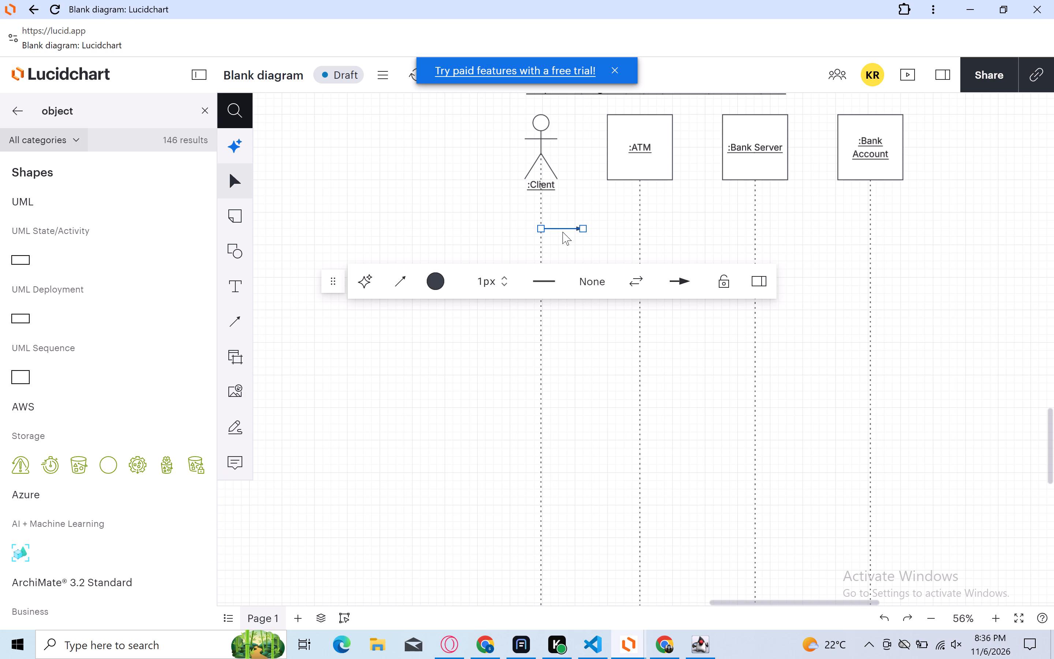
pyautogui.moveTo(583, 228); pyautogui.dragTo(619, 228)
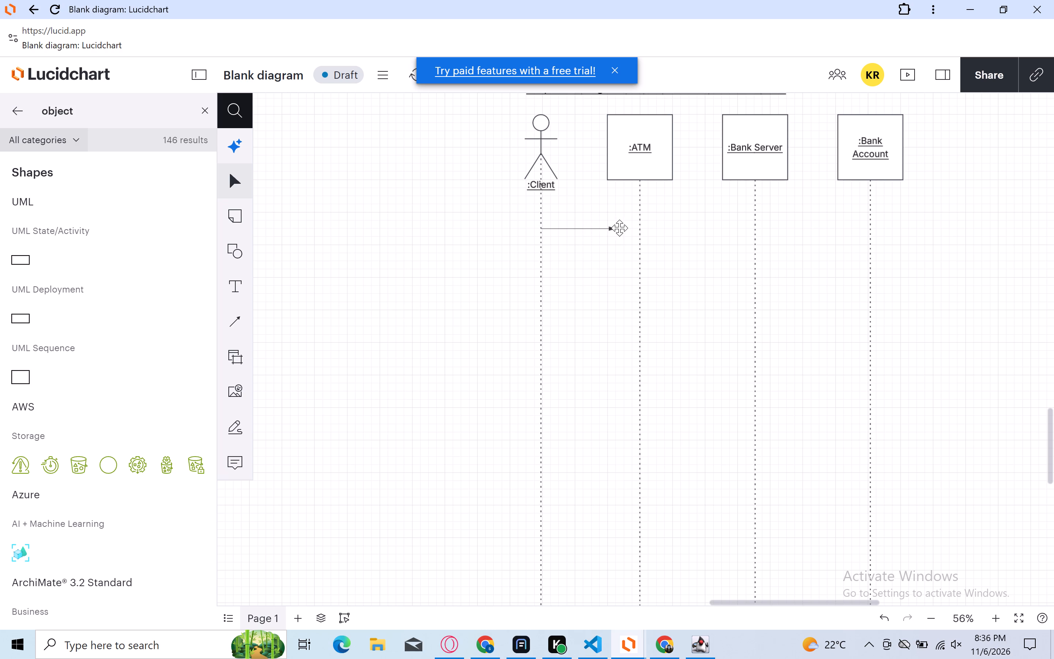
pyautogui.moveTo(619, 228); pyautogui.dragTo(638, 229)
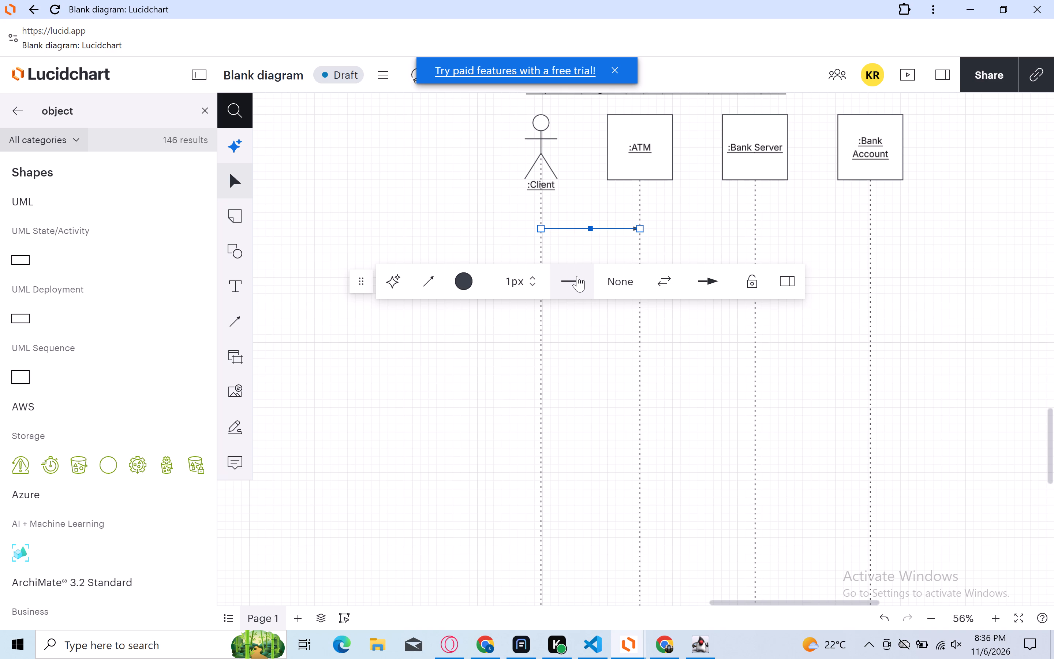
pyautogui.click(531, 276)
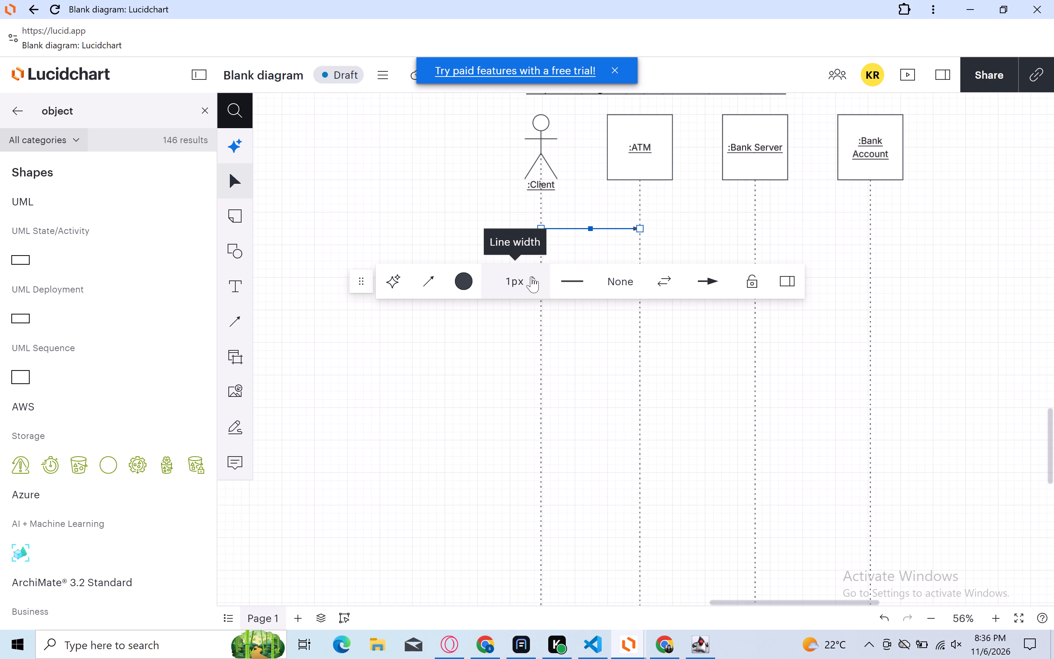
pyautogui.click(587, 221)
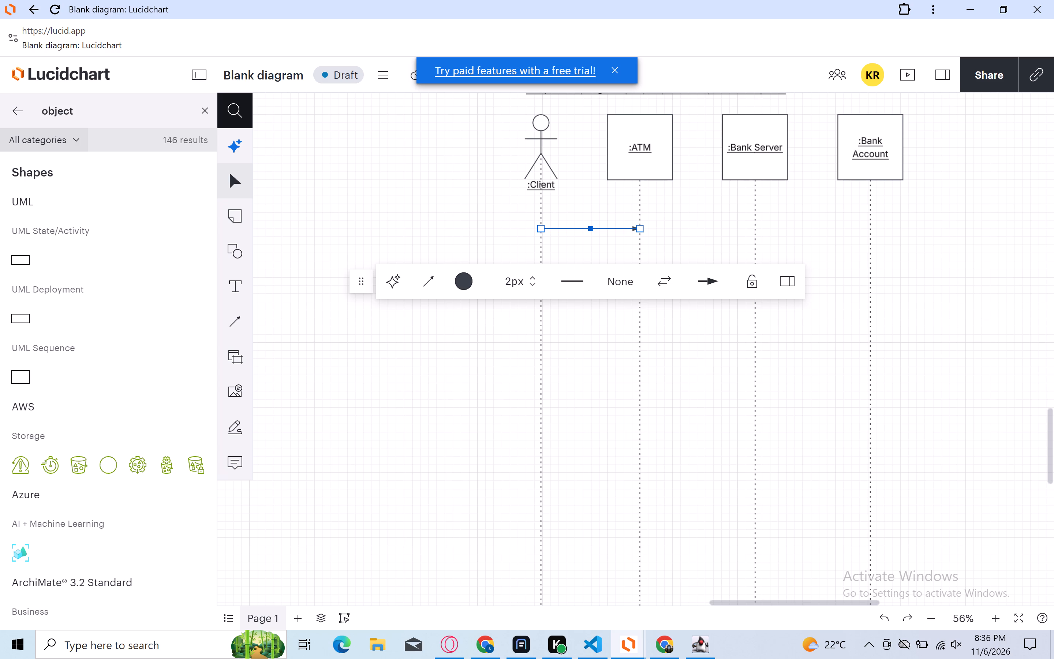
pyautogui.click(592, 221)
# Add a text label reading "InsertCard()" near the head of the message arrow at the :ATM lifeline.
pyautogui.click(234, 288)
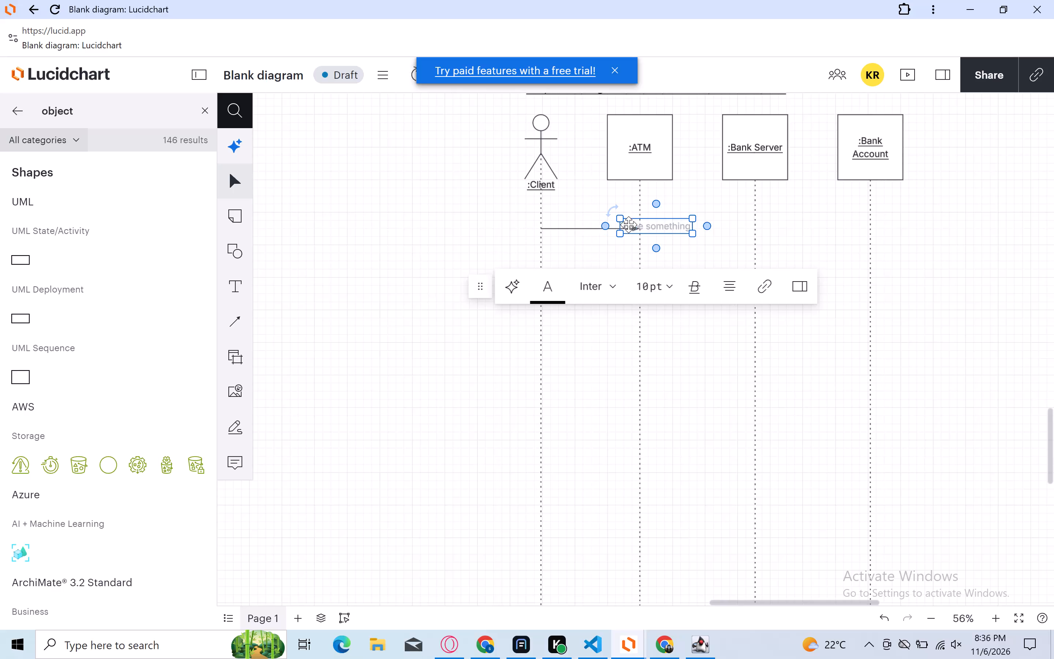
pyautogui.hotkey('shift', 'i')
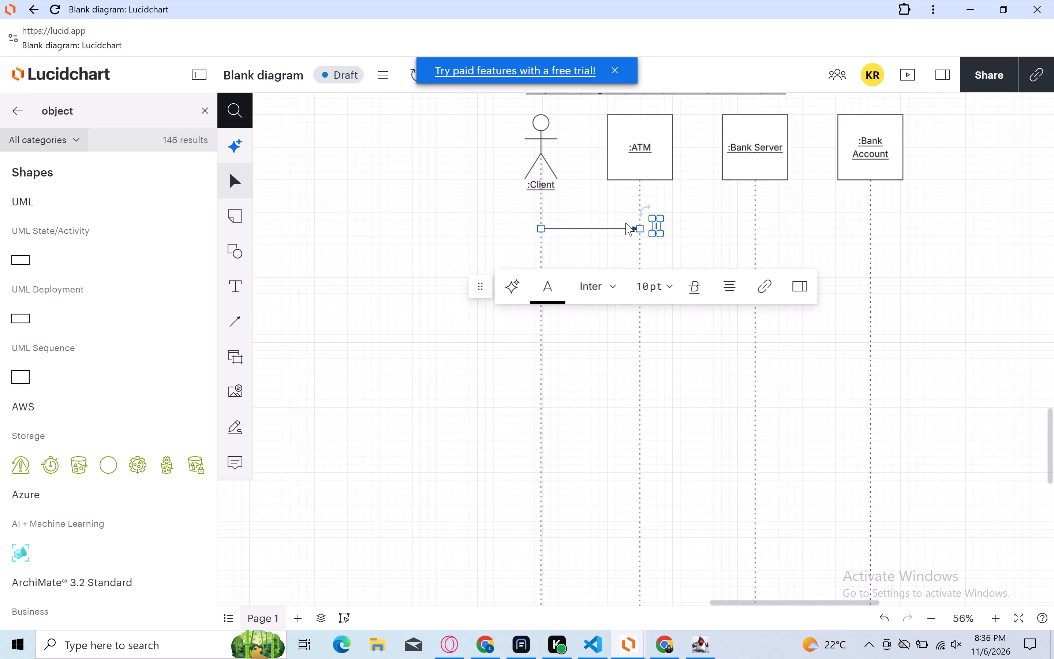
pyautogui.press('n')
pyautogui.press('s')
pyautogui.write('ert')
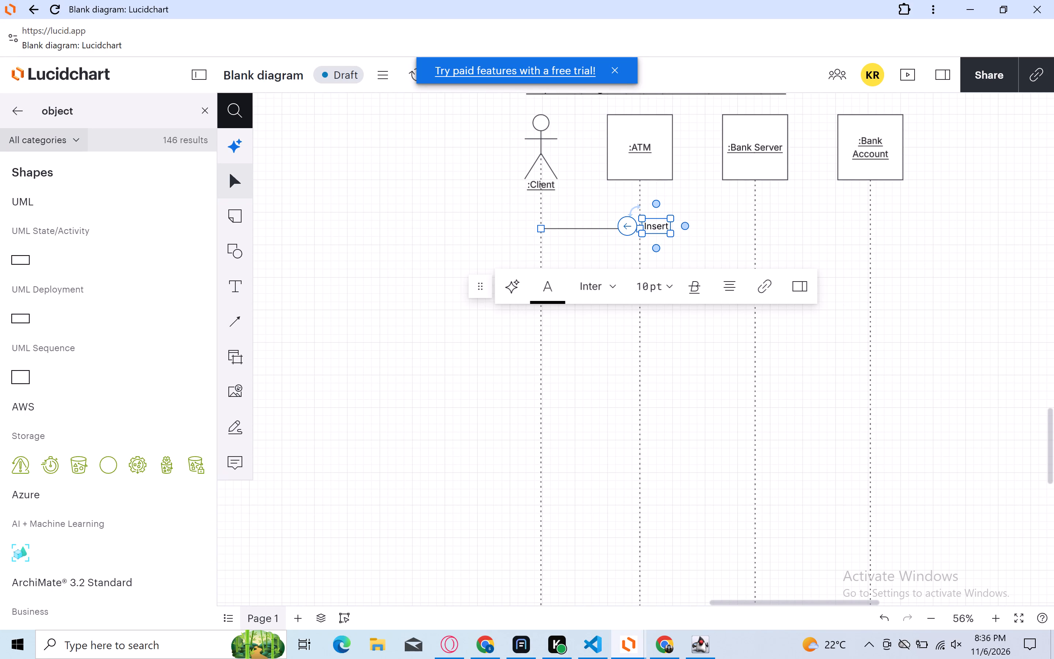
pyautogui.write('Card')
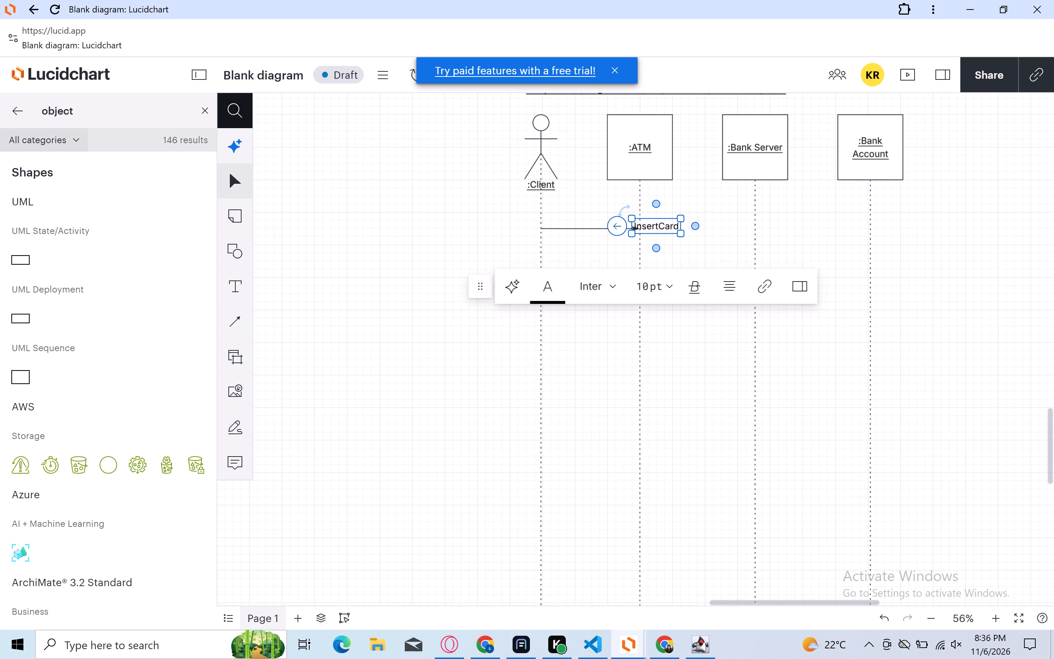
pyautogui.write('()')
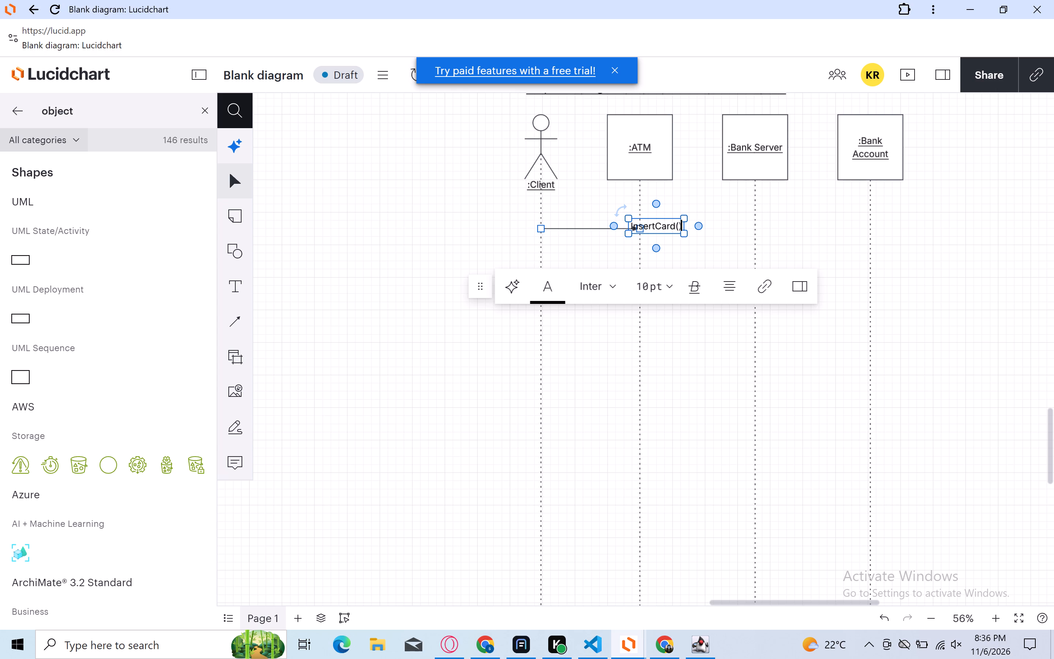
pyautogui.click(680, 250)
# Move the InsertCard() label between the :Client and :ATM lifelines, just below the level of the :Client label.
pyautogui.moveTo(662, 228); pyautogui.dragTo(640, 223)
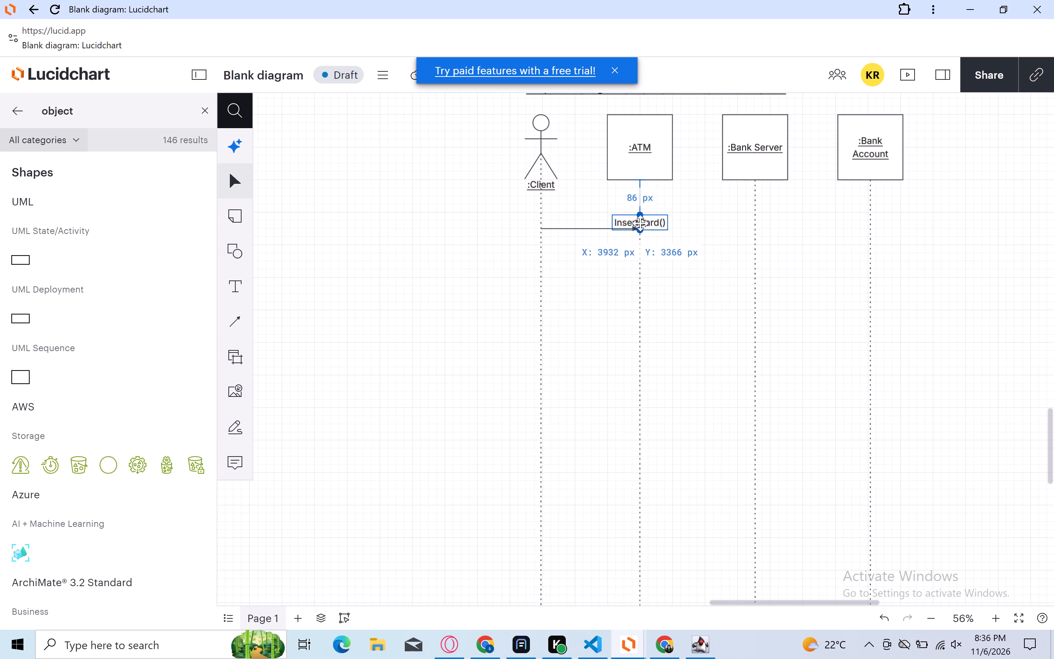
pyautogui.moveTo(640, 223); pyautogui.dragTo(634, 222)
pyautogui.rightClick(634, 222)
pyautogui.moveTo(634, 221); pyautogui.dragTo(609, 220)
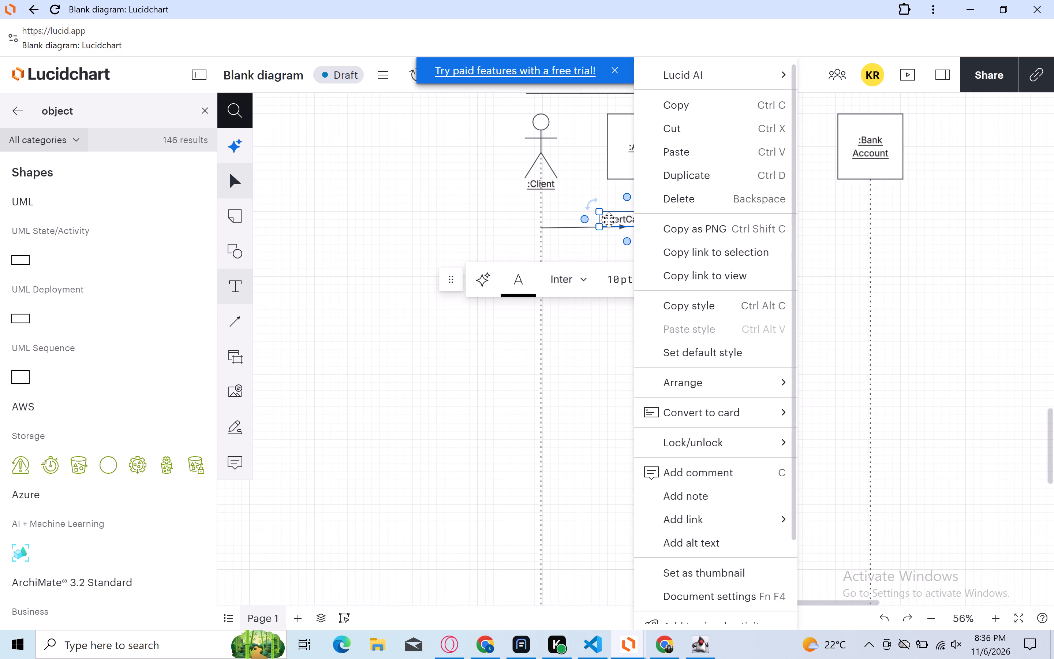
pyautogui.moveTo(609, 220); pyautogui.dragTo(599, 219)
pyautogui.click(437, 198)
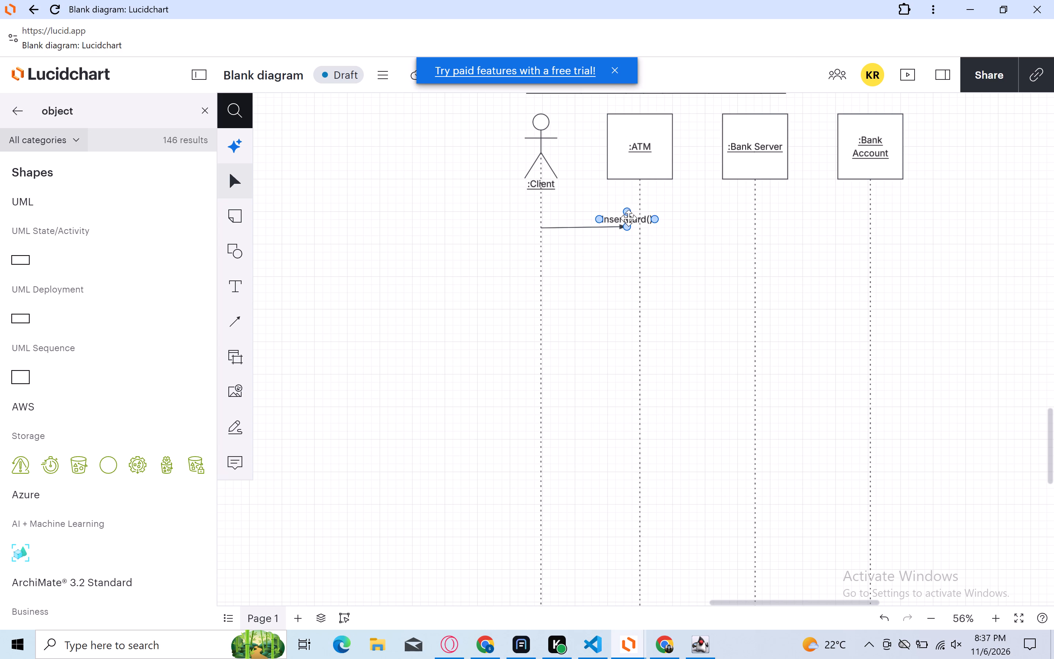
pyautogui.moveTo(629, 219); pyautogui.dragTo(594, 215)
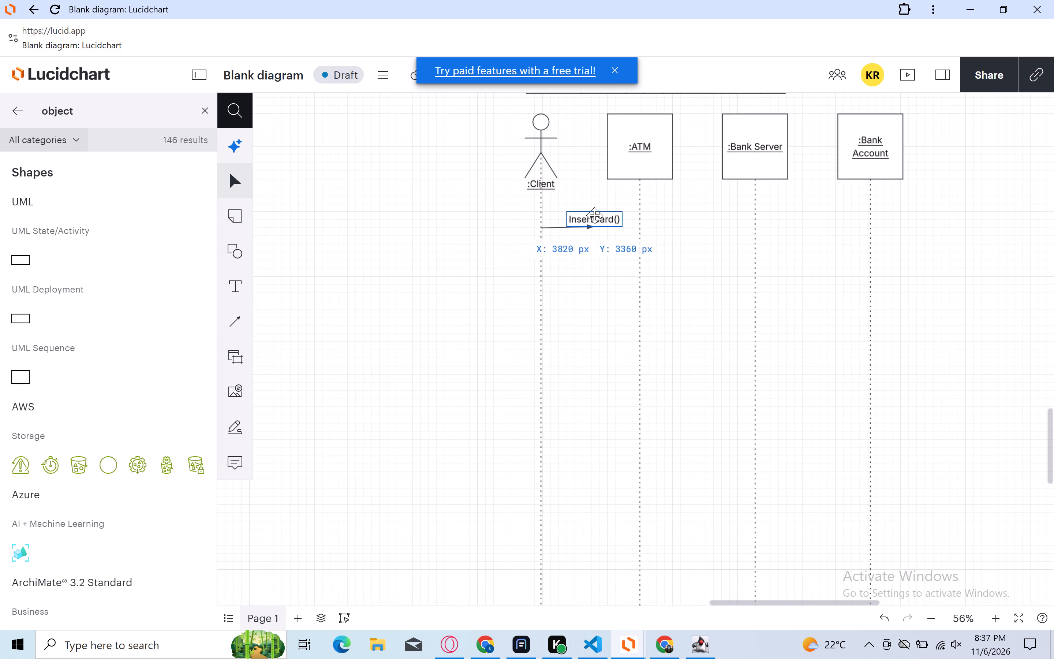
pyautogui.moveTo(594, 215); pyautogui.dragTo(594, 212)
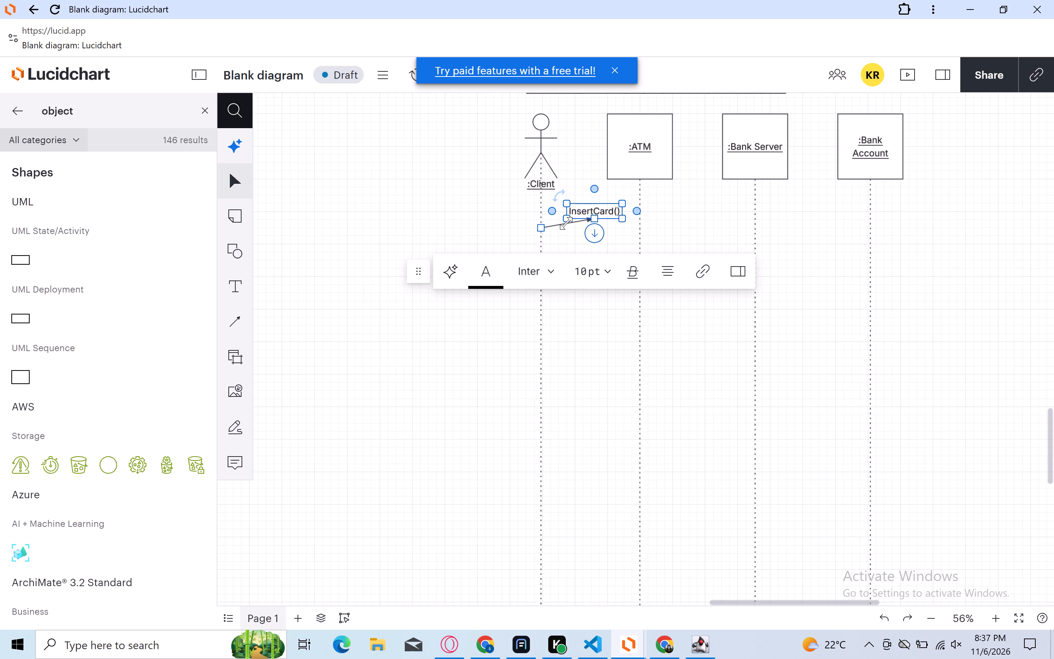
pyautogui.moveTo(569, 222); pyautogui.dragTo(583, 229)
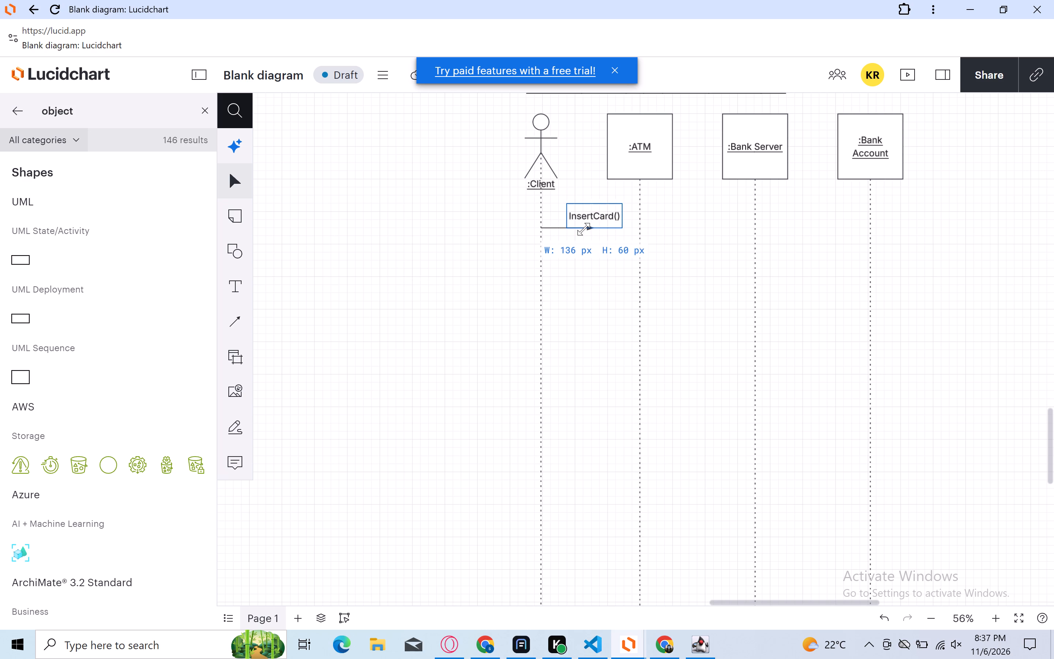
pyautogui.moveTo(583, 229); pyautogui.dragTo(586, 221)
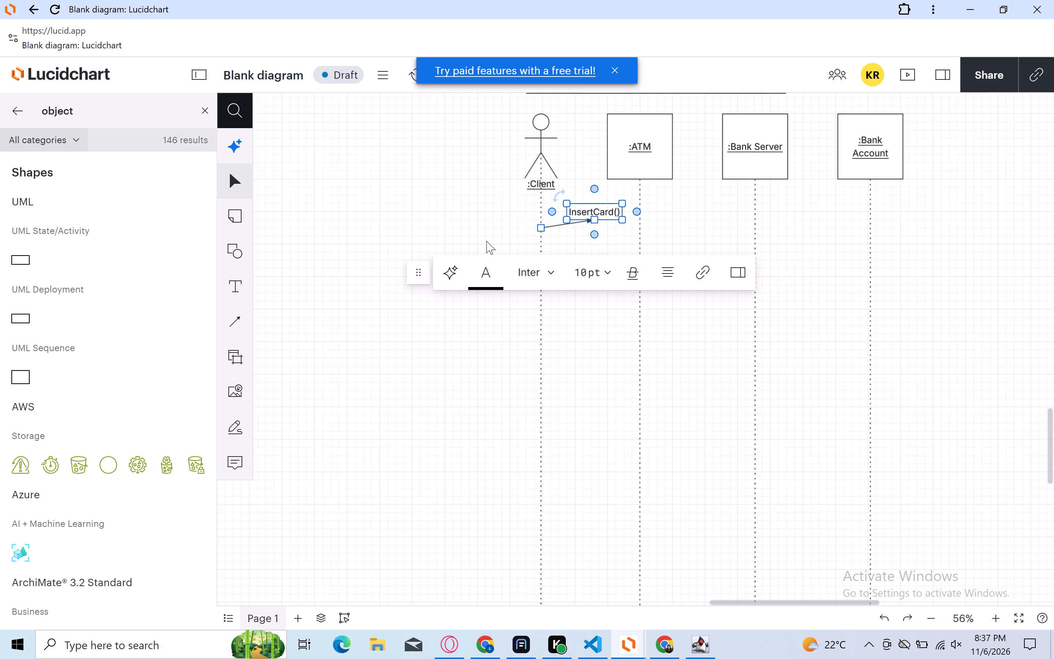
pyautogui.click(486, 241)
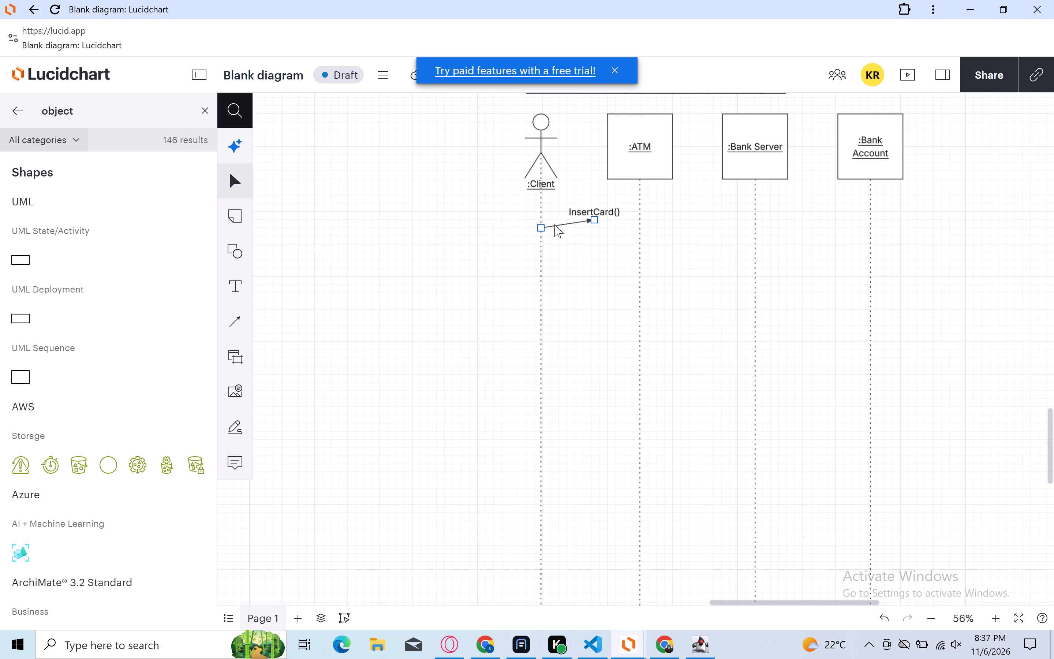
# Delete the slanted message arrow attached to the InsertCard() label.
pyautogui.moveTo(554, 224); pyautogui.dragTo(556, 230)
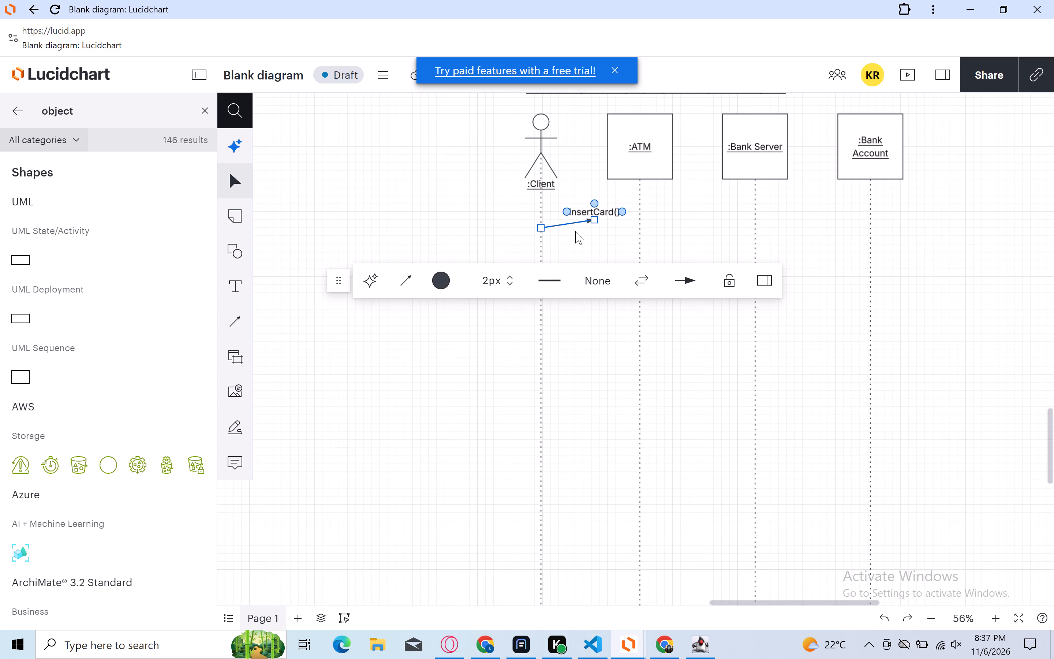
pyautogui.press('BackSpace')
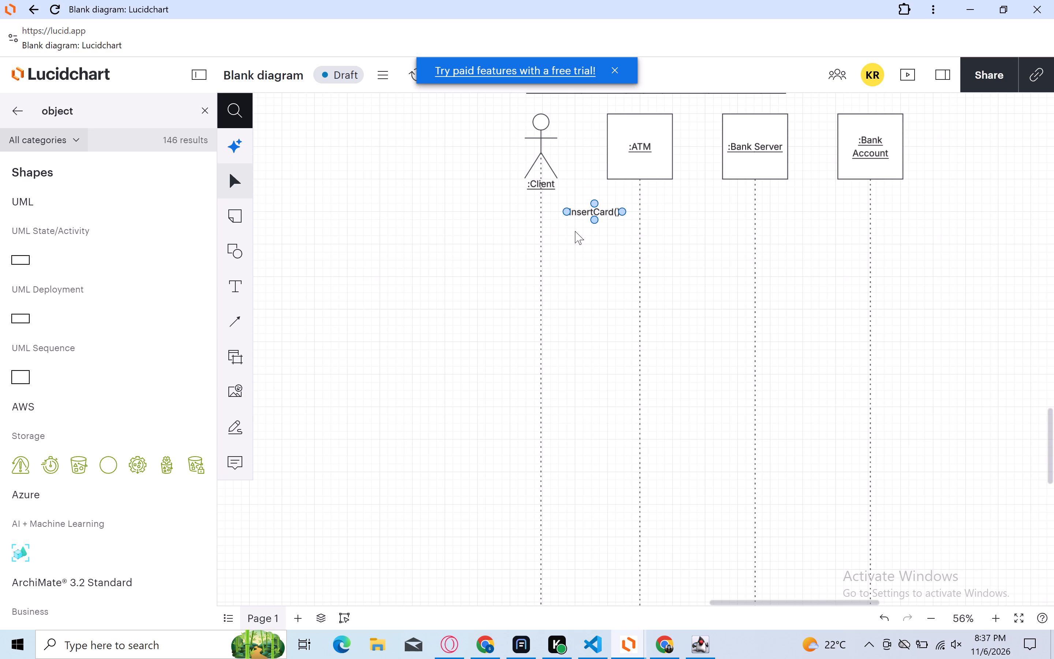
# Add a new straight 1 px arrow just below the InsertCard() label, with its head on the :ATM lifeline.
pyautogui.click(233, 319)
pyautogui.click(340, 317)
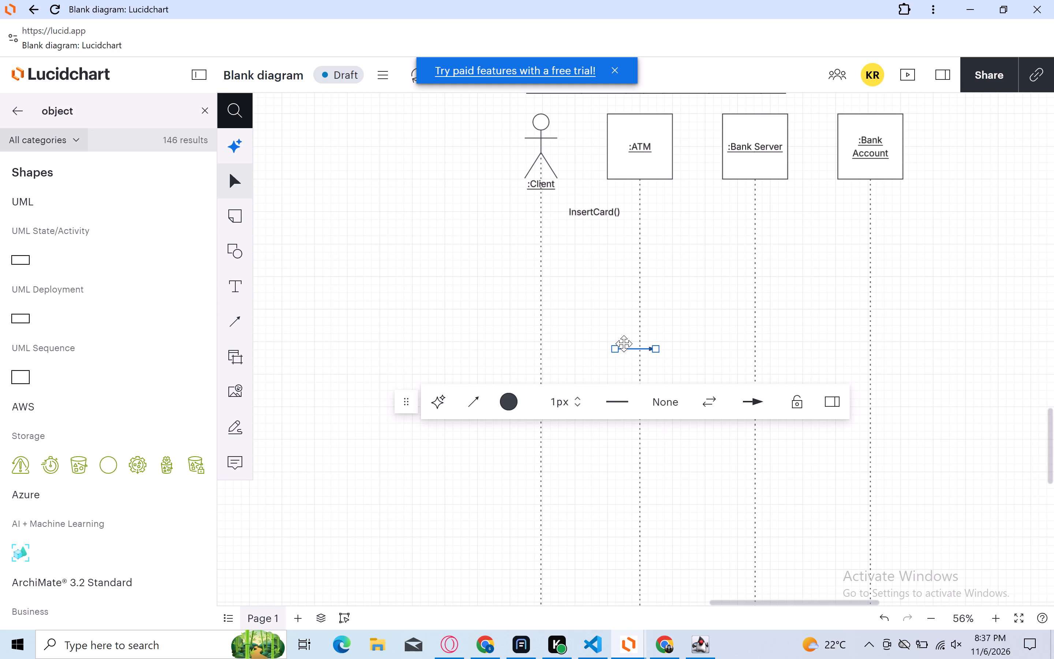
pyautogui.moveTo(628, 348); pyautogui.dragTo(568, 278)
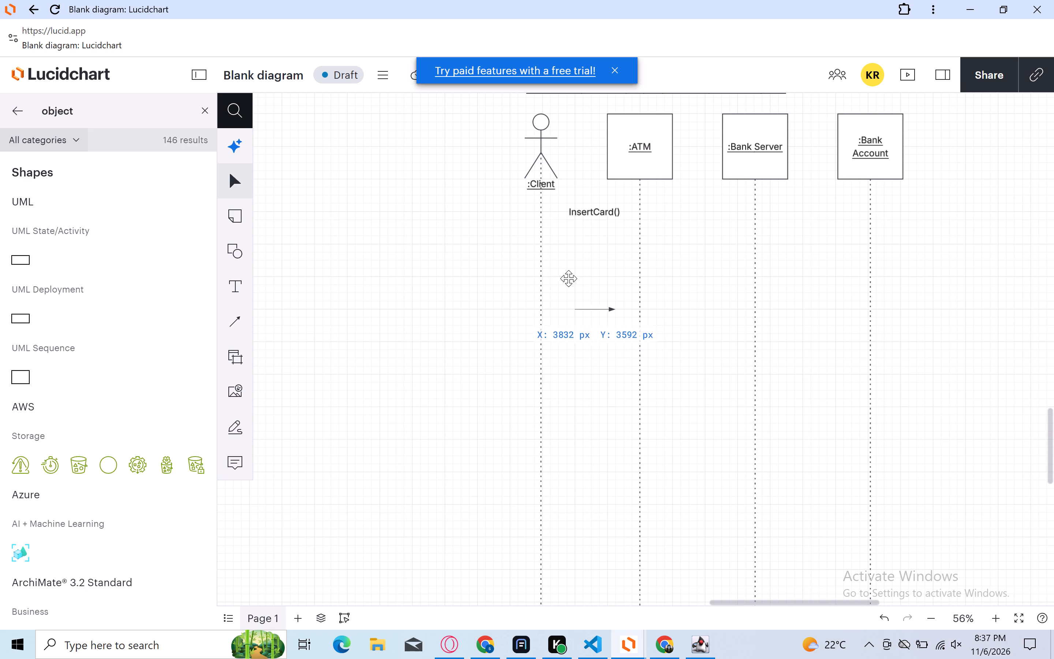
pyautogui.moveTo(568, 278); pyautogui.dragTo(587, 237)
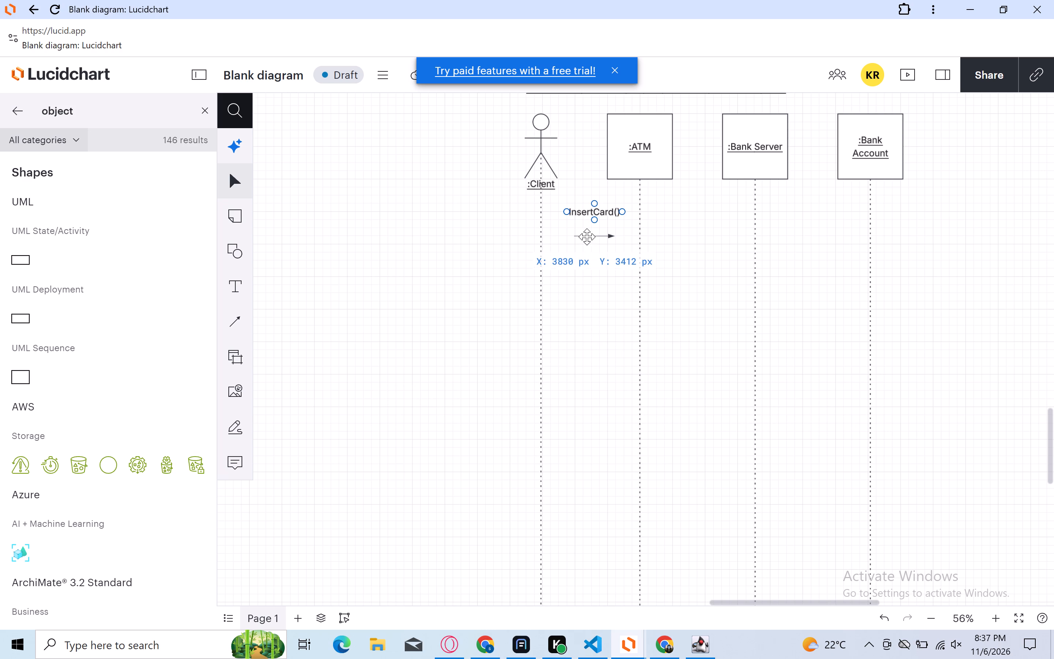
pyautogui.moveTo(587, 237); pyautogui.dragTo(609, 225)
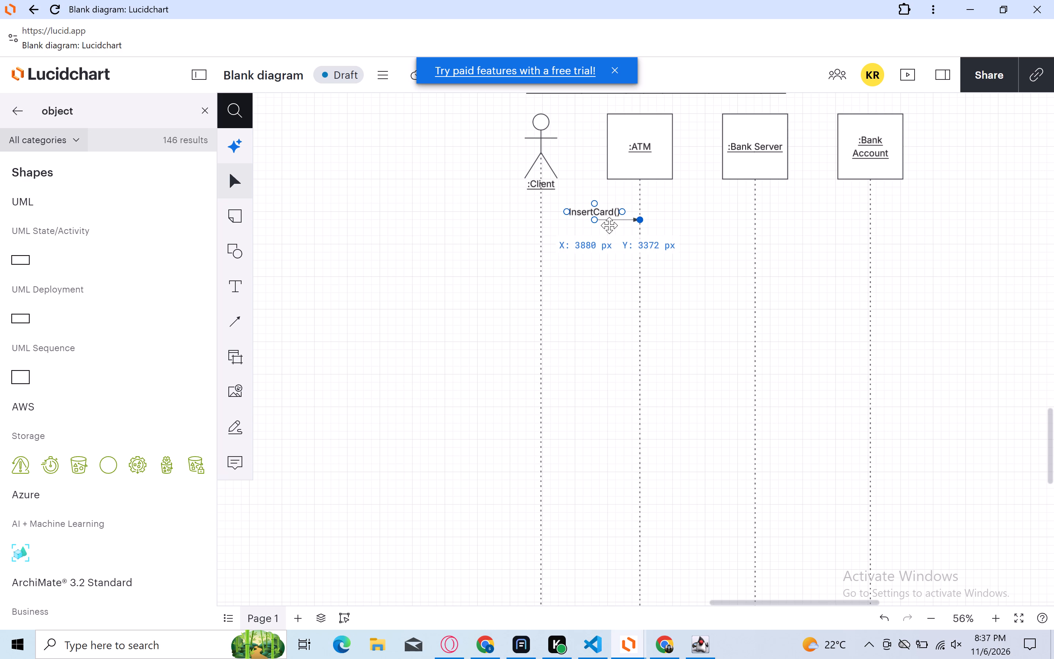
pyautogui.moveTo(609, 225); pyautogui.dragTo(607, 226)
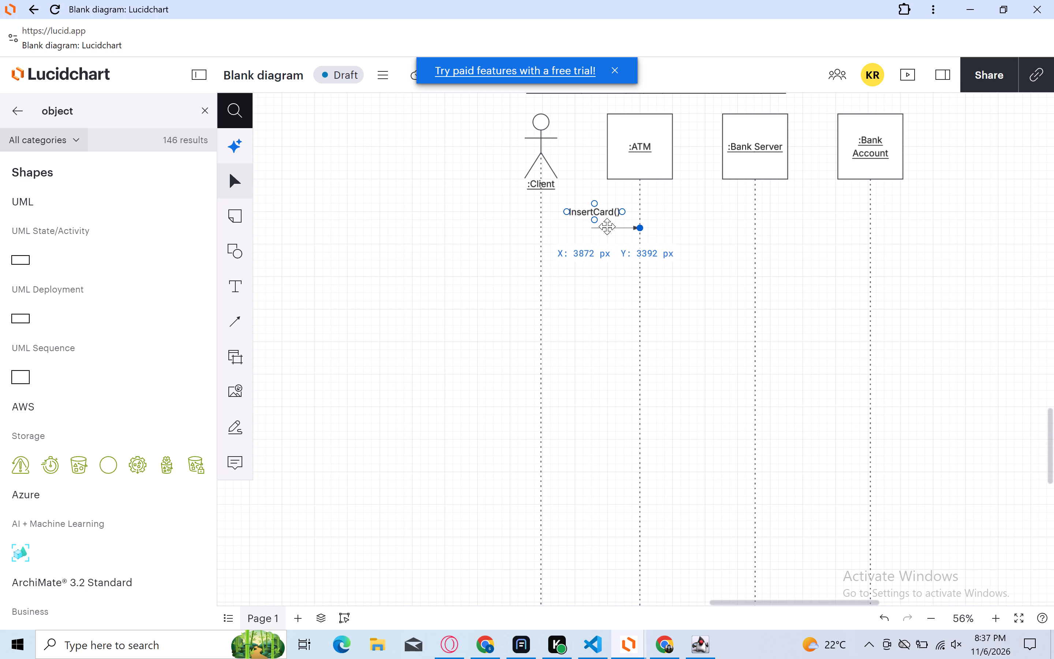
pyautogui.moveTo(607, 226); pyautogui.dragTo(605, 226)
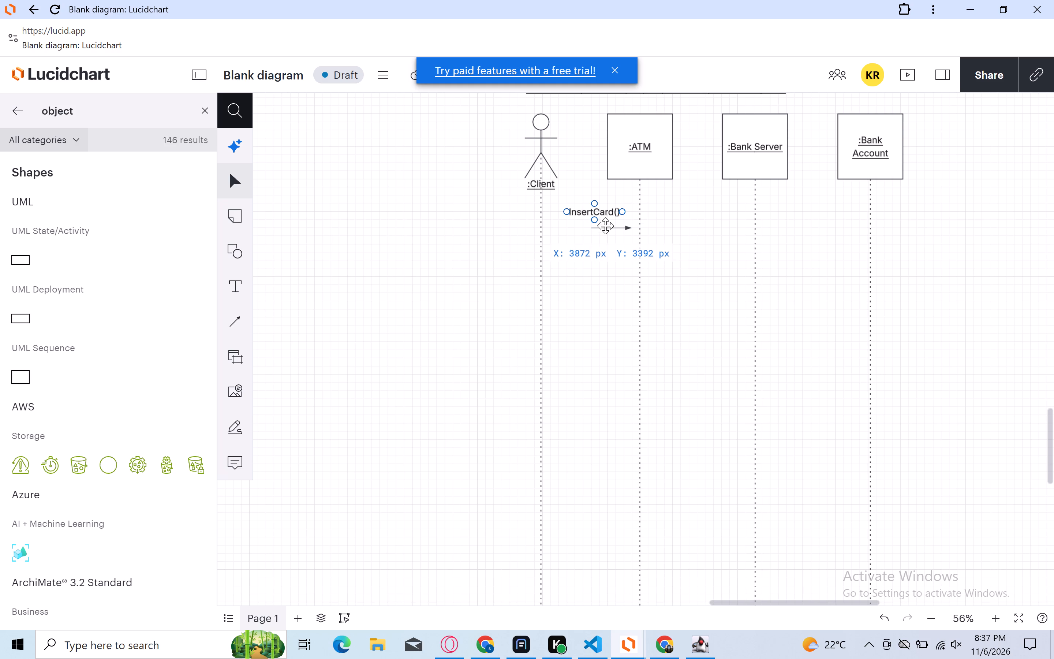
pyautogui.moveTo(605, 226); pyautogui.dragTo(609, 228)
pyautogui.rightClick(609, 228)
pyautogui.click(609, 228)
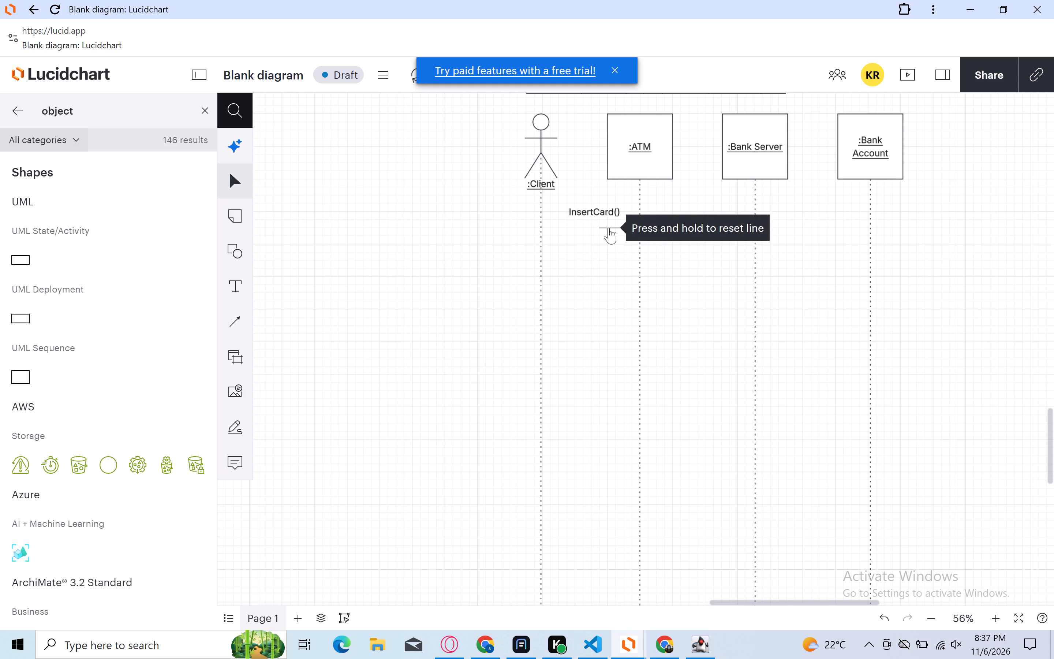
# Extend the new arrow's tail to the :Client lifeline and level both ends so the arrow runs horizontally to the :ATM lifeline.
pyautogui.moveTo(600, 227); pyautogui.dragTo(568, 224)
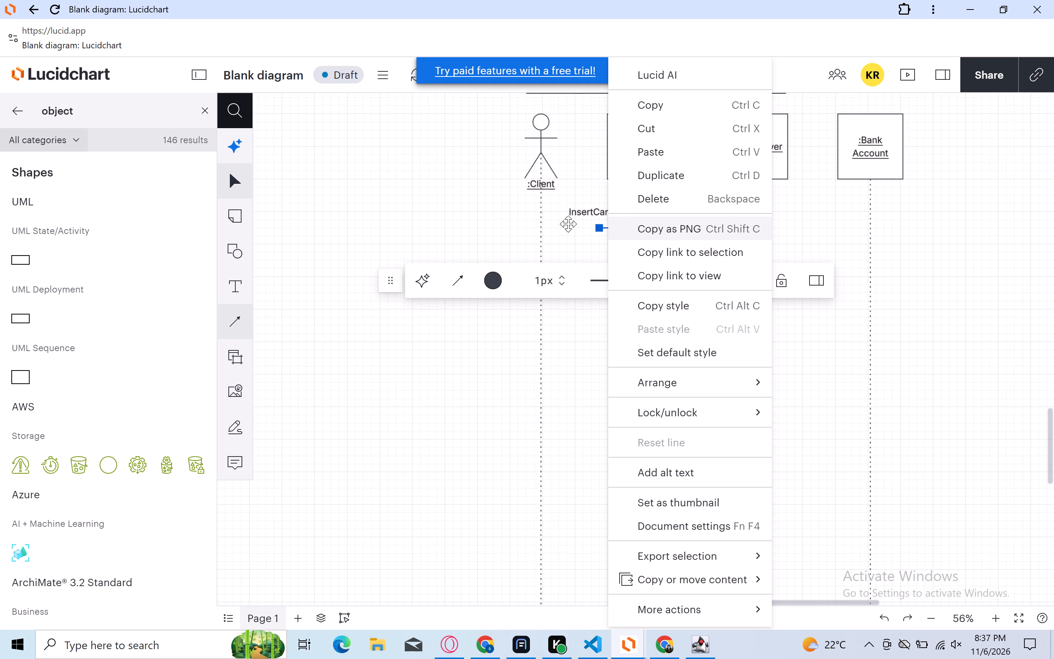
pyautogui.moveTo(568, 224); pyautogui.dragTo(549, 223)
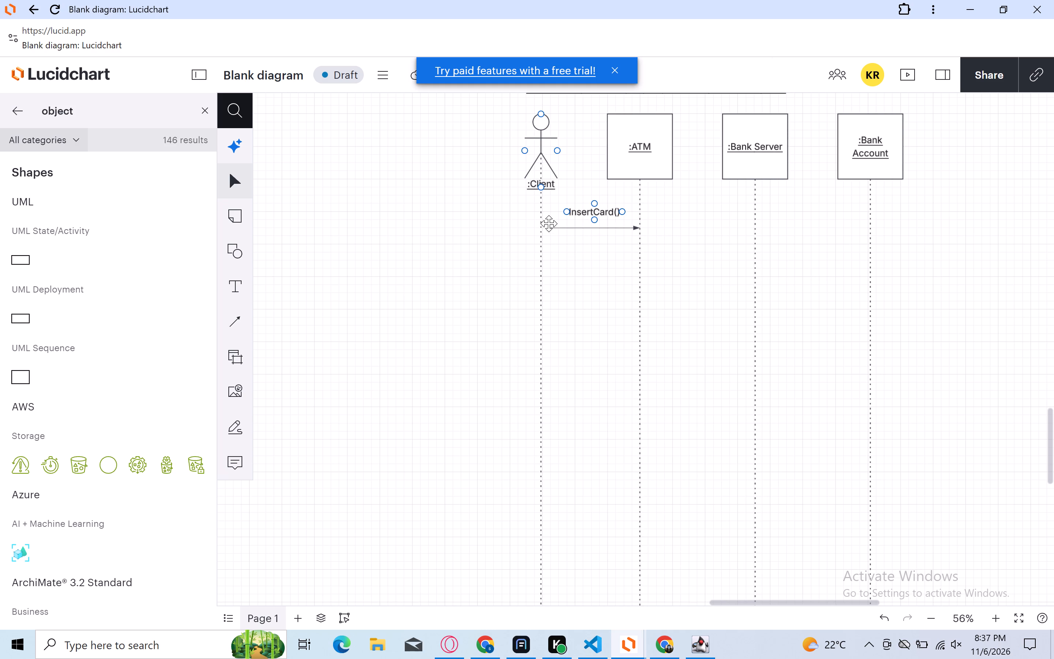
pyautogui.moveTo(549, 223); pyautogui.dragTo(551, 227)
pyautogui.moveTo(551, 227); pyautogui.dragTo(548, 226)
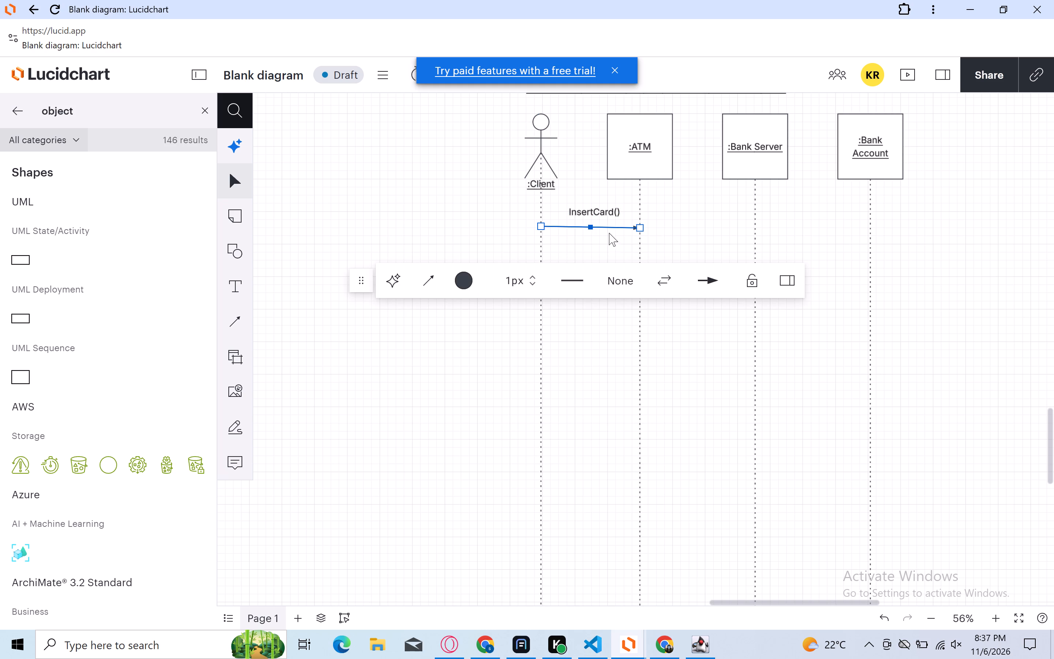
pyautogui.moveTo(639, 228); pyautogui.dragTo(639, 226)
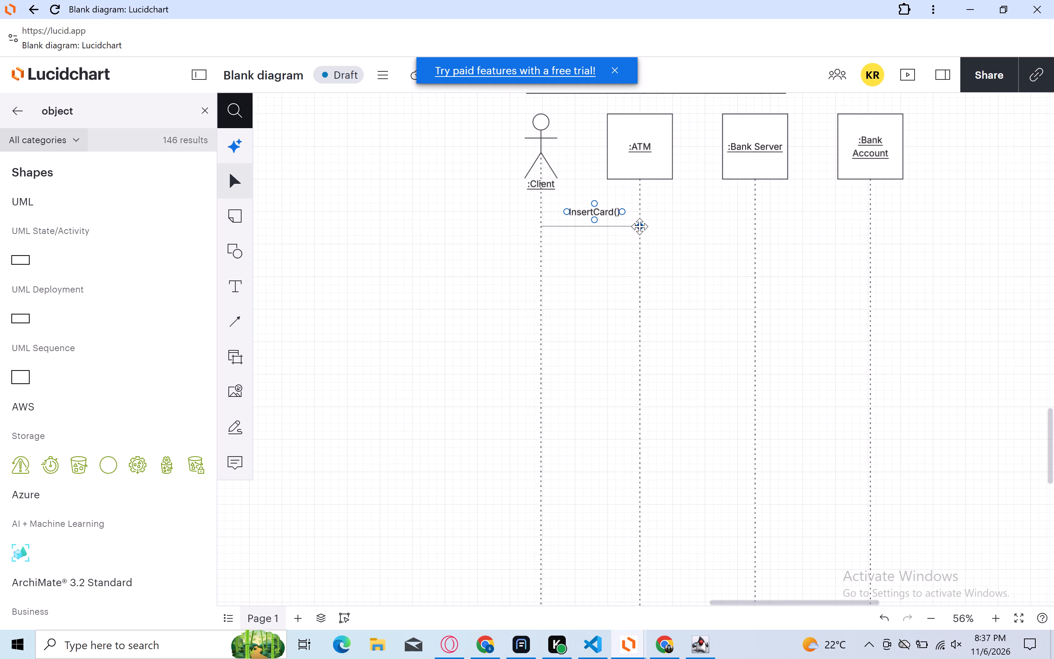
pyautogui.moveTo(639, 226); pyautogui.dragTo(638, 224)
pyautogui.moveTo(638, 224); pyautogui.dragTo(638, 220)
pyautogui.moveTo(638, 220); pyautogui.dragTo(638, 221)
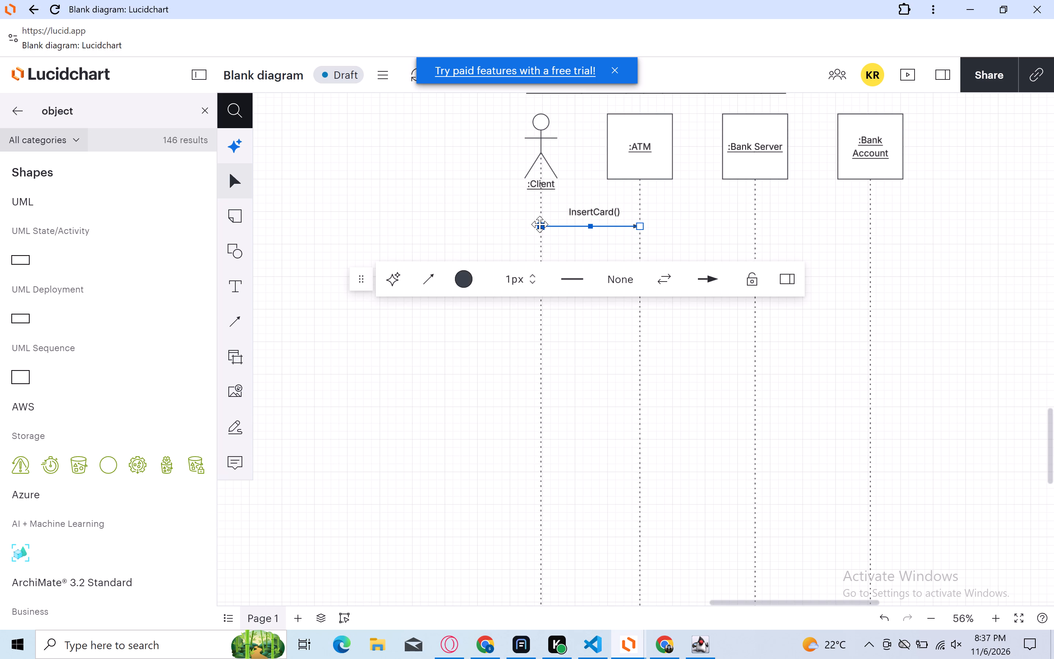
pyautogui.moveTo(541, 226); pyautogui.dragTo(542, 223)
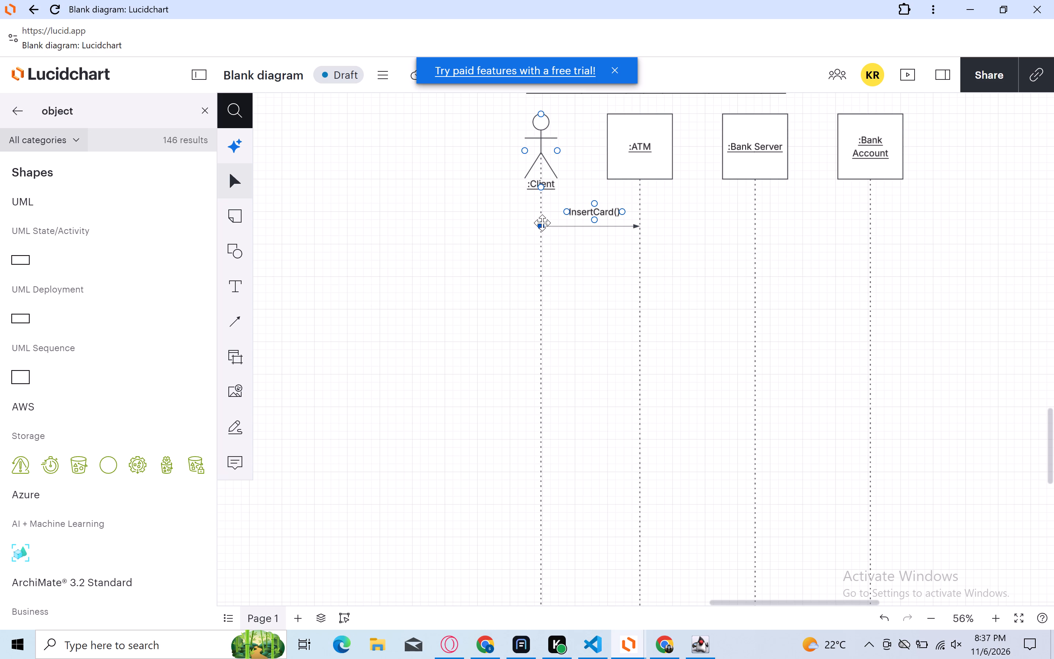
pyautogui.moveTo(542, 223); pyautogui.dragTo(541, 221)
pyautogui.click(489, 233)
# Nudge the InsertCard() label towards the :Client lifeline and closer above its arrow, to about X 3797 px, Y 3346 px.
pyautogui.moveTo(586, 213); pyautogui.dragTo(585, 217)
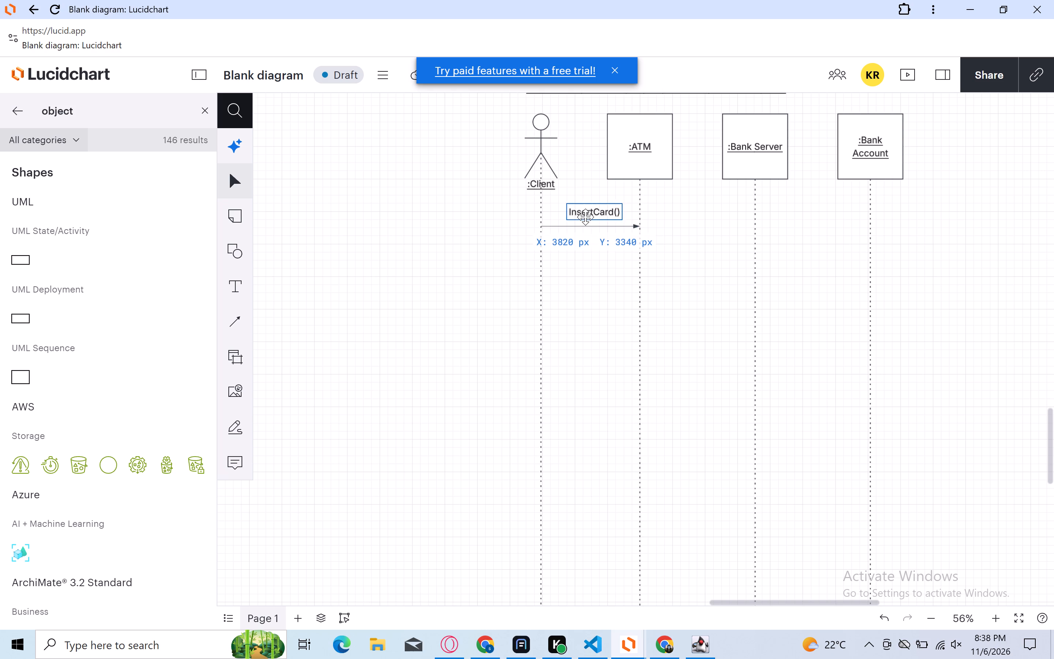
pyautogui.moveTo(585, 217); pyautogui.dragTo(582, 219)
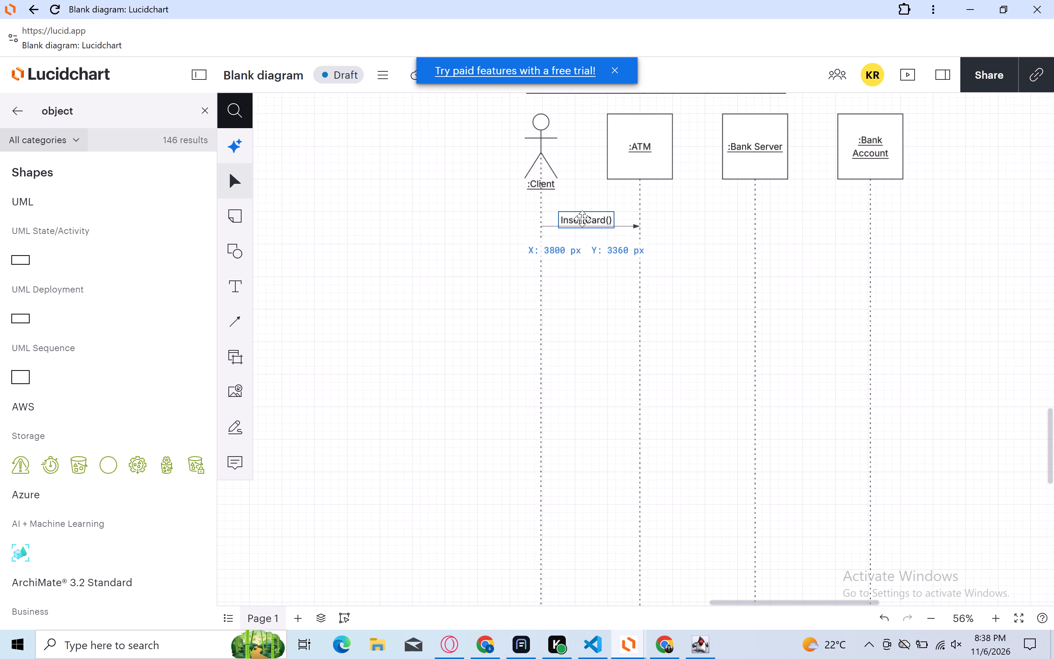
pyautogui.moveTo(582, 219); pyautogui.dragTo(582, 218)
pyautogui.moveTo(582, 218); pyautogui.dragTo(582, 217)
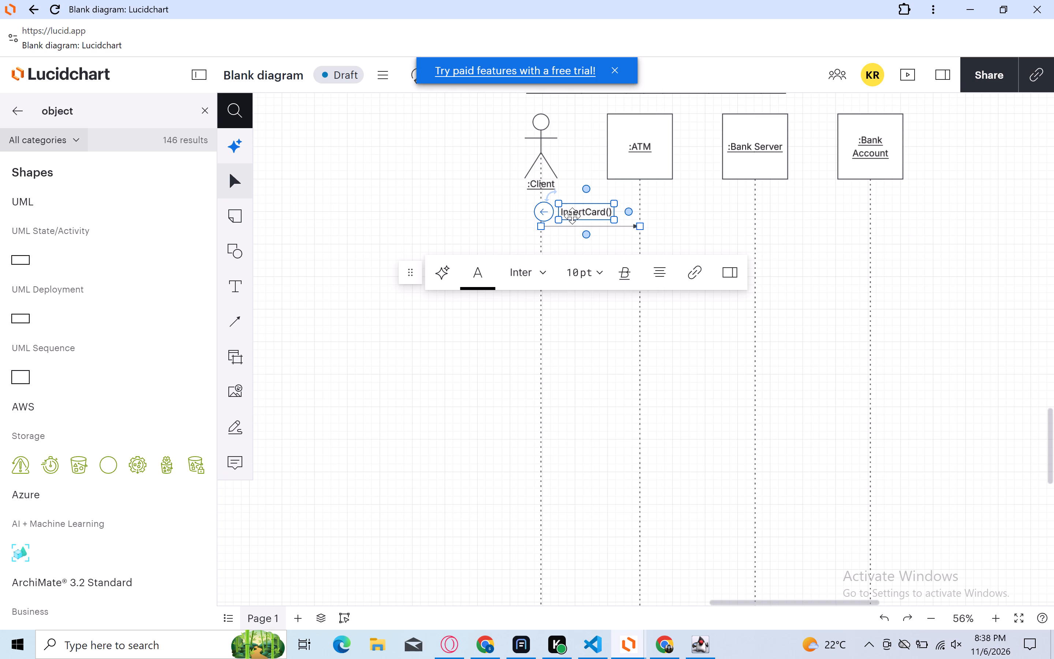
pyautogui.moveTo(584, 212); pyautogui.dragTo(584, 215)
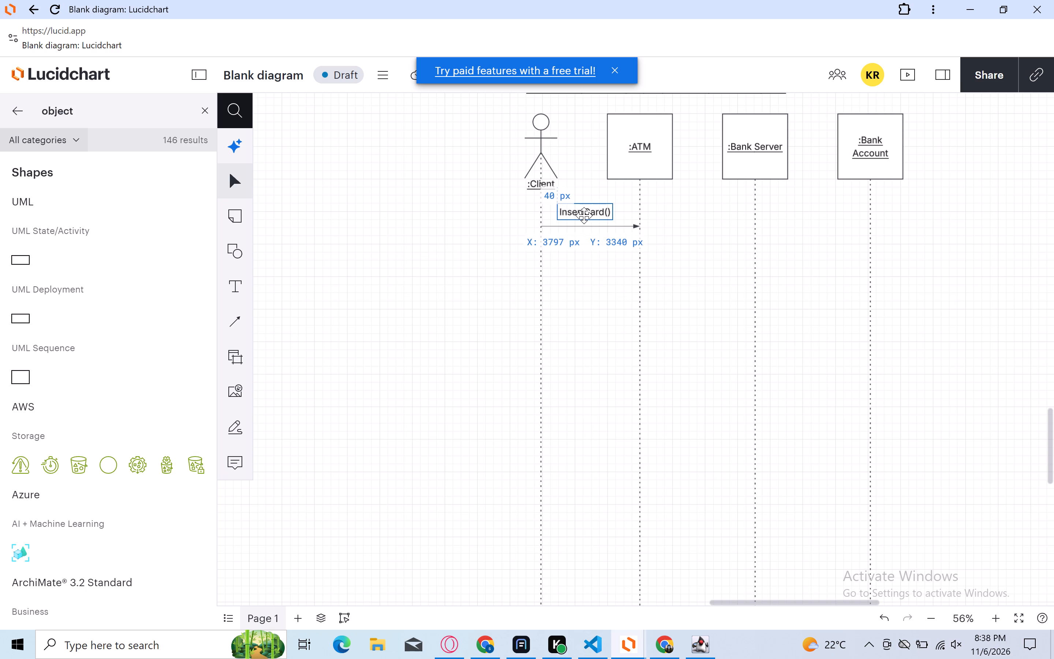
pyautogui.moveTo(584, 215); pyautogui.dragTo(583, 216)
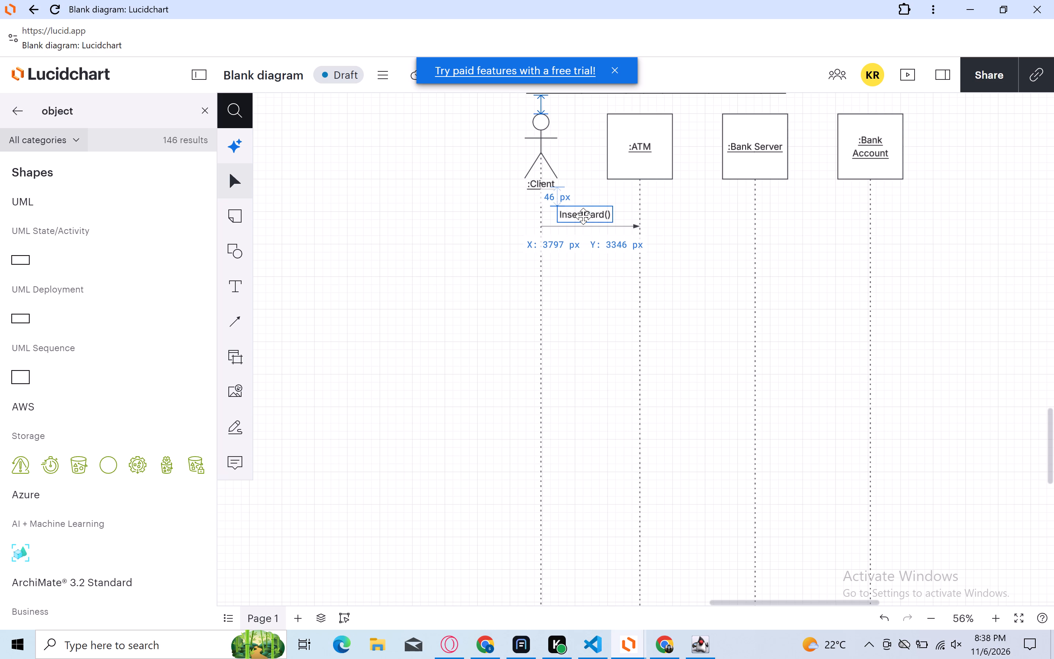
pyautogui.moveTo(583, 216); pyautogui.dragTo(583, 218)
pyautogui.moveTo(583, 218); pyautogui.dragTo(583, 217)
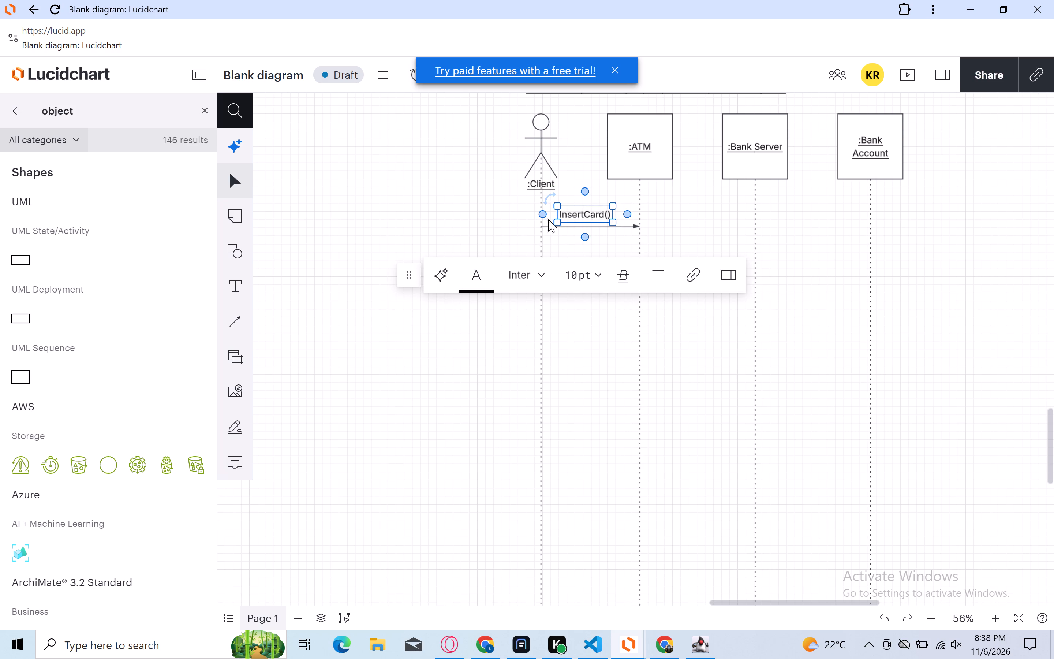
pyautogui.click(466, 219)
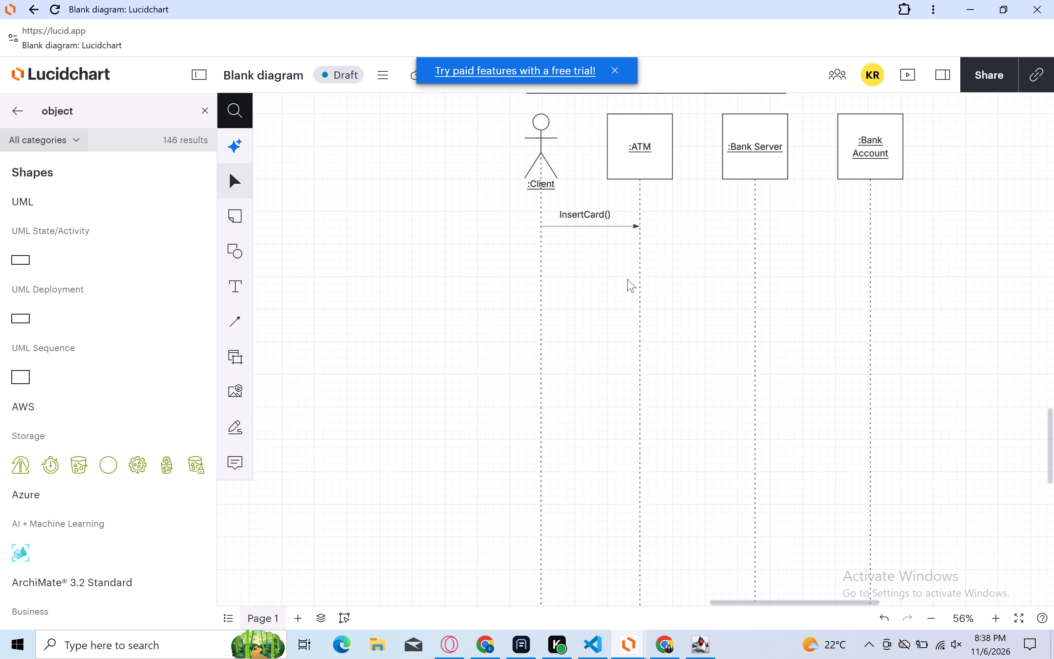
pyautogui.click(601, 307)
# Add a text label reading ValidateCard() to the Withdraw cash diagram.
pyautogui.click(233, 276)
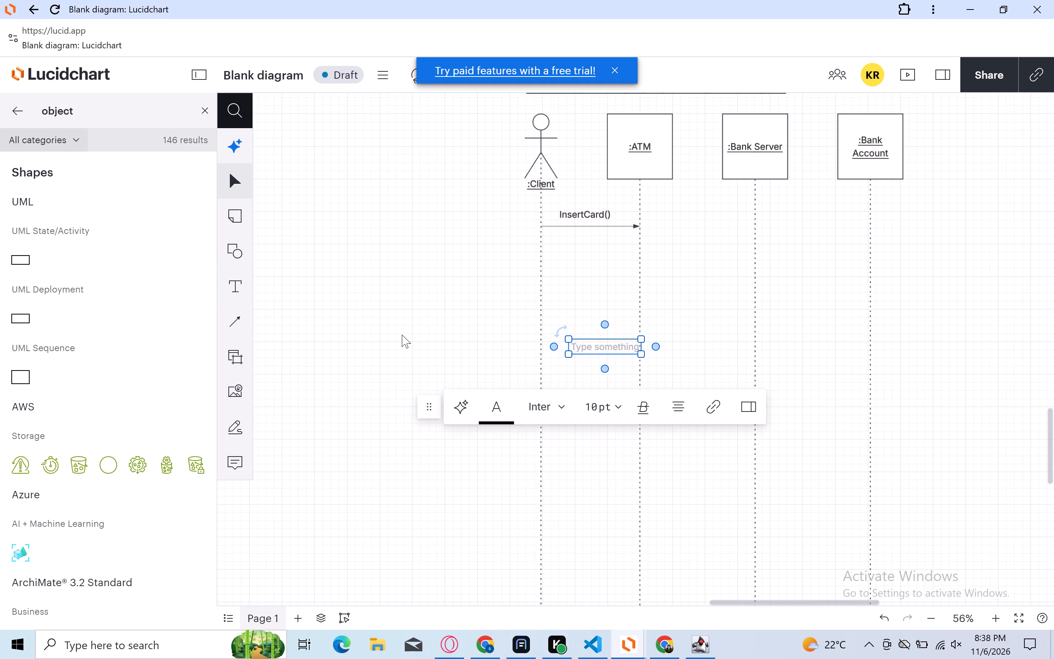
pyautogui.write('Validate')
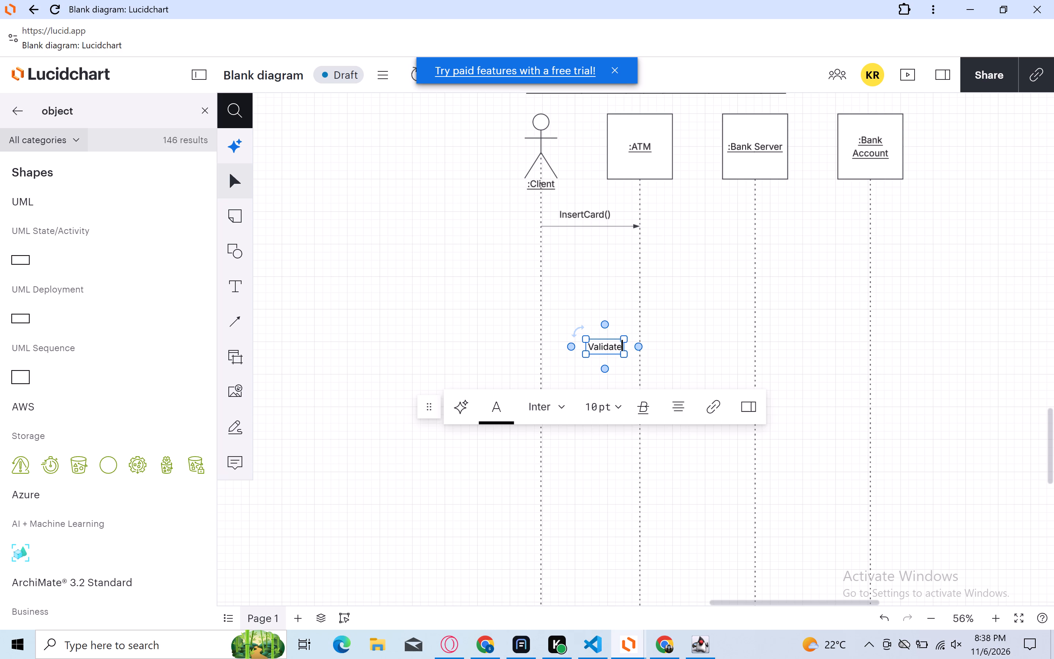
pyautogui.write('Card')
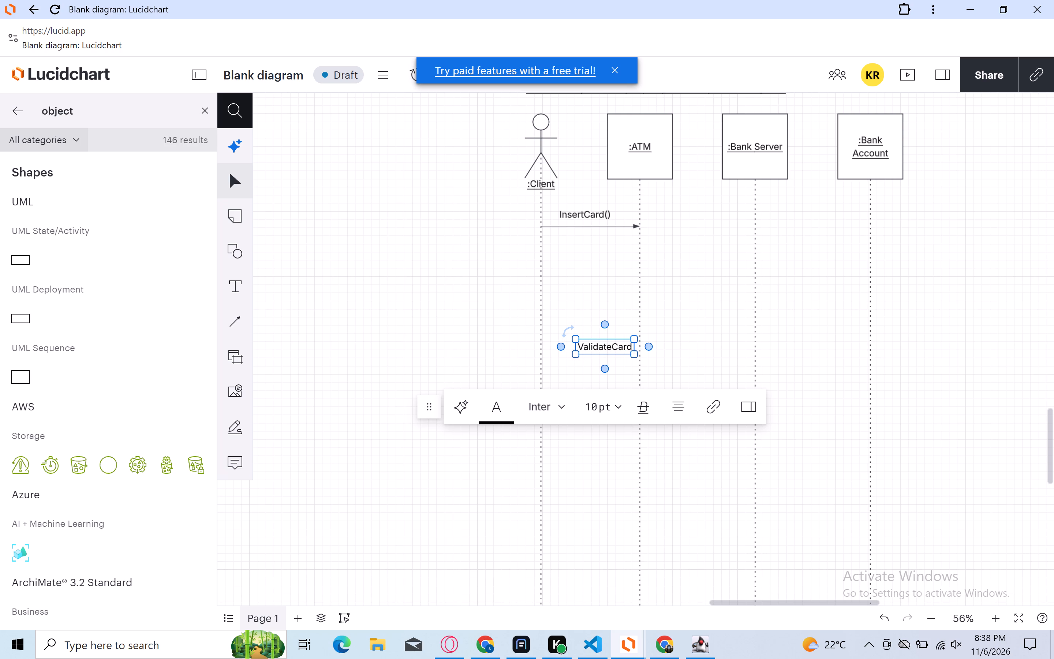
pyautogui.hotkey('shift', '(')
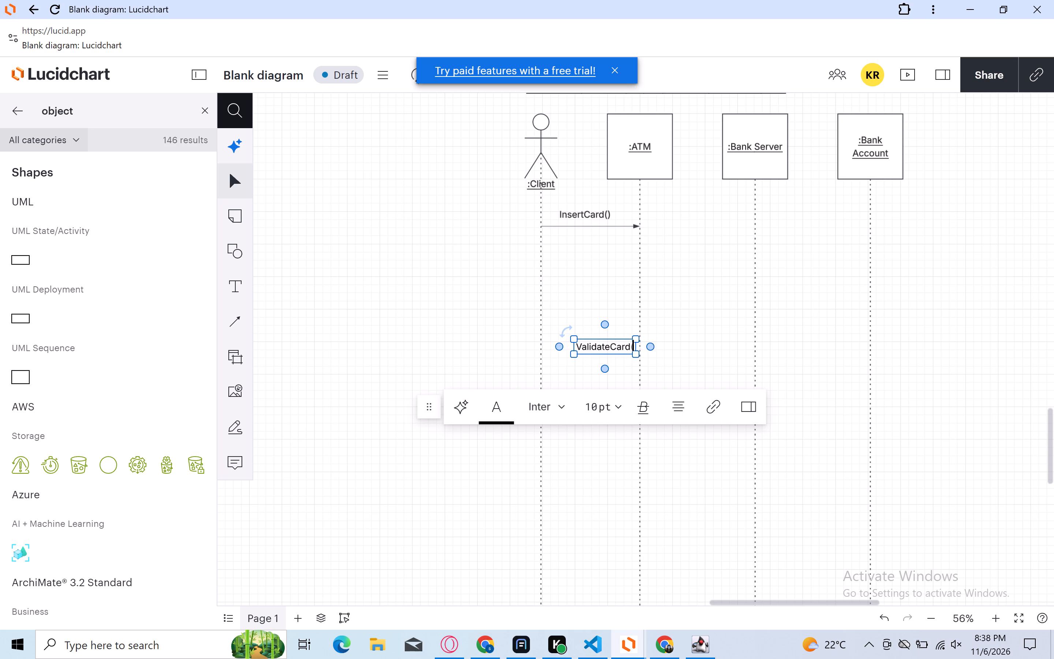
pyautogui.hotkey('shift', ')')
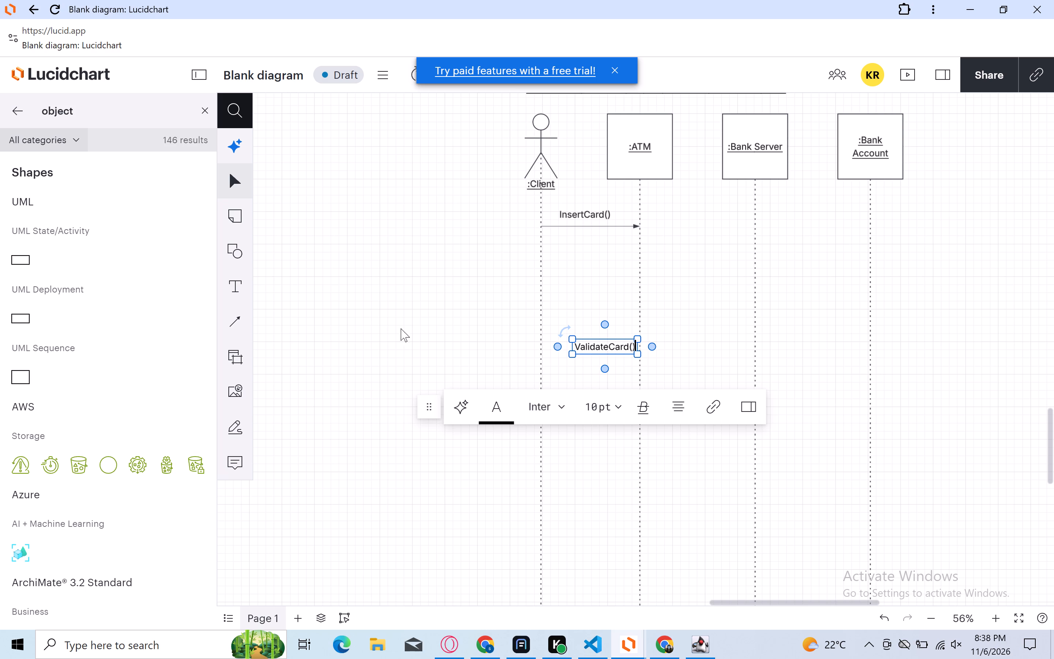
# Move the ValidateCard() label between the :ATM and :Bank Server lifelines, slightly below the level of the InsertCard() arrow.
pyautogui.moveTo(615, 345); pyautogui.dragTo(617, 332)
pyautogui.moveTo(617, 332); pyautogui.dragTo(634, 301)
pyautogui.click(588, 291)
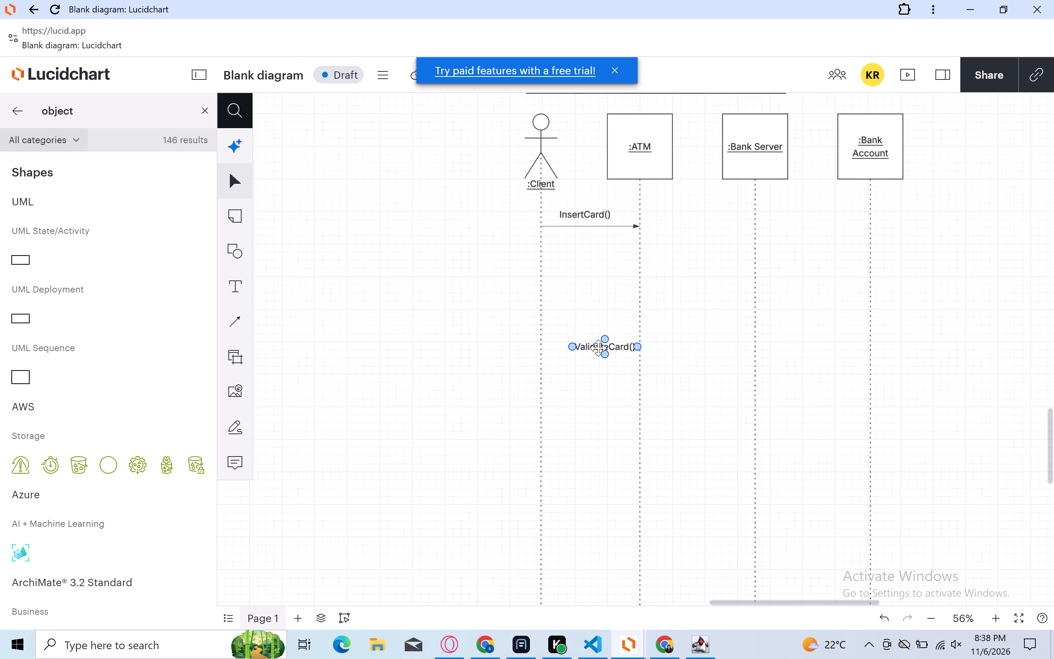
pyautogui.moveTo(598, 348); pyautogui.dragTo(685, 250)
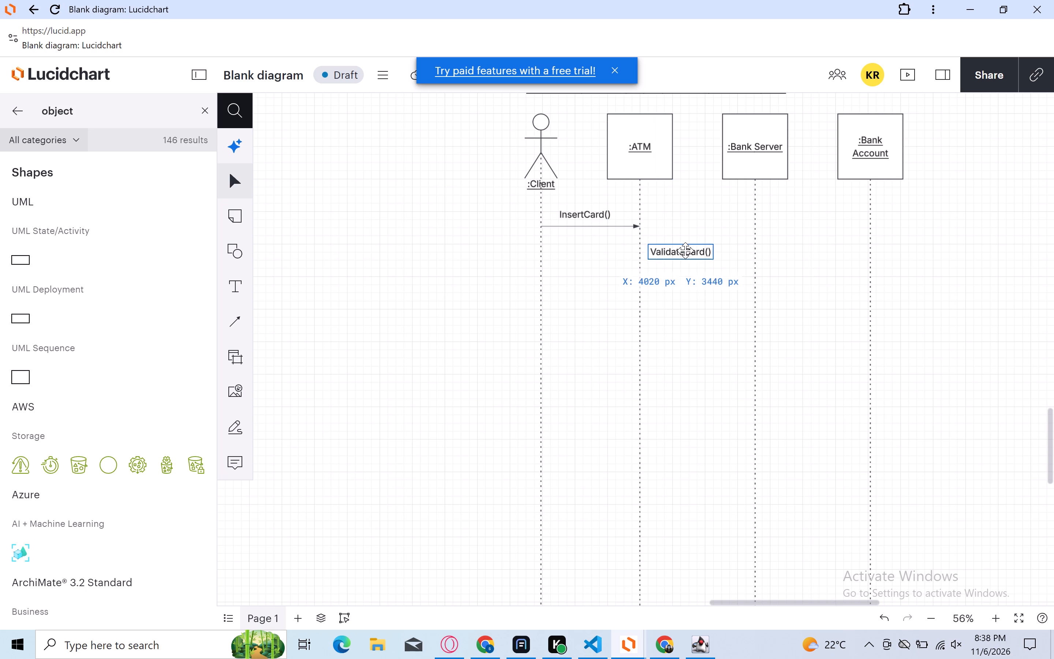
pyautogui.moveTo(685, 250); pyautogui.dragTo(677, 247)
pyautogui.rightClick(677, 247)
pyautogui.click(677, 247)
pyautogui.rightClick(677, 247)
pyautogui.click(677, 247)
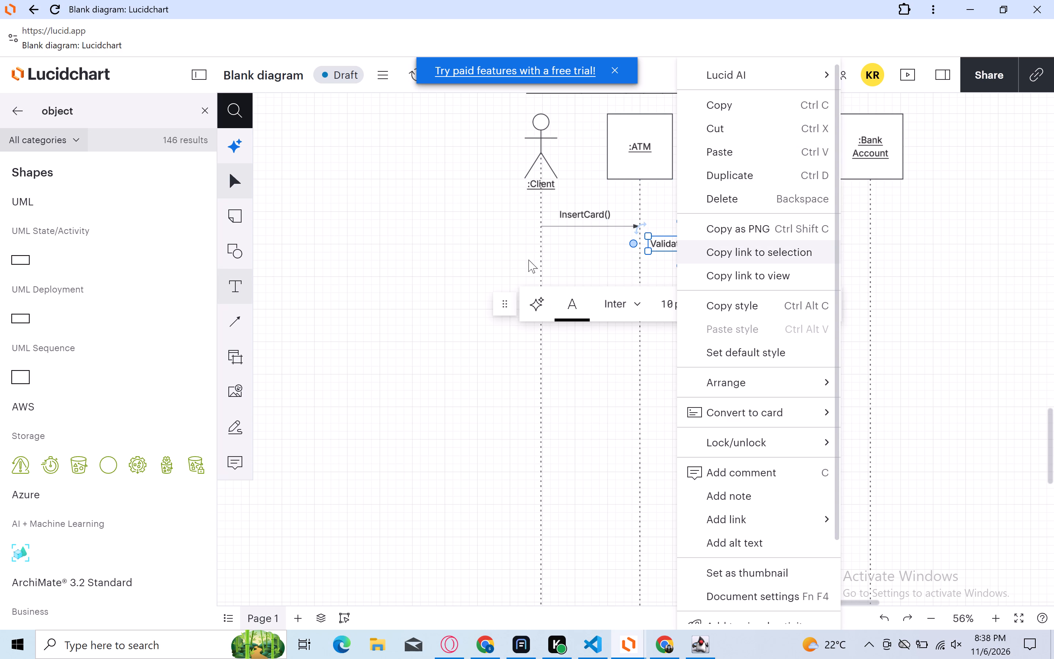
pyautogui.click(457, 250)
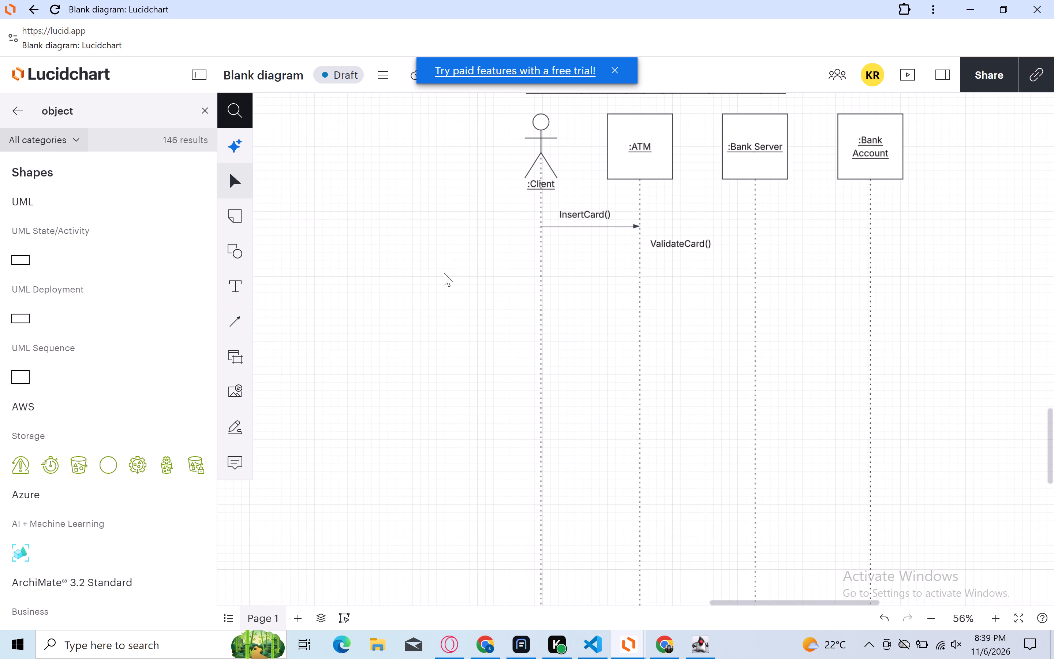
# Add a new straight arrow, lengthen it, and place it directly under the ValidateCard() label with its tail on the :ATM lifeline.
pyautogui.click(236, 318)
pyautogui.click(276, 318)
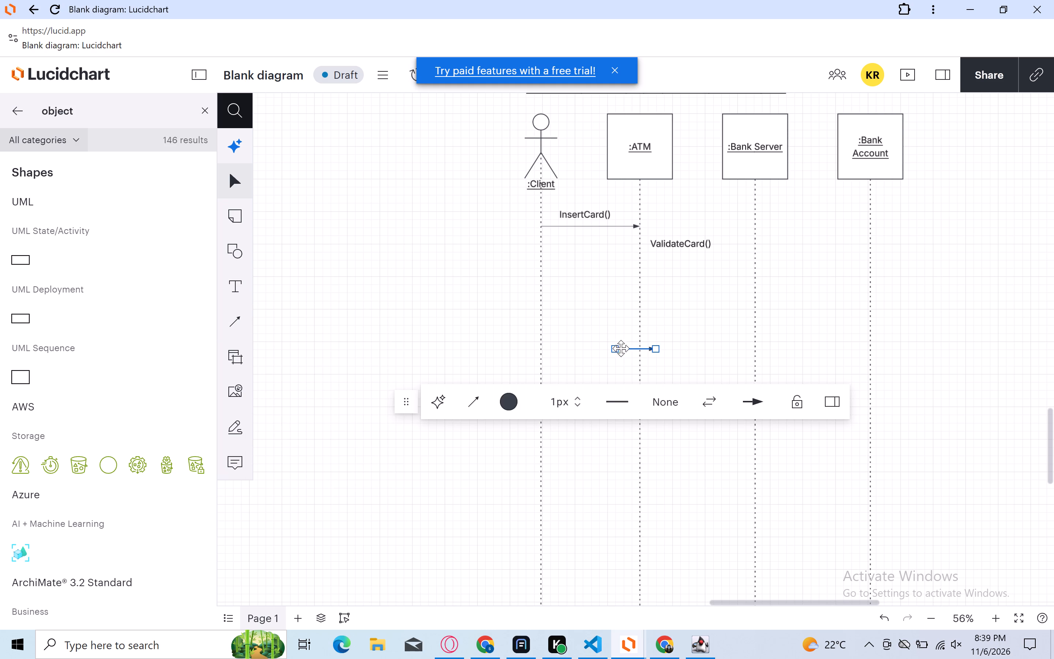
pyautogui.moveTo(615, 350); pyautogui.dragTo(592, 350)
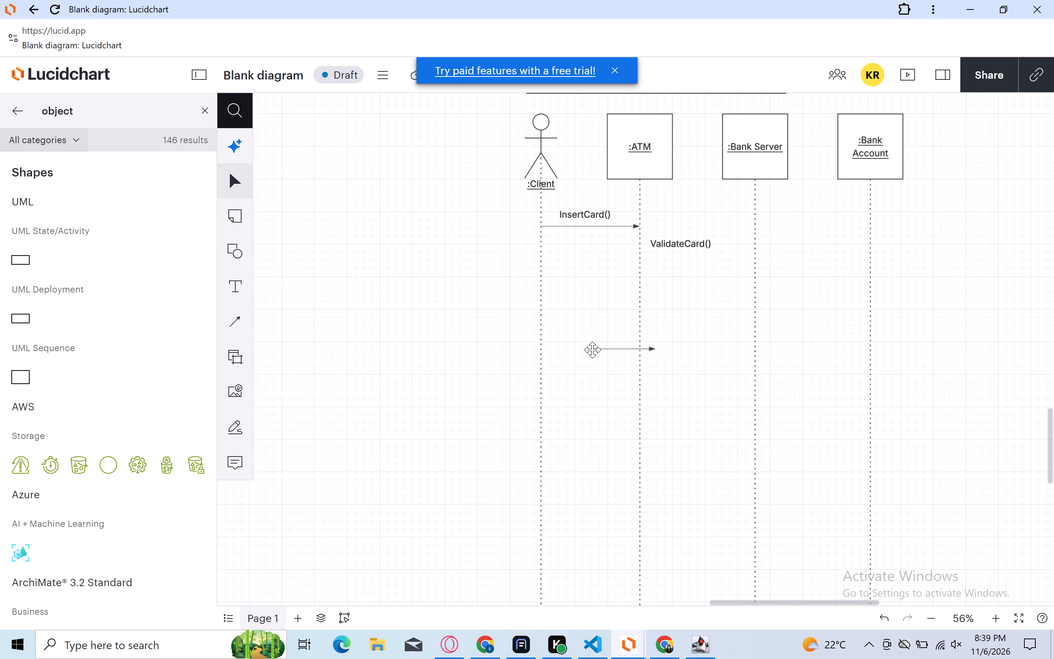
pyautogui.moveTo(592, 350); pyautogui.dragTo(578, 350)
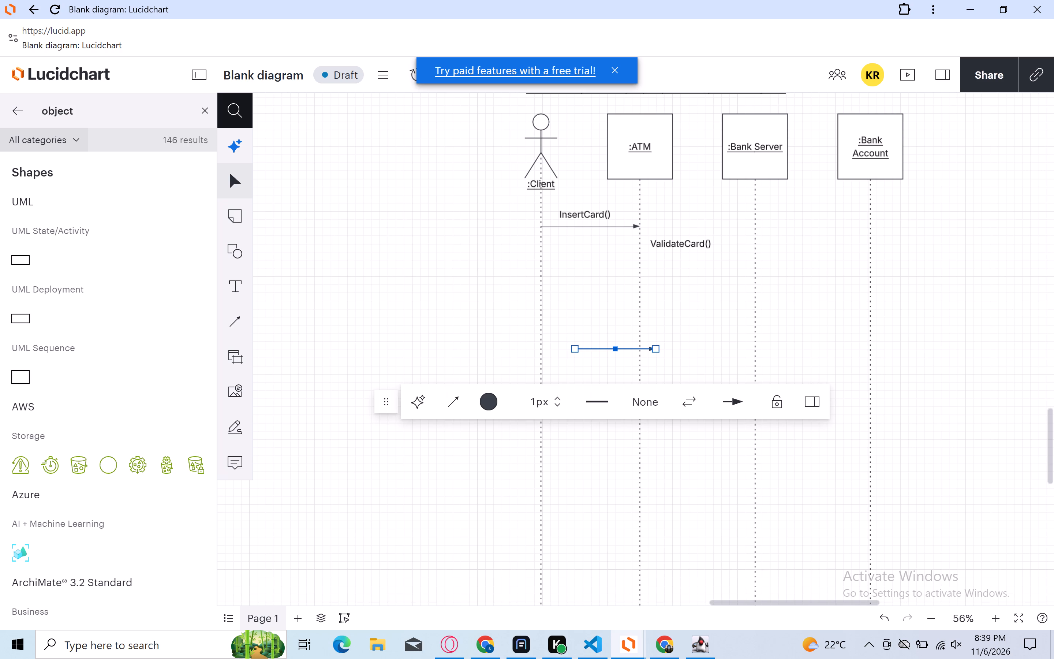
pyautogui.click(617, 349)
pyautogui.moveTo(597, 349); pyautogui.dragTo(621, 324)
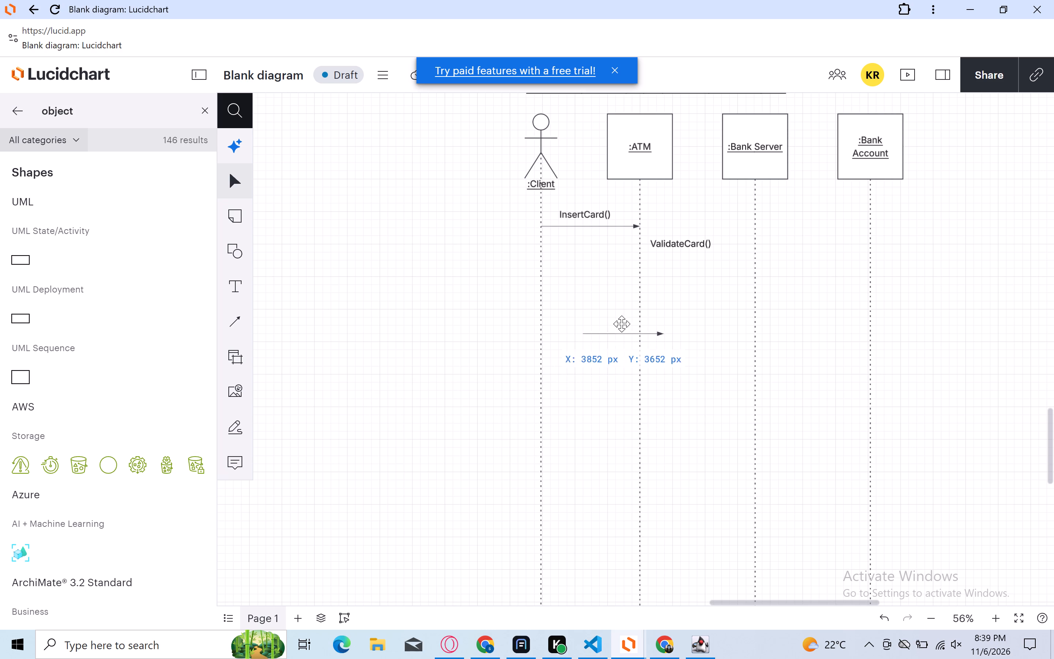
pyautogui.moveTo(621, 324); pyautogui.dragTo(662, 260)
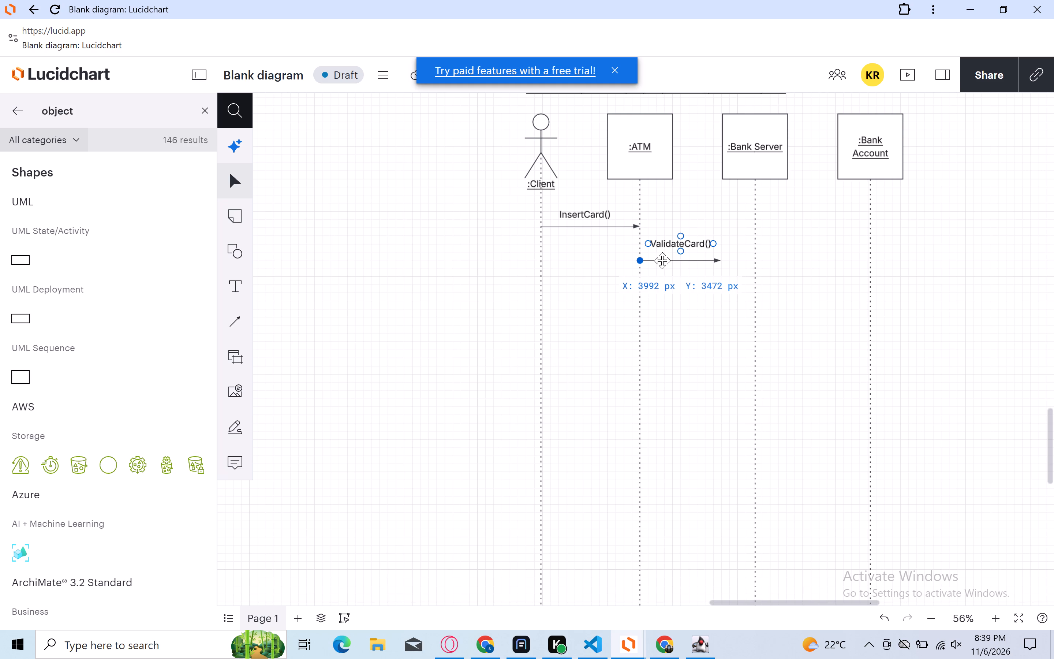
pyautogui.moveTo(662, 260); pyautogui.dragTo(661, 257)
pyautogui.moveTo(661, 257); pyautogui.dragTo(661, 257)
pyautogui.moveTo(661, 257); pyautogui.dragTo(662, 256)
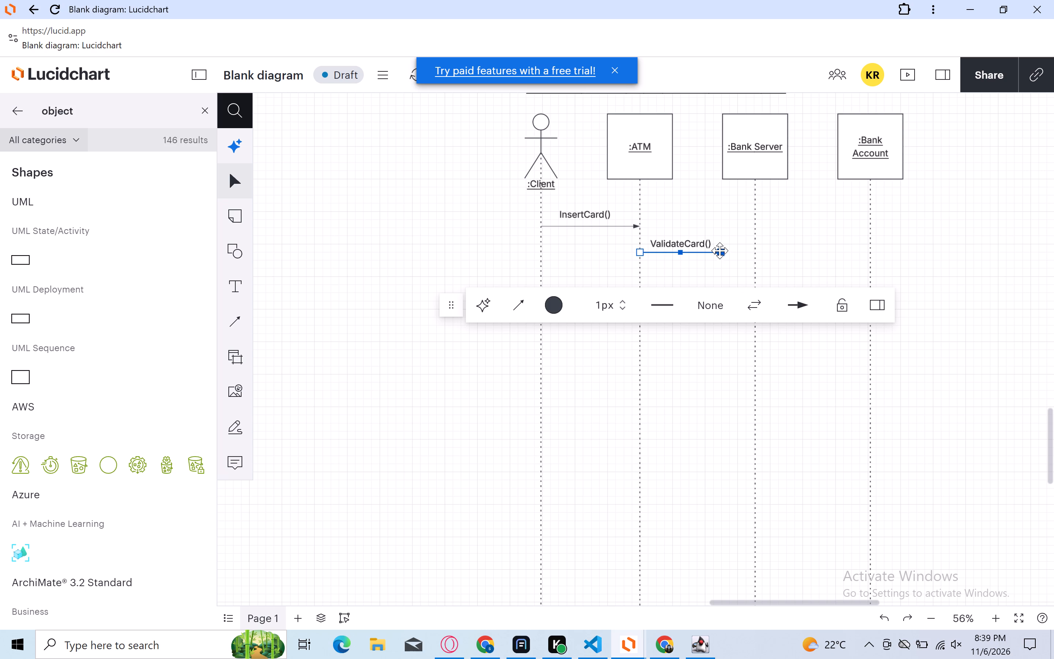
# Extend the ValidateCard() arrow's head horizontally to the :Bank Server lifeline.
pyautogui.moveTo(722, 252); pyautogui.dragTo(742, 250)
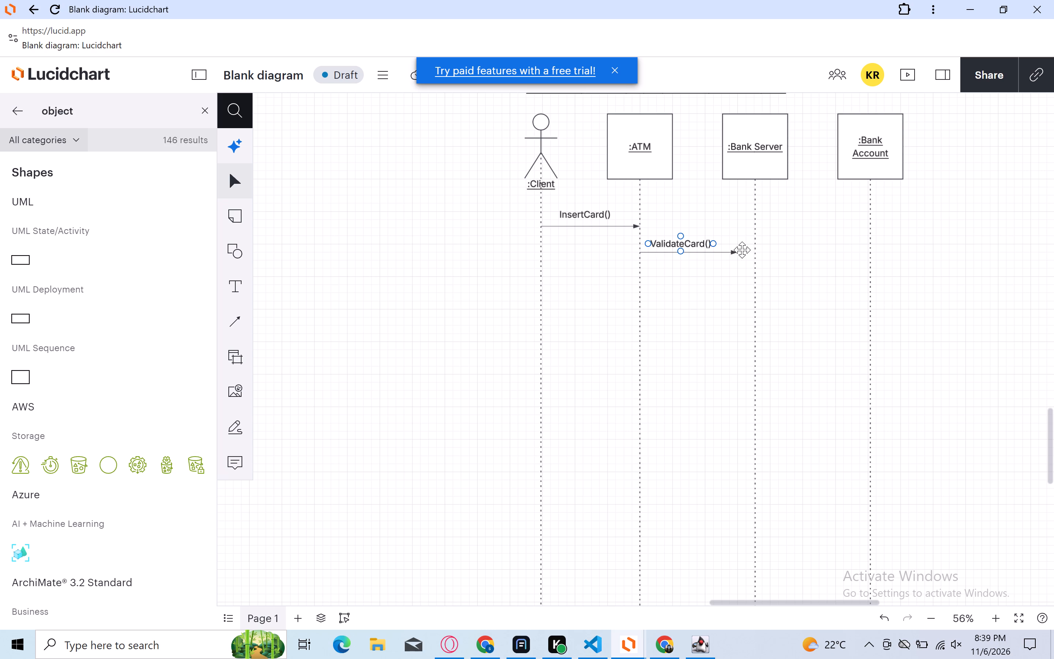
pyautogui.moveTo(742, 250); pyautogui.dragTo(750, 249)
pyautogui.moveTo(750, 249); pyautogui.dragTo(751, 247)
pyautogui.moveTo(751, 247); pyautogui.dragTo(751, 247)
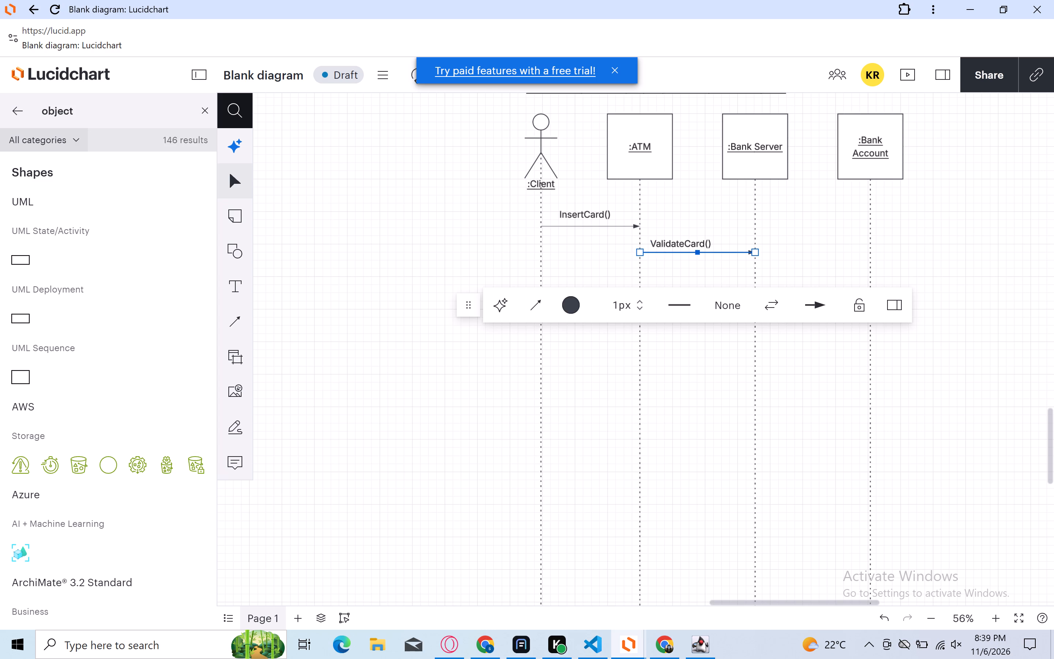
# Set the ValidateCard() arrow's line width to 2 px.
pyautogui.click(640, 301)
pyautogui.click(661, 266)
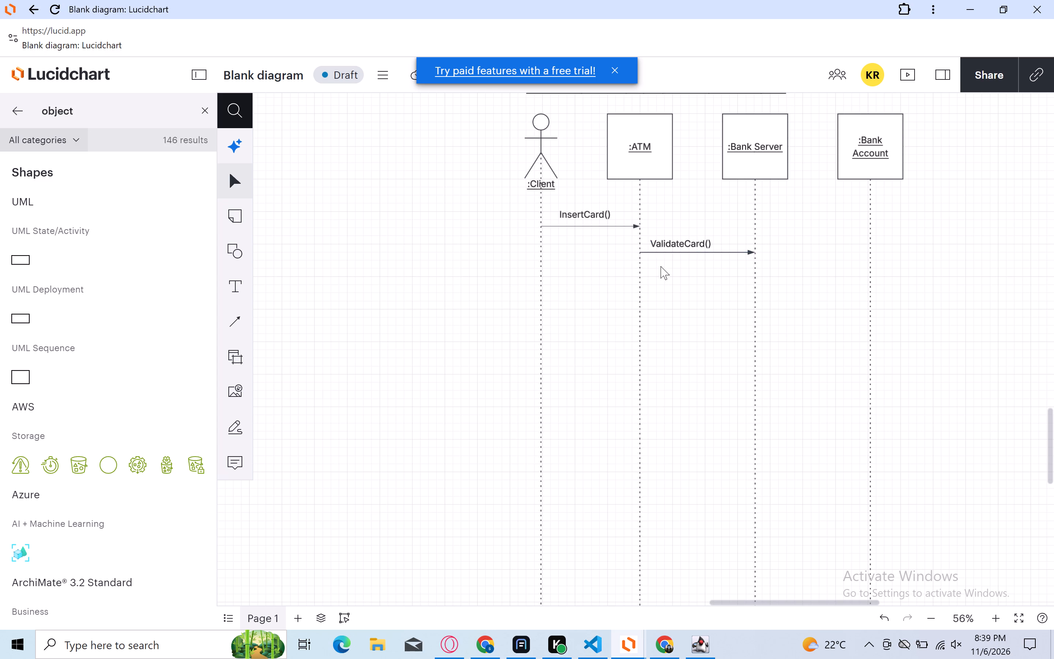
# Set the InsertCard() arrow's line width to 2 px.
pyautogui.click(593, 226)
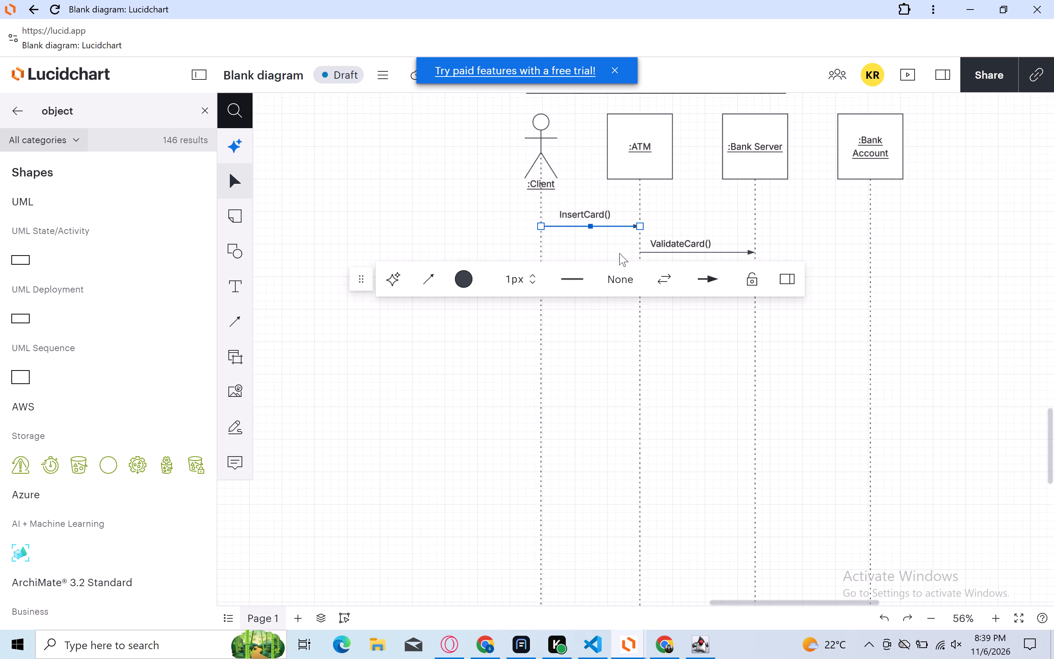
pyautogui.click(532, 274)
pyautogui.click(591, 347)
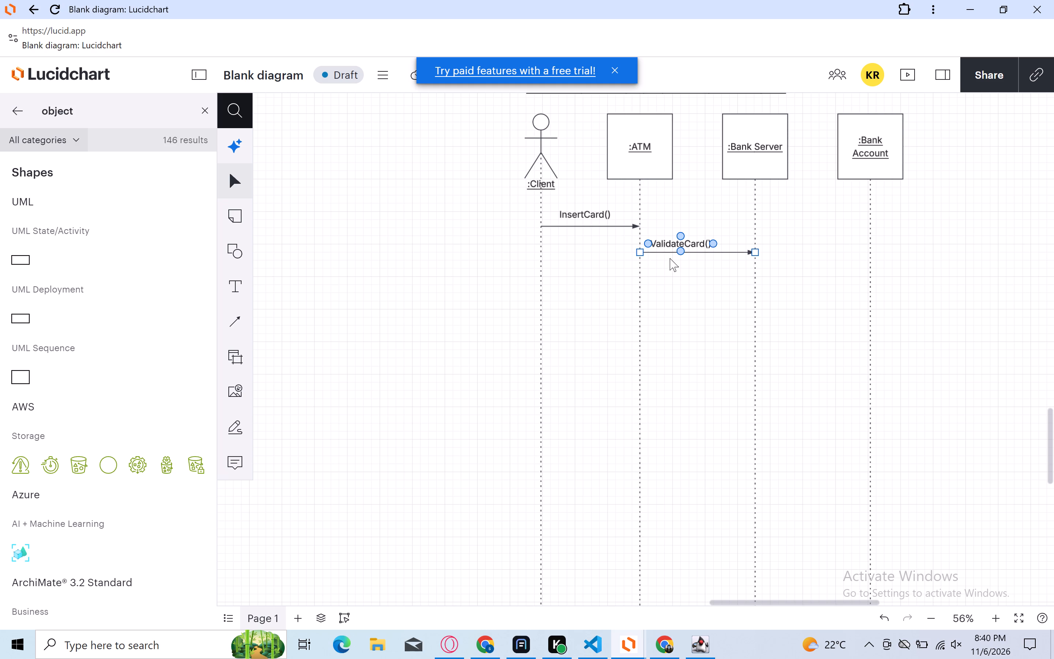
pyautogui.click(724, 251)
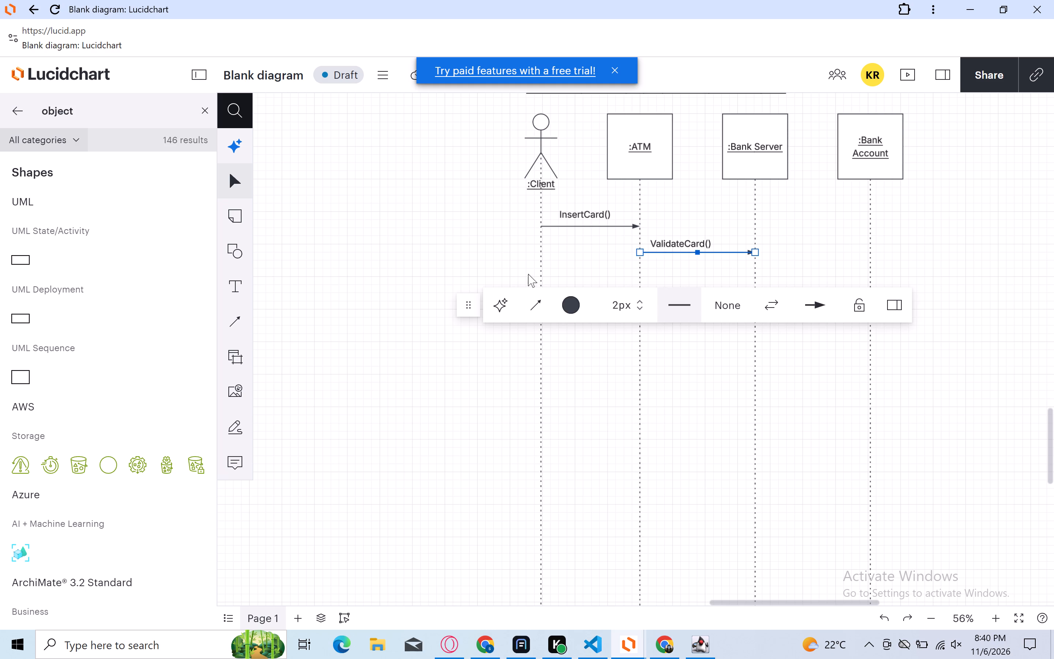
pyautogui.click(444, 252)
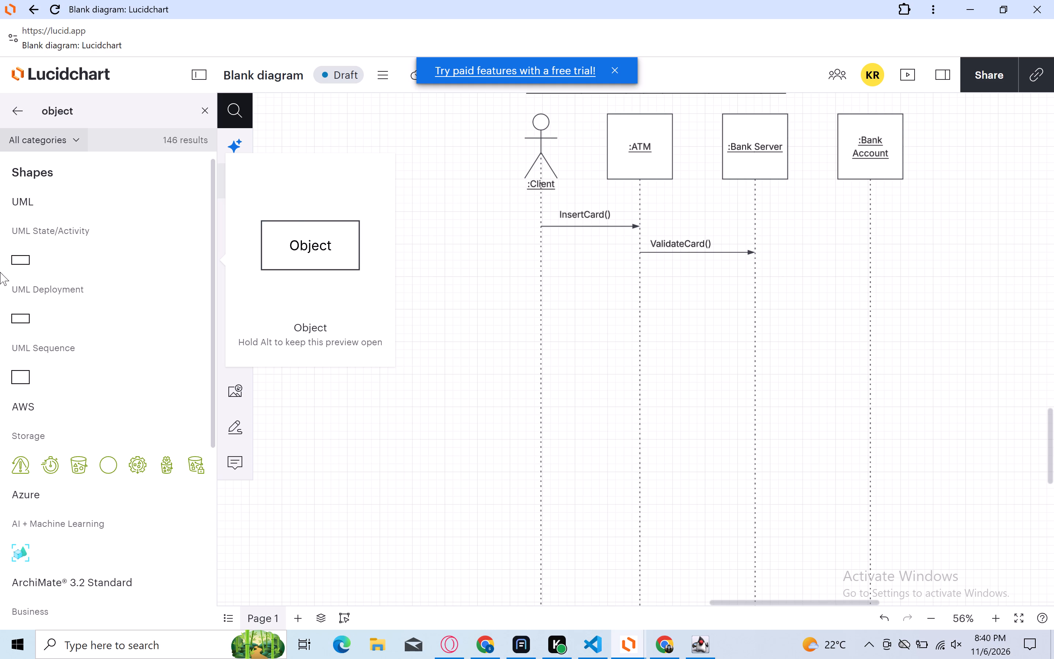
# Replace the shape library search term with "alter" to find the UML Sequence Alternative shape.
pyautogui.click(78, 111)
pyautogui.press('BackSpace')
pyautogui.press('BackSpace')
pyautogui.press('BackSpace')
pyautogui.press('BackSpace')
pyautogui.press('BackSpace')
pyautogui.press('BackSpace')
pyautogui.press('BackSpace')
pyautogui.press('BackSpace')
pyautogui.press('BackSpace')
pyautogui.press('BackSpace')
pyautogui.press('BackSpace')
pyautogui.press('BackSpace')
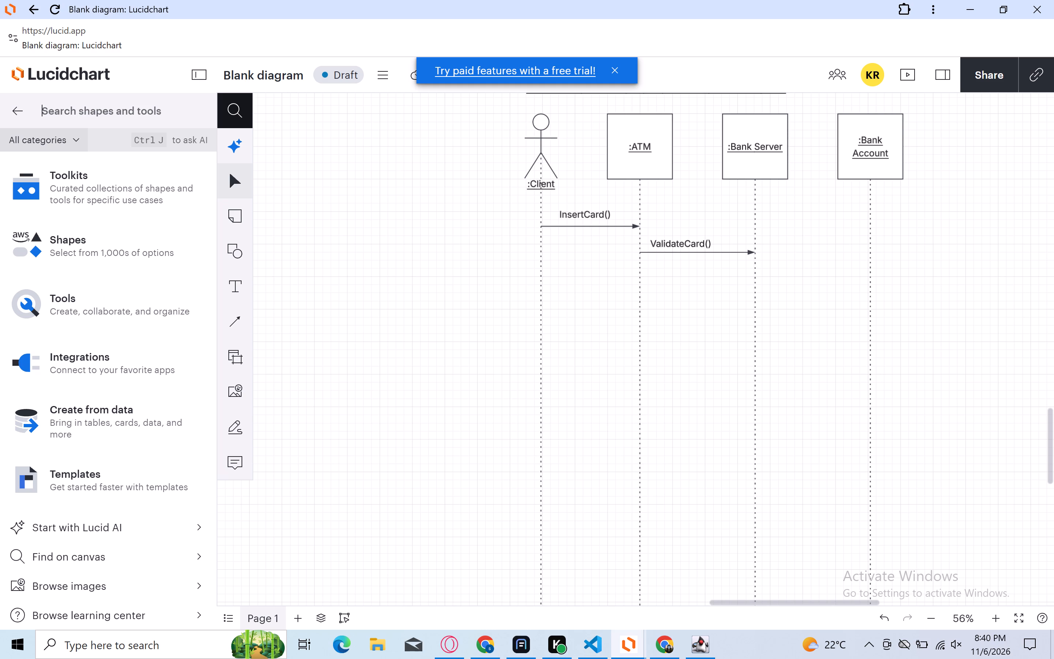
pyautogui.write('al')
pyautogui.write('ter')
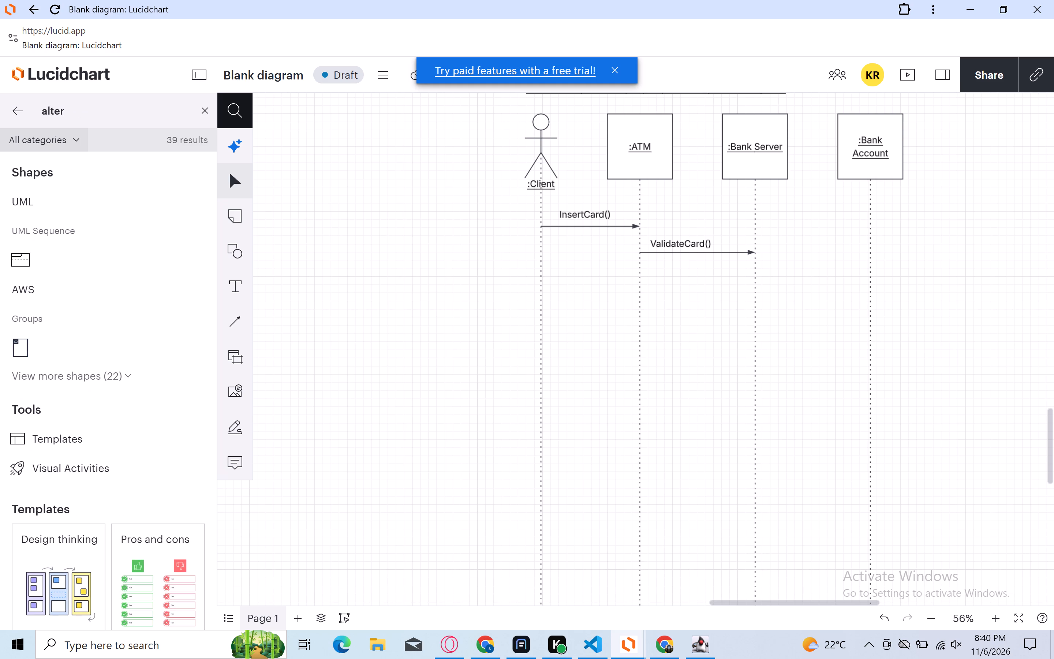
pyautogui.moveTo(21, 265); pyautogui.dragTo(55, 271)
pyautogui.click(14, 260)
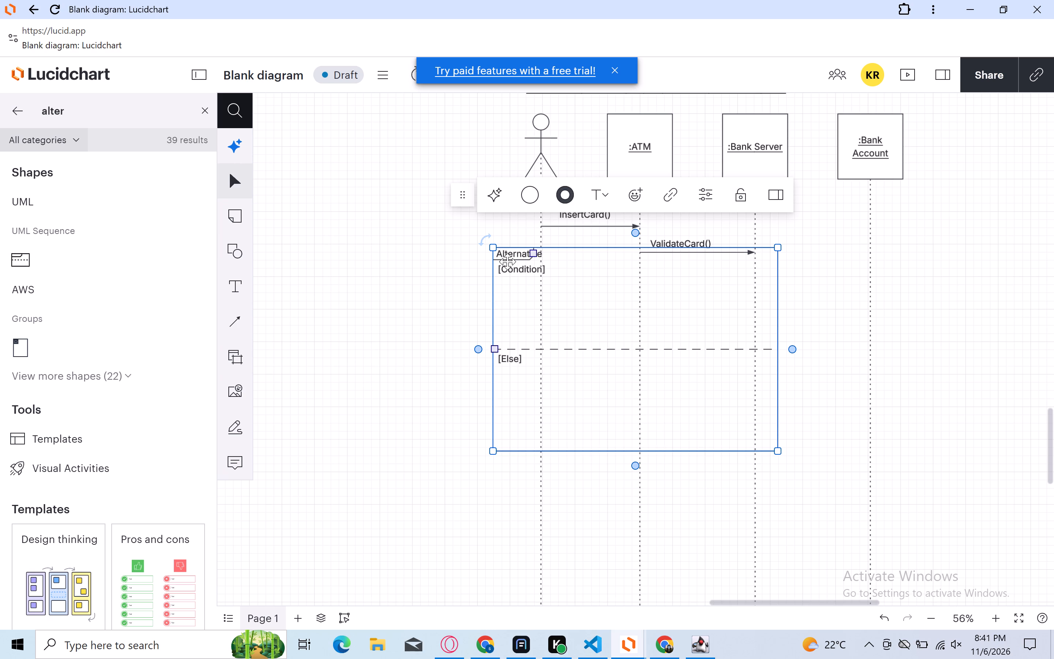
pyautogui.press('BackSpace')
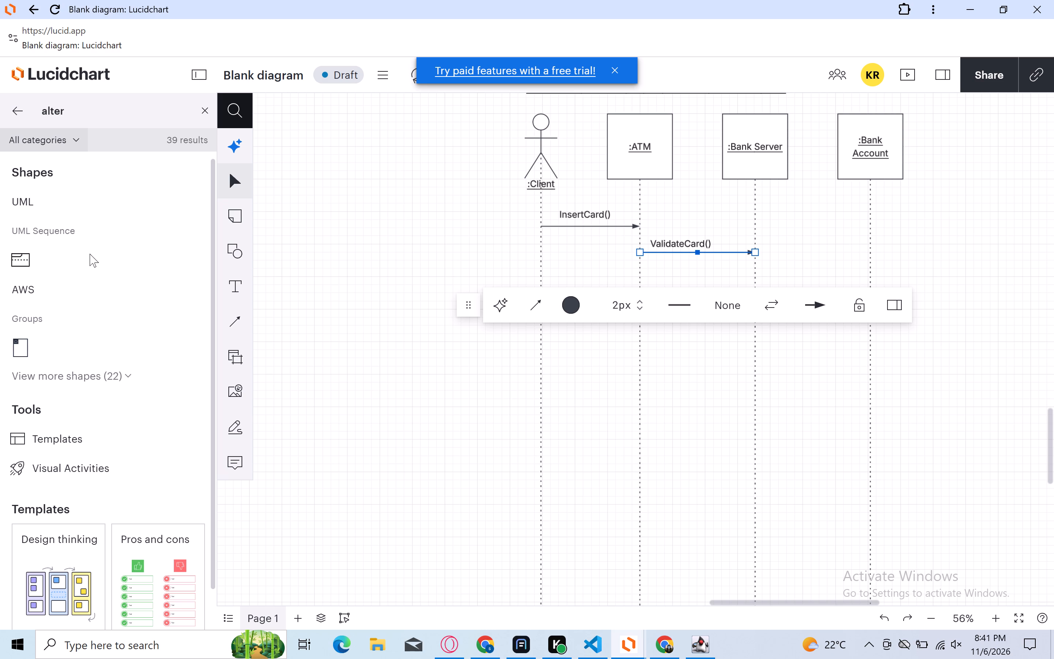
# Add the UML Alternative fragment below the ValidateCard() arrow at about X 3717, Y 3540 px, its edge aligned with the :Client actor.
pyautogui.click(19, 267)
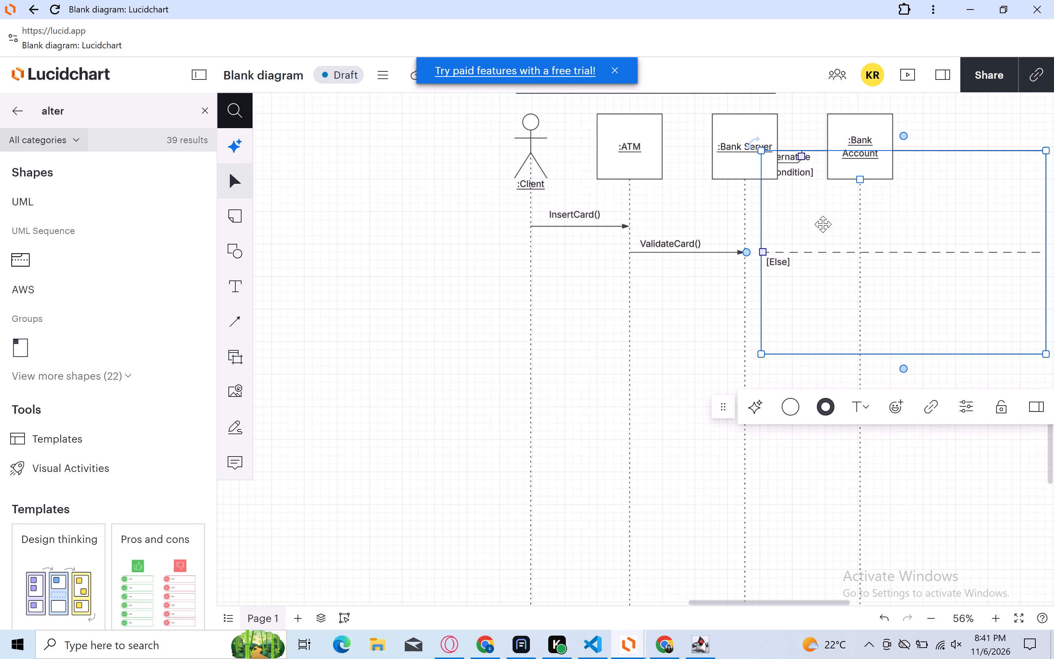
pyautogui.moveTo(823, 224); pyautogui.dragTo(647, 341)
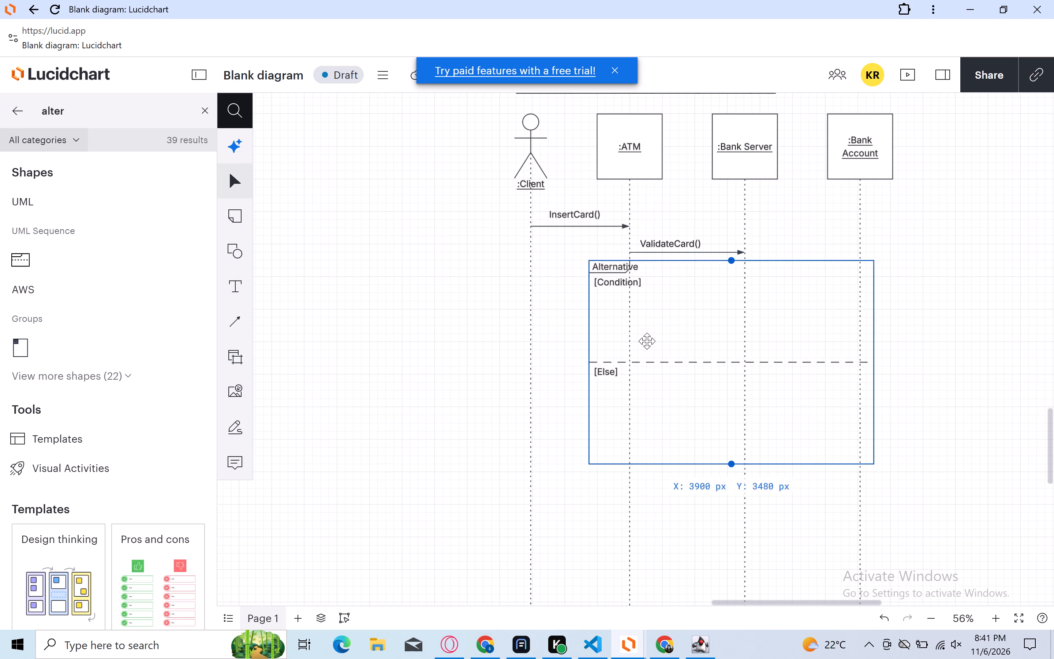
pyautogui.moveTo(647, 341); pyautogui.dragTo(569, 353)
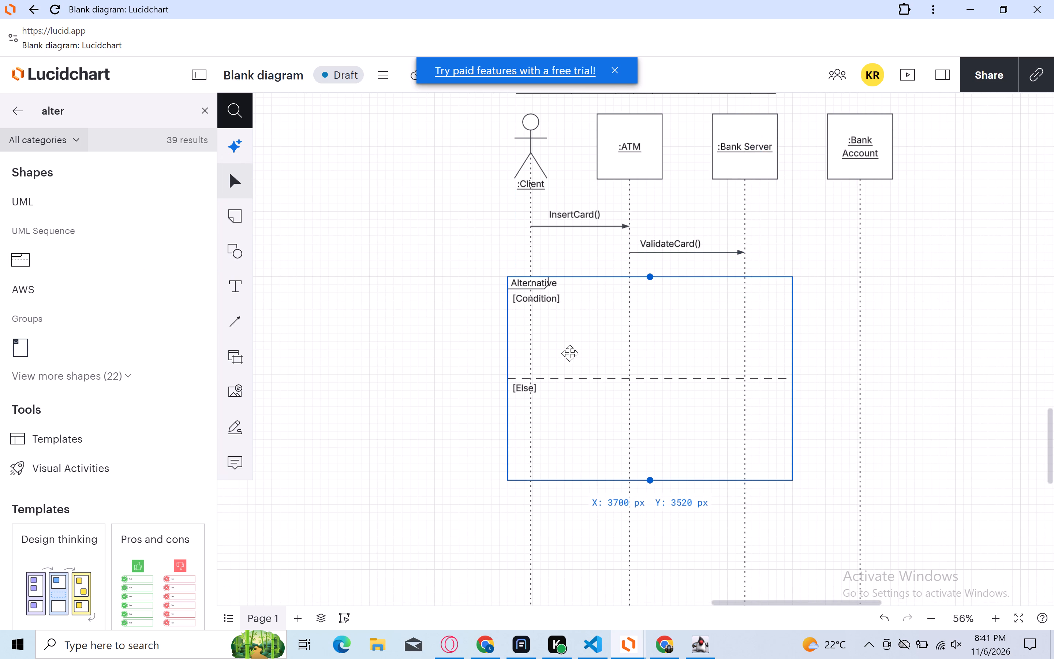
pyautogui.moveTo(569, 353); pyautogui.dragTo(575, 356)
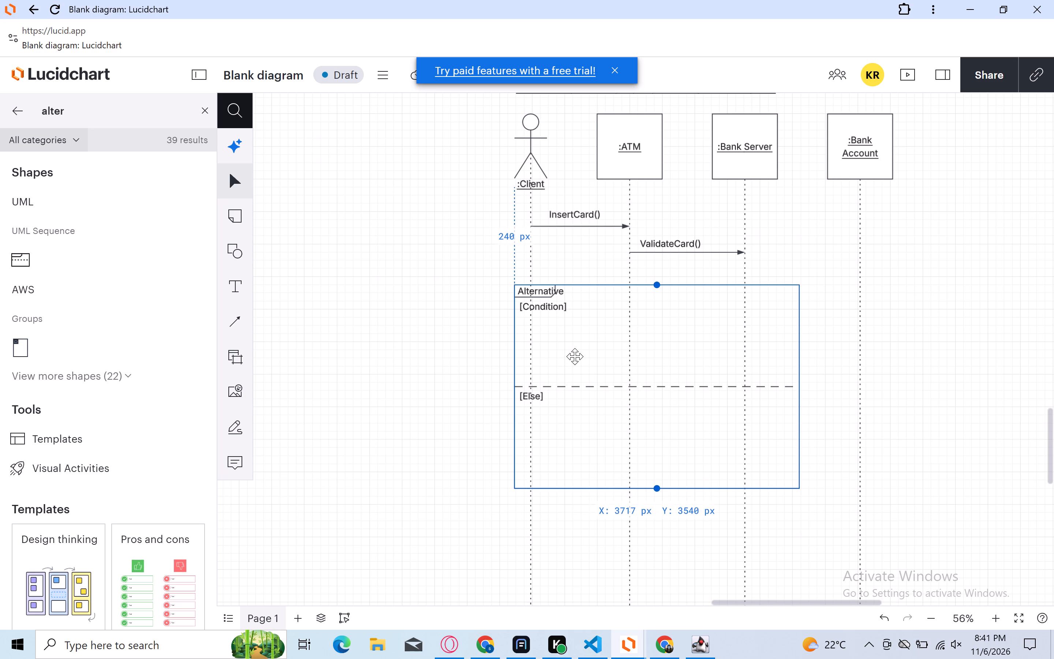
pyautogui.moveTo(575, 356); pyautogui.dragTo(575, 357)
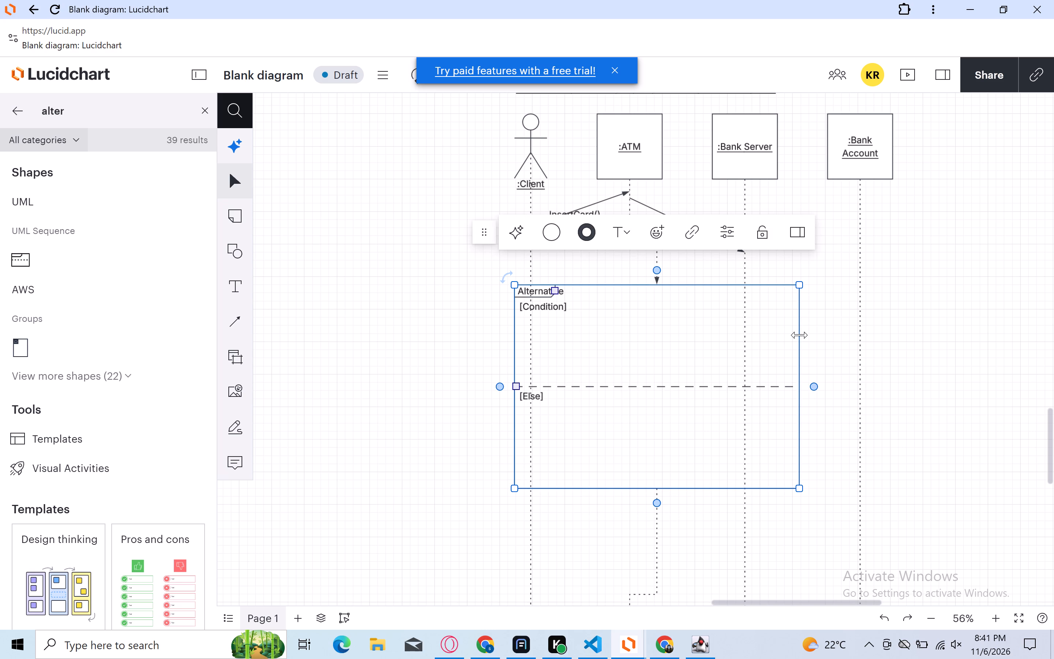
# Resize the Alternative fragment to about 646 px wide and 320 px high, ending at the :Bank Server box's outer edge.
pyautogui.moveTo(798, 339); pyautogui.dragTo(791, 339)
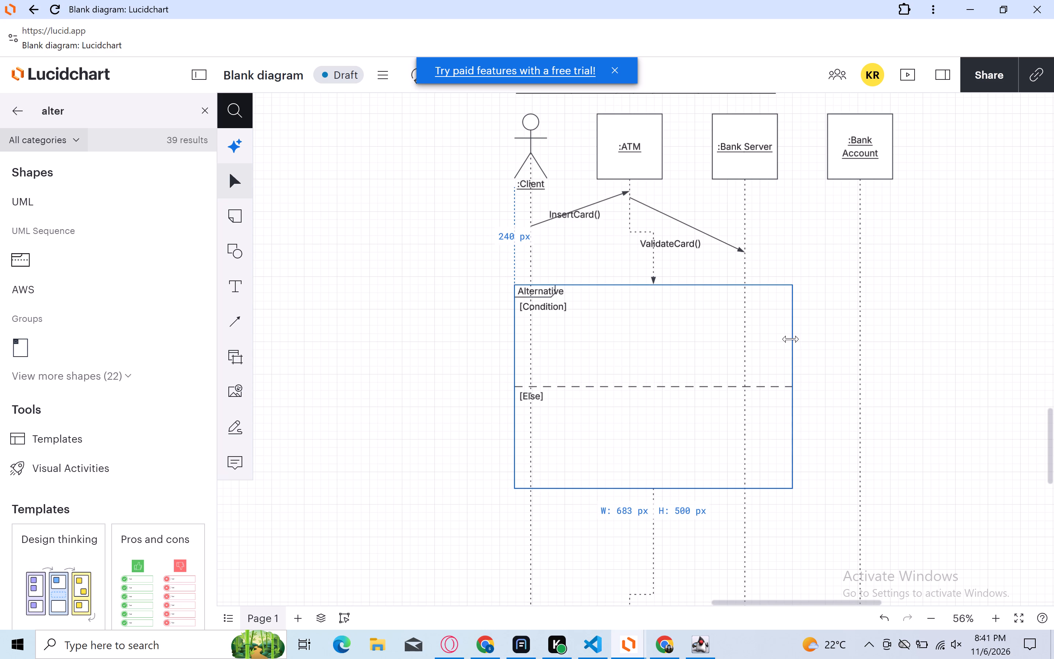
pyautogui.moveTo(791, 339); pyautogui.dragTo(778, 339)
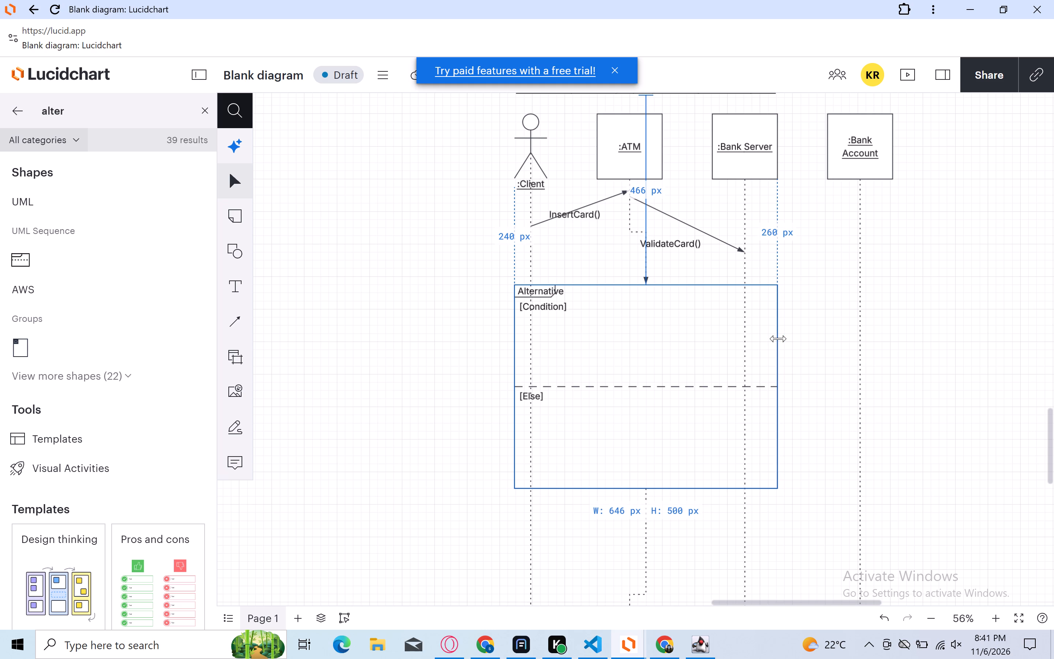
pyautogui.moveTo(778, 339); pyautogui.dragTo(779, 338)
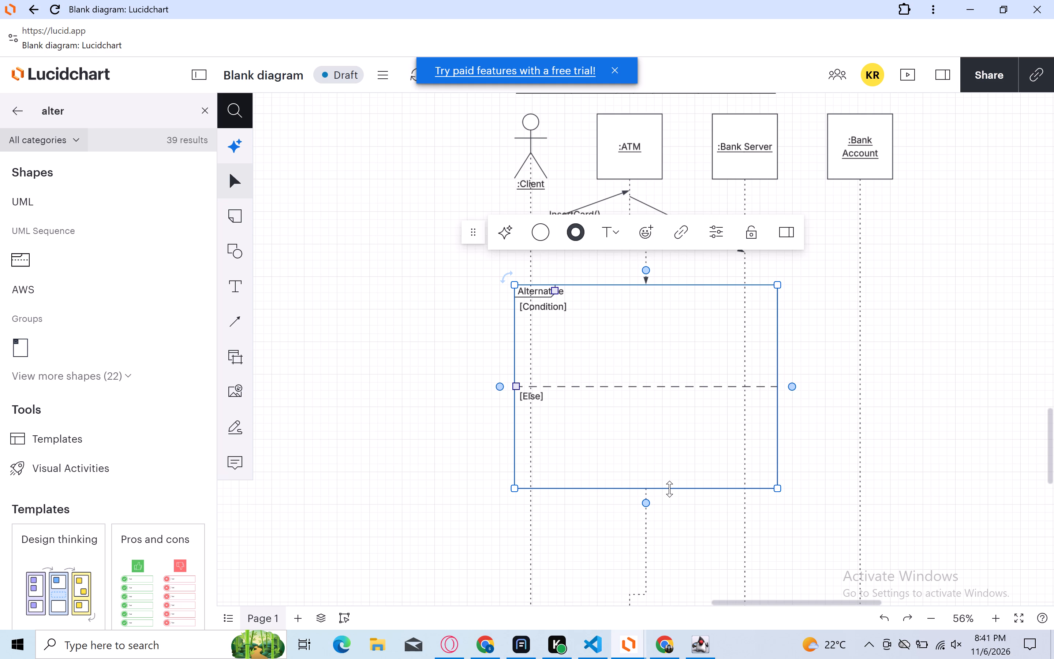
pyautogui.moveTo(669, 488); pyautogui.dragTo(664, 441)
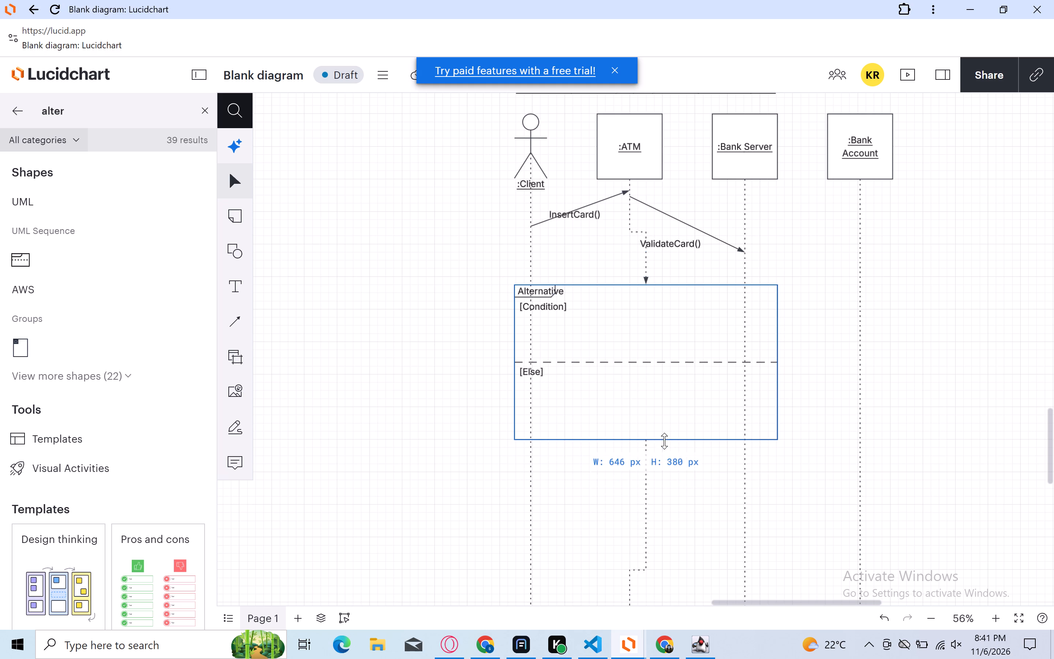
pyautogui.moveTo(664, 441); pyautogui.dragTo(662, 417)
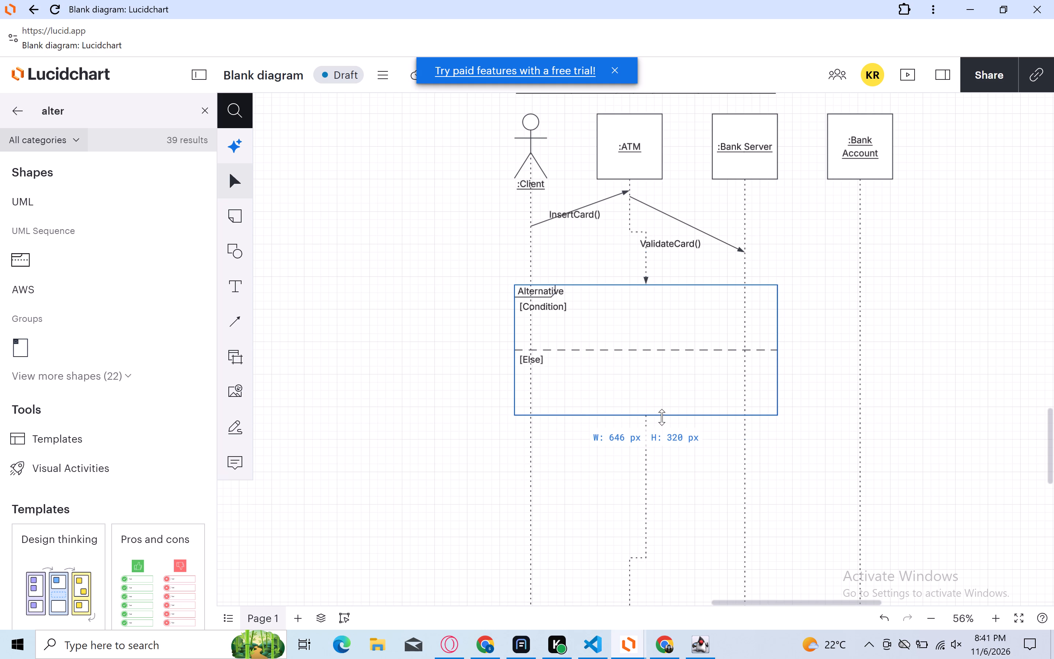
pyautogui.moveTo(662, 417); pyautogui.dragTo(662, 418)
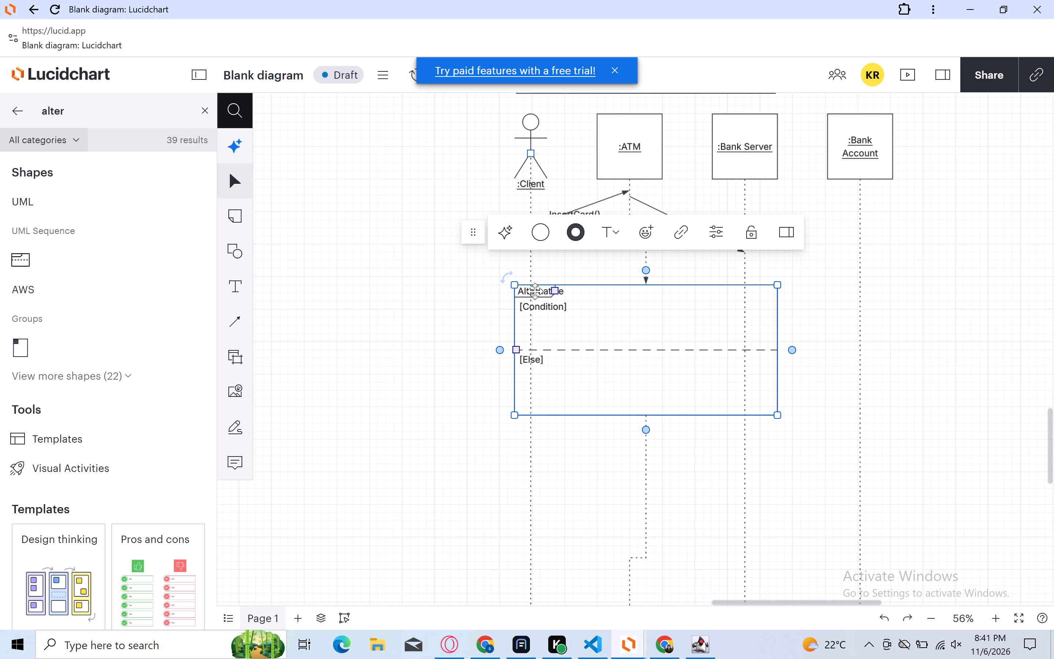
# Replace the Alternative fragment's heading text with ALT.
pyautogui.click(535, 291)
pyautogui.click(553, 297)
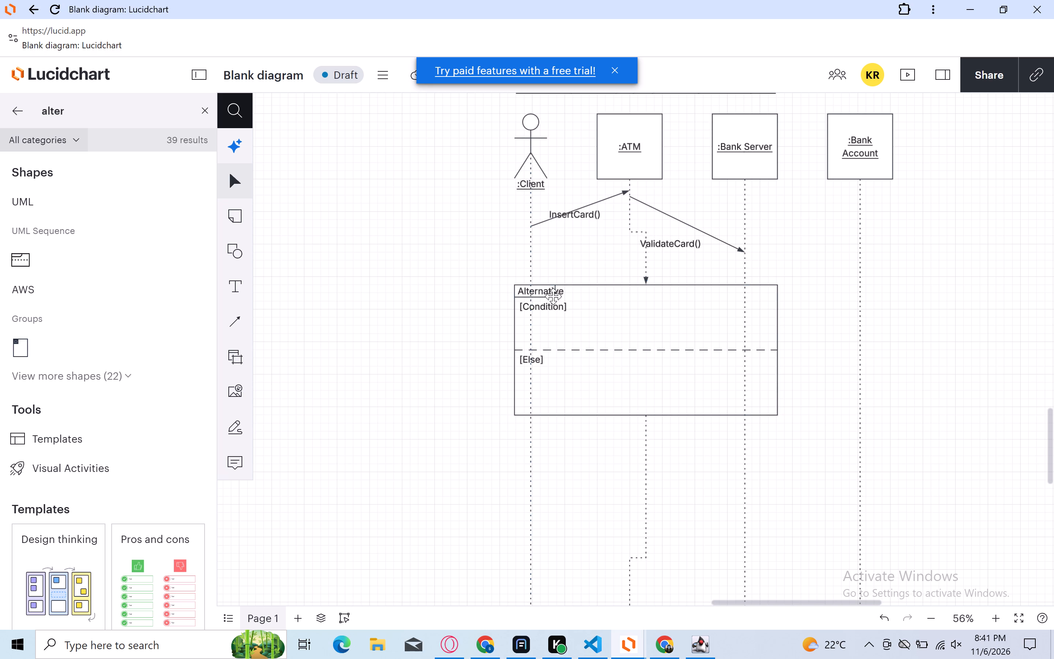
pyautogui.click(554, 291)
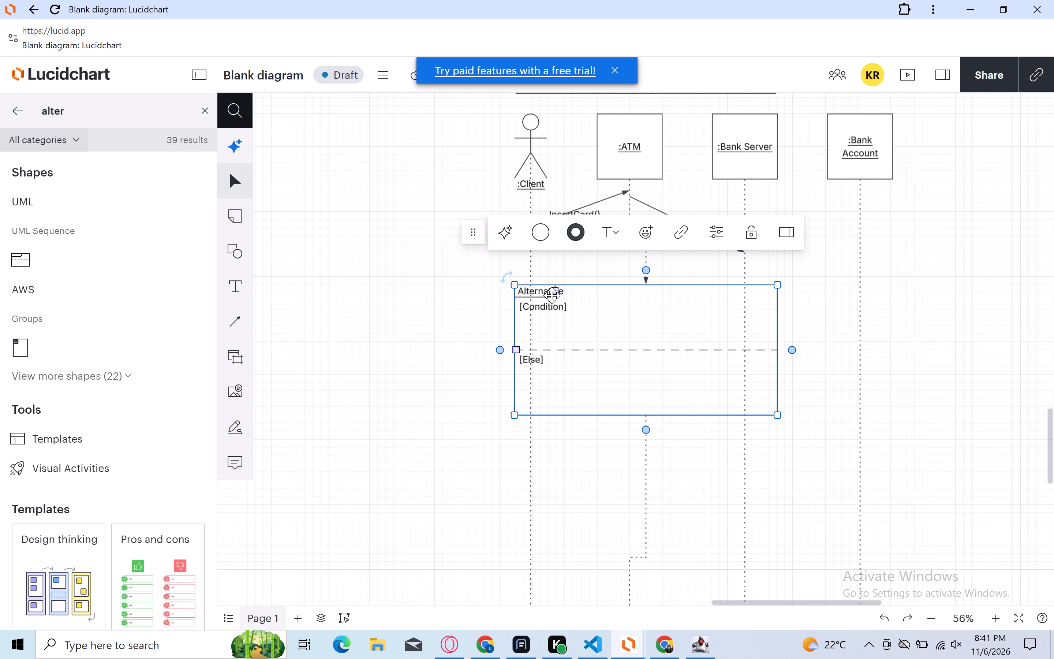
pyautogui.click(556, 308)
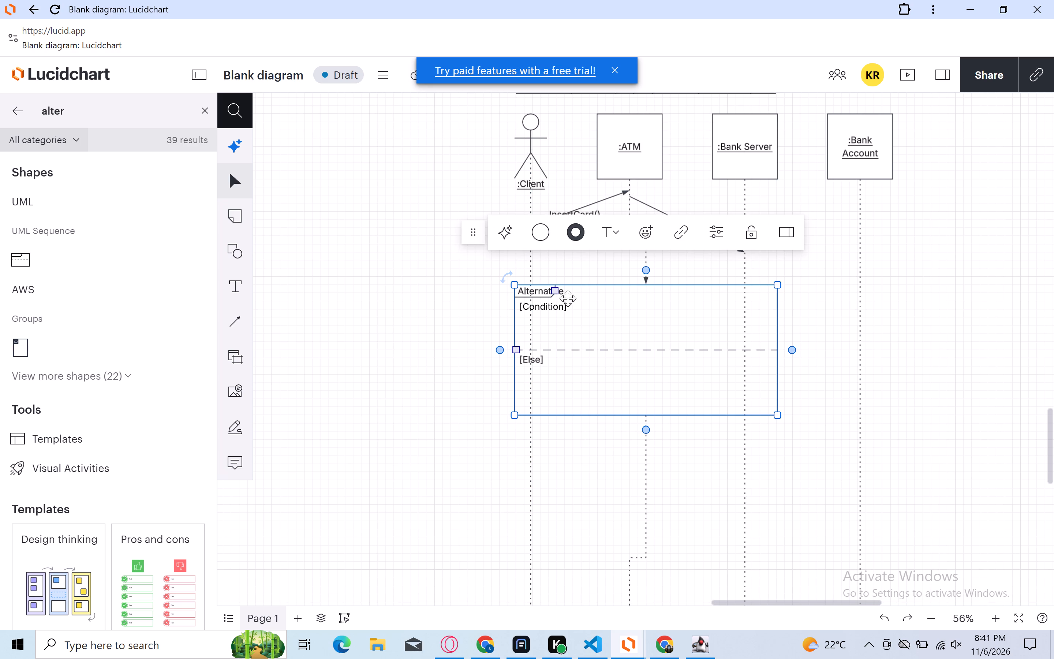
pyautogui.click(567, 297)
pyautogui.click(560, 293)
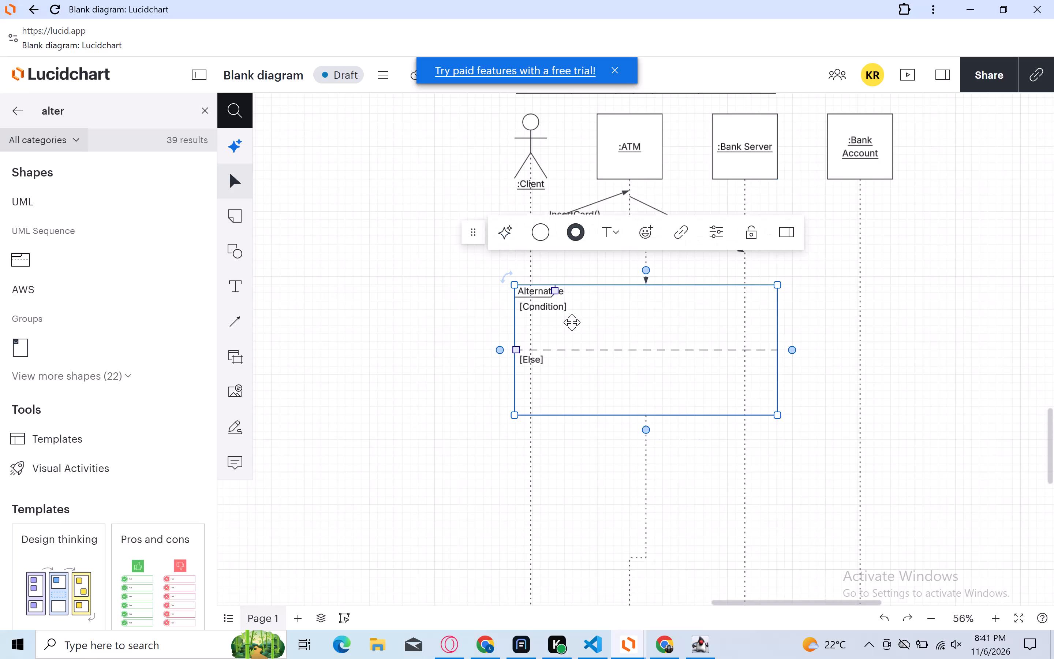
pyautogui.click(540, 296)
pyautogui.press('BackSpace')
pyautogui.press('BackSpace')
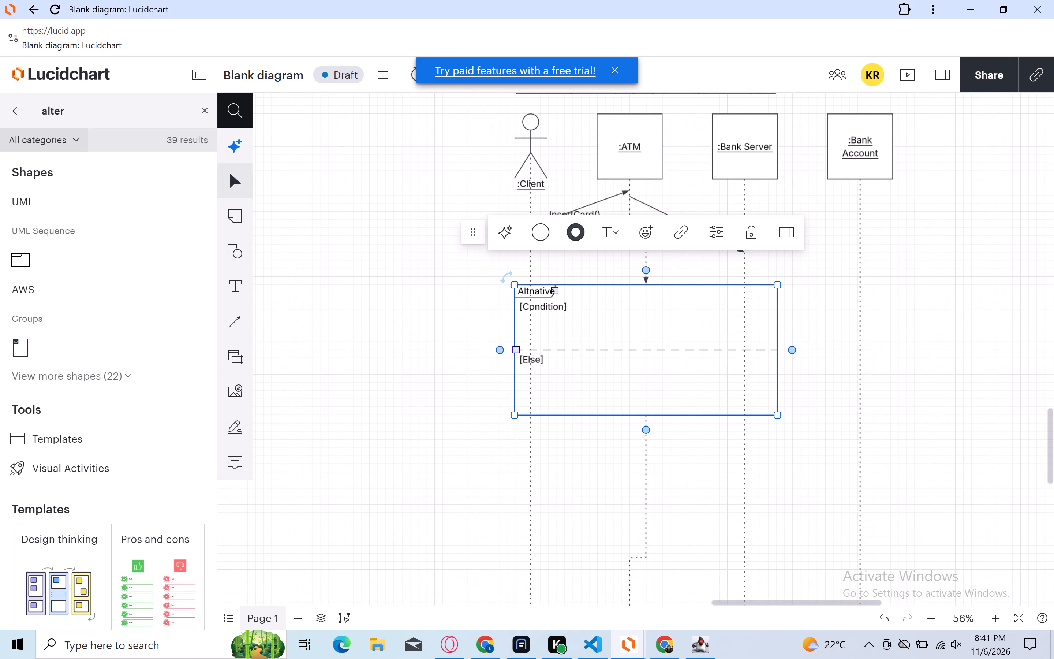
pyautogui.press('Right')
pyautogui.press('Right')
pyautogui.press('Right')
pyautogui.press('Right')
pyautogui.press('Right')
pyautogui.press('Right')
pyautogui.press('Right')
pyautogui.press('Right')
pyautogui.press('Right')
pyautogui.press('Right')
pyautogui.press('Right')
pyautogui.press('Right')
pyautogui.press('Right')
pyautogui.press('Right')
pyautogui.press('Right')
pyautogui.press('Right')
pyautogui.press('BackSpace')
pyautogui.press('BackSpace')
pyautogui.press('BackSpace')
pyautogui.press('BackSpace')
pyautogui.press('BackSpace')
pyautogui.press('BackSpace')
pyautogui.press('BackSpace')
pyautogui.press('BackSpace')
pyautogui.press('BackSpace')
pyautogui.press('BackSpace')
pyautogui.press('BackSpace')
pyautogui.press('BackSpace')
pyautogui.press('BackSpace')
pyautogui.hotkey('shift', 'a')
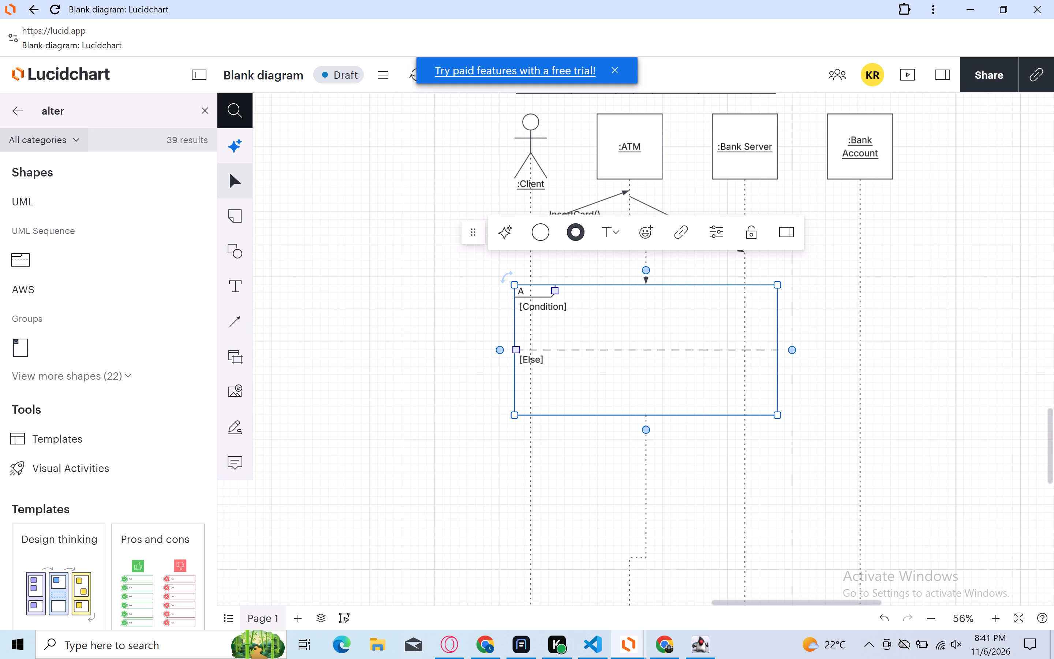
pyautogui.hotkey('shift', 'l')
pyautogui.hotkey('shift', 't')
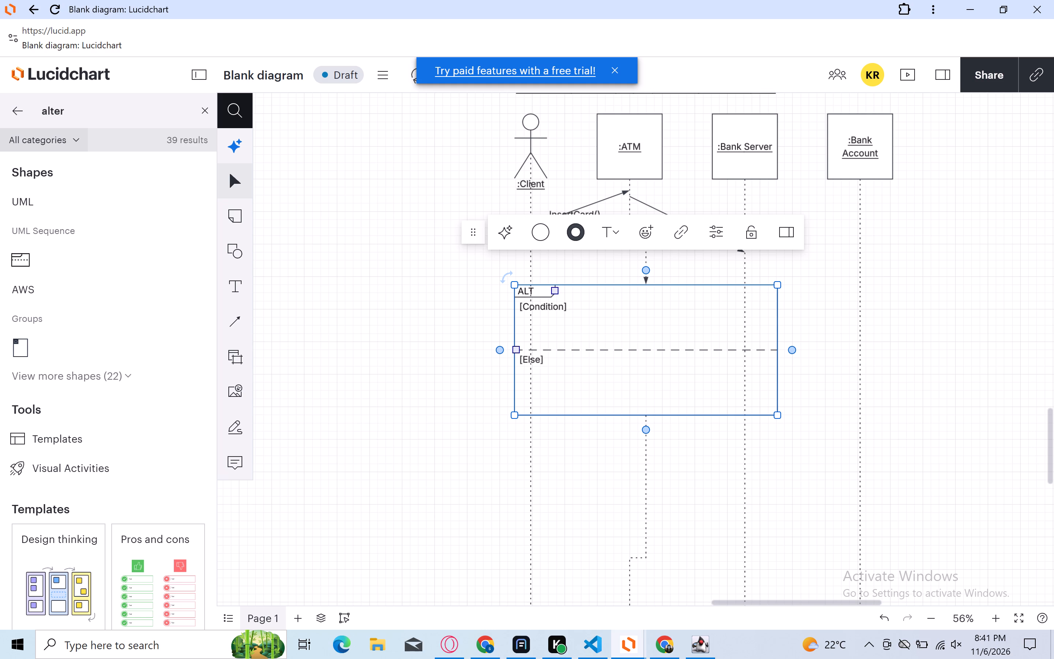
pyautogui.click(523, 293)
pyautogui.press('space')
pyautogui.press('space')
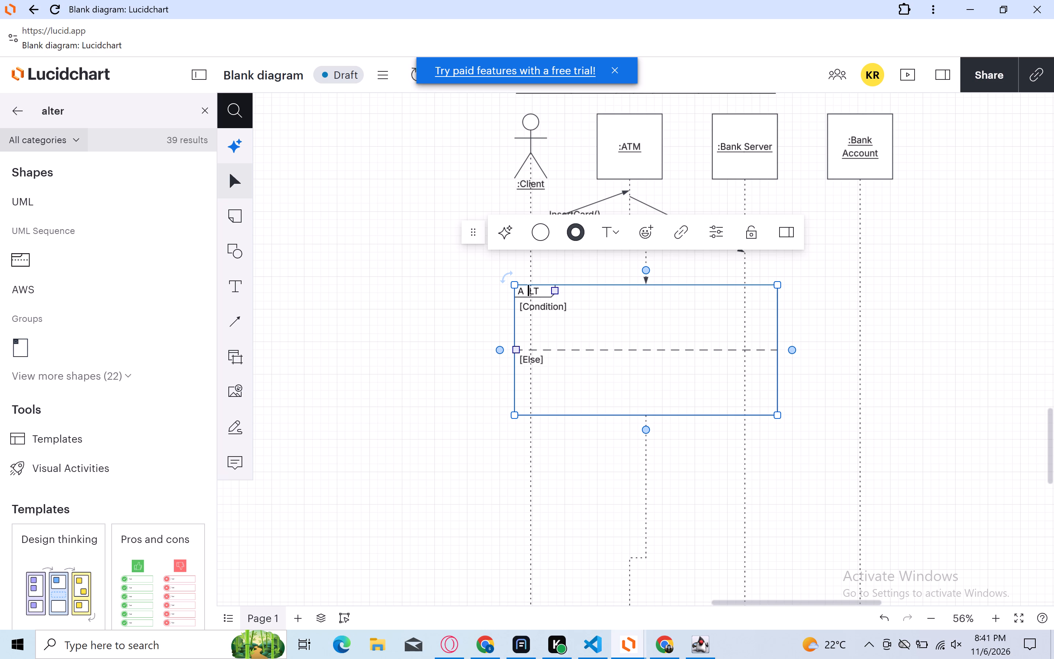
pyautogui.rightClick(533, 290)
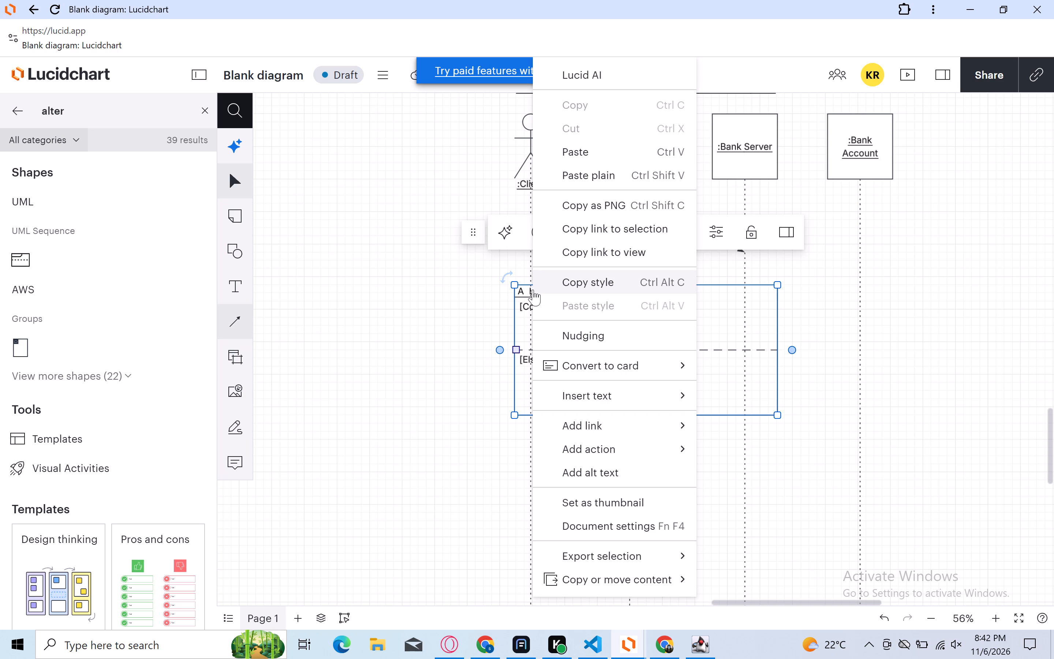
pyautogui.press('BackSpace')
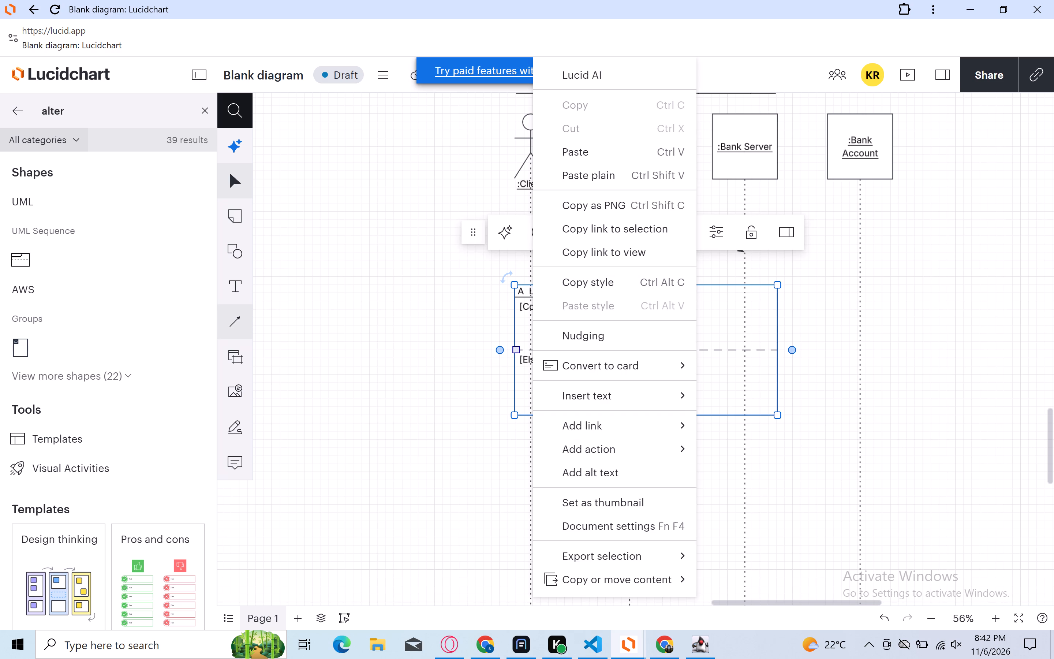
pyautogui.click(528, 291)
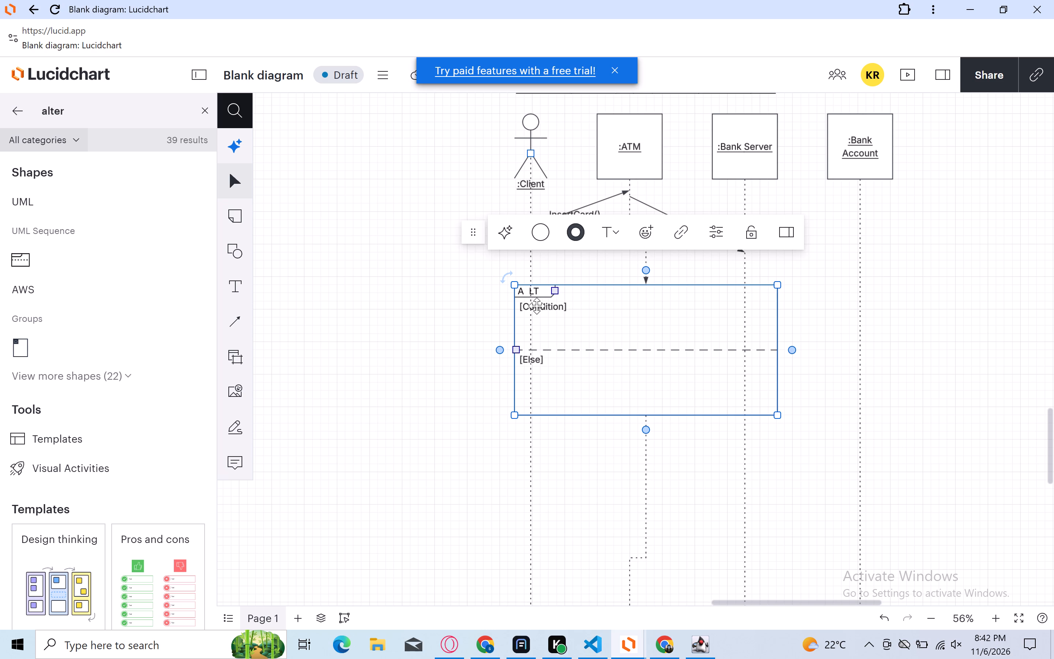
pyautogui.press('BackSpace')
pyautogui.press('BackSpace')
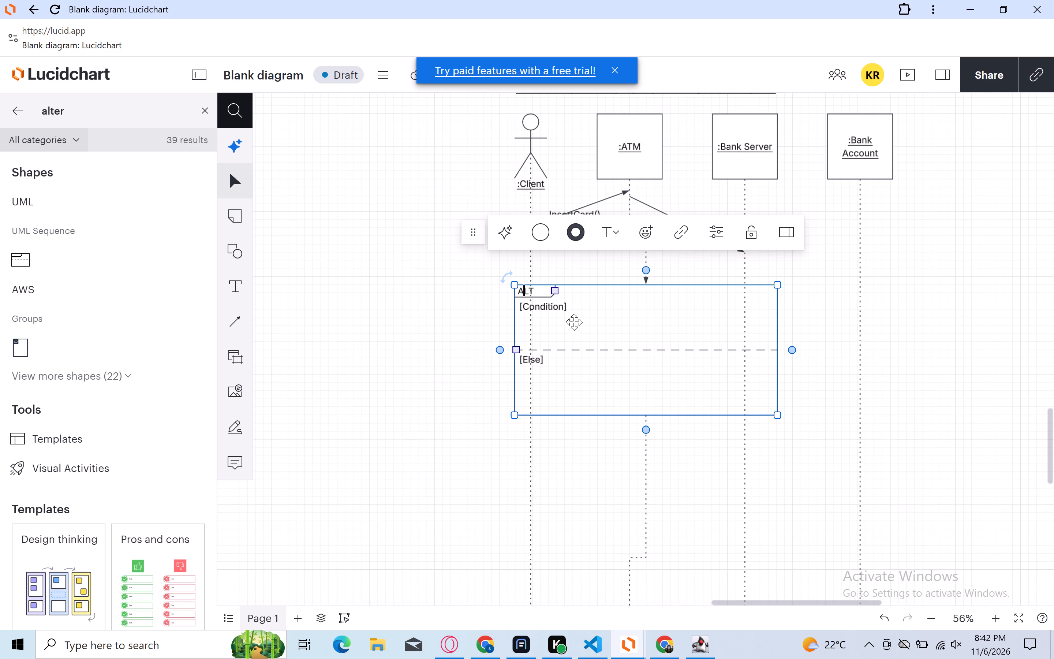
# Replace the [Condition] text in the ALT fragment's upper section with "if card == valid".
pyautogui.click(567, 309)
pyautogui.press('BackSpace')
pyautogui.press('BackSpace')
pyautogui.press('BackSpace')
pyautogui.press('BackSpace')
pyautogui.press('BackSpace')
pyautogui.press('BackSpace')
pyautogui.press('BackSpace')
pyautogui.press('BackSpace')
pyautogui.press('BackSpace')
pyautogui.press('BackSpace')
pyautogui.press('BackSpace')
pyautogui.press('BackSpace')
pyautogui.press('BackSpace')
pyautogui.press('BackSpace')
pyautogui.press('BackSpace')
pyautogui.press('BackSpace')
pyautogui.press('BackSpace')
pyautogui.press('BackSpace')
pyautogui.press('BackSpace')
pyautogui.press('BackSpace')
pyautogui.press('BackSpace')
pyautogui.press('BackSpace')
pyautogui.press('BackSpace')
pyautogui.press('BackSpace')
pyautogui.press('BackSpace')
pyautogui.press('BackSpace')
pyautogui.press('BackSpace')
pyautogui.write('if')
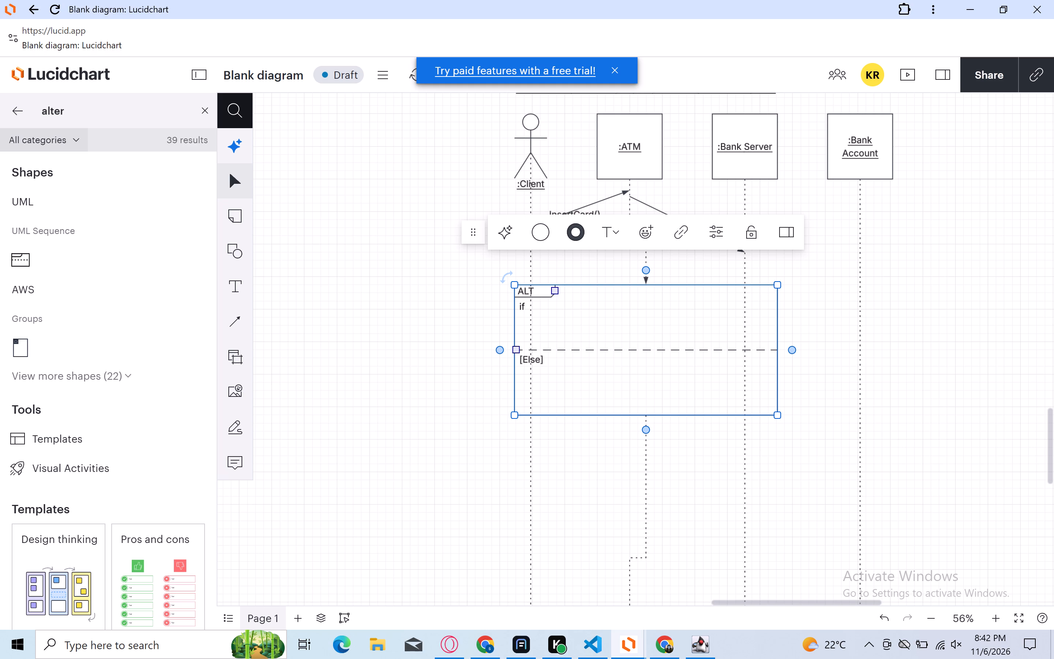
pyautogui.press('space')
pyautogui.write('ca')
pyautogui.write('rd')
pyautogui.press('space')
pyautogui.write('==')
pyautogui.press('space')
pyautogui.write('va')
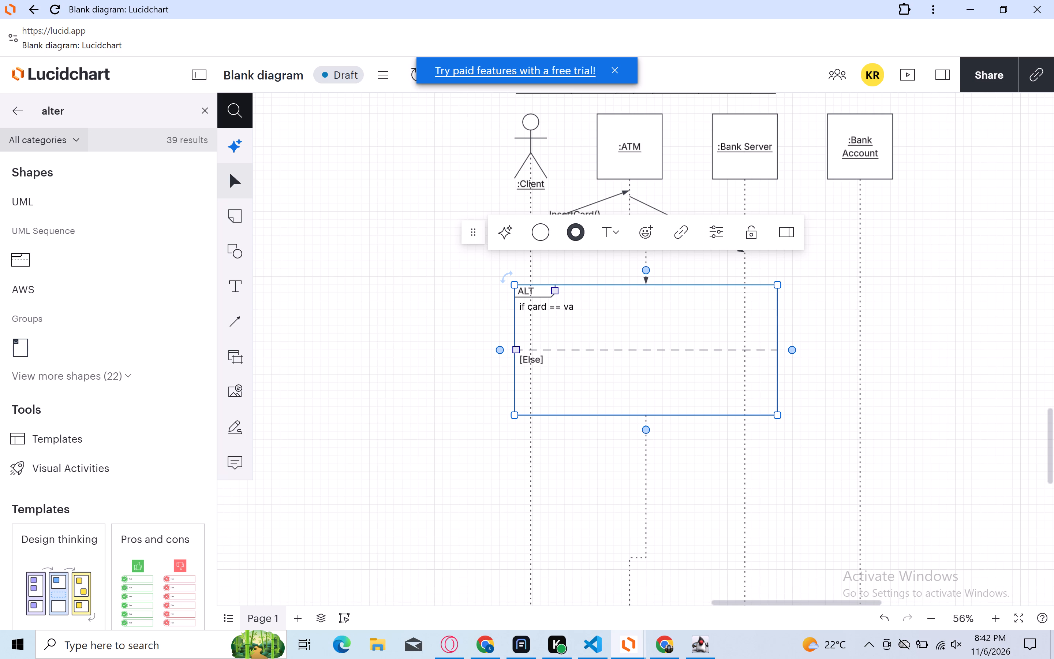
pyautogui.write('lid')
pyautogui.click(618, 247)
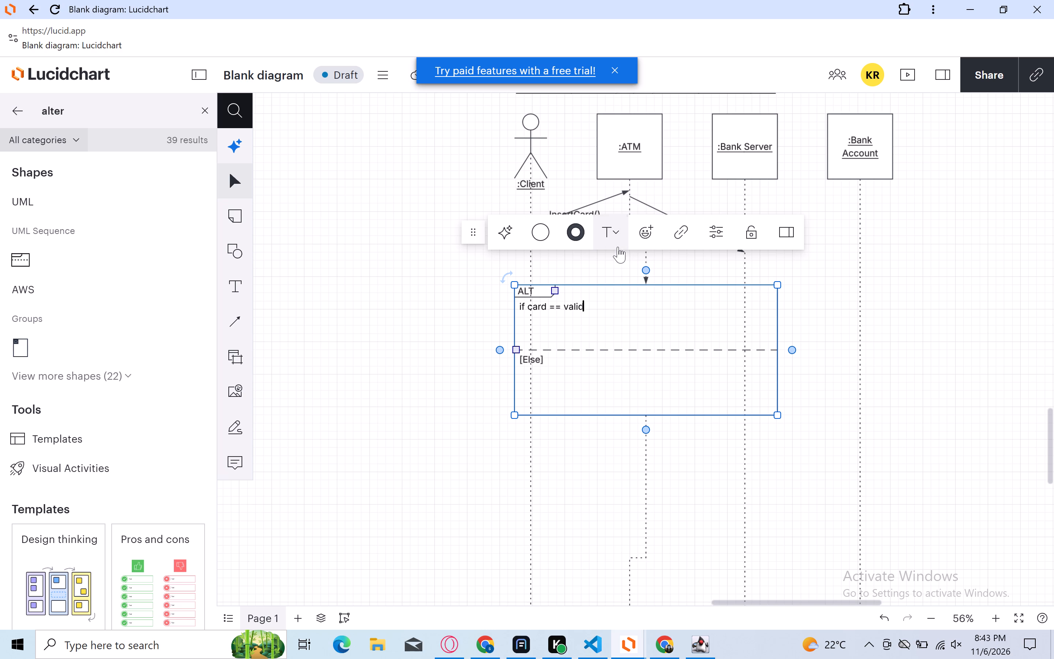
pyautogui.click(618, 261)
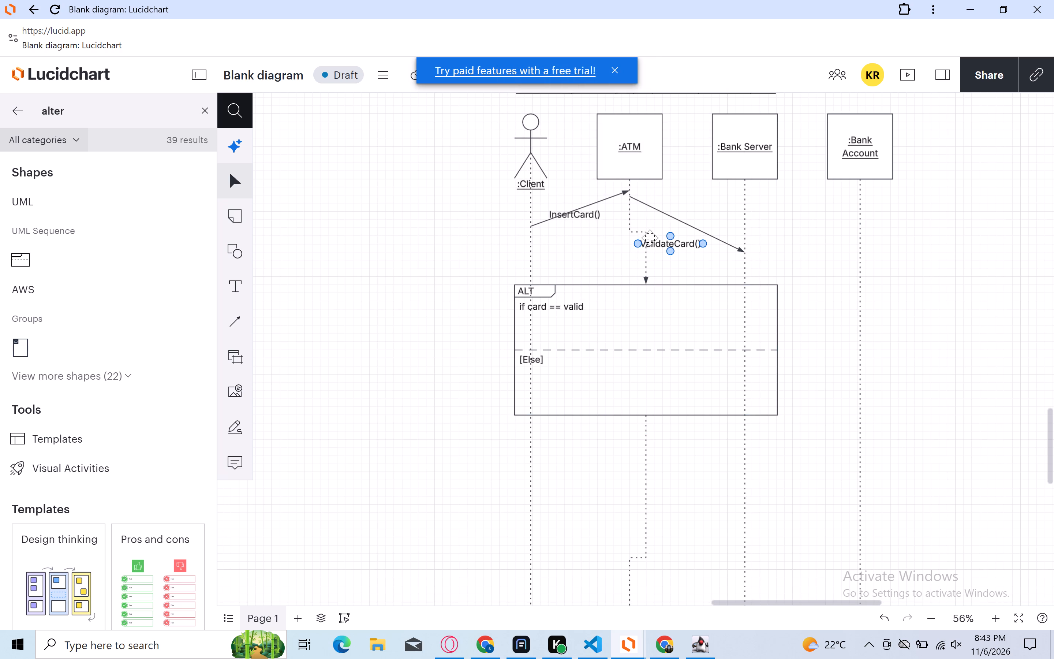
# Move the ValidateCard() label to about X 4043 px and slightly higher, its edge aligned with the :Bank Server box.
pyautogui.moveTo(646, 237); pyautogui.dragTo(629, 239)
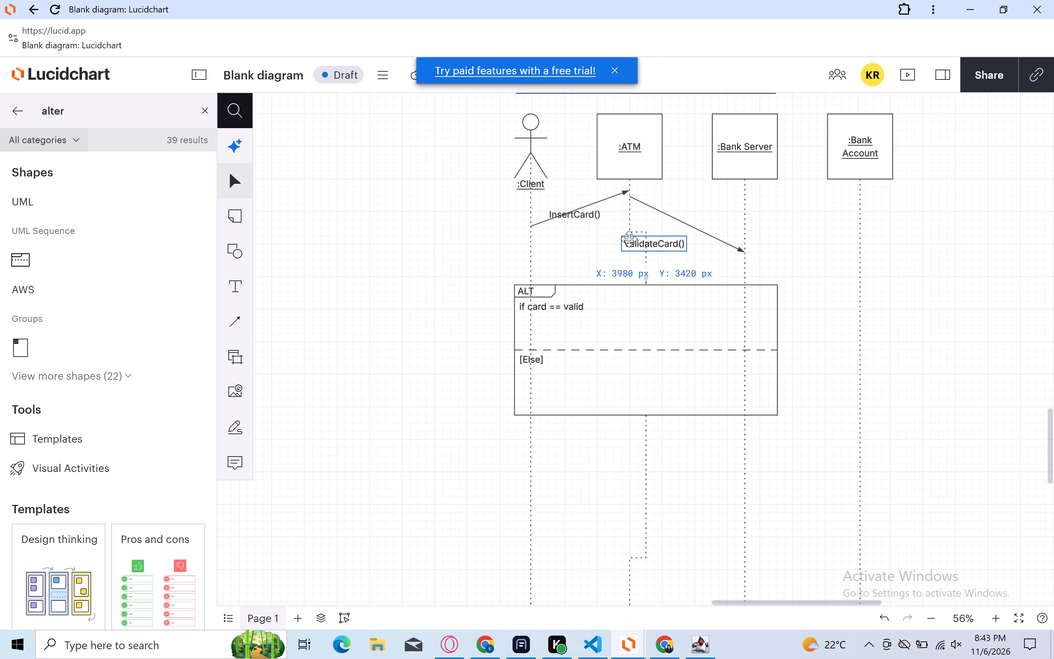
pyautogui.moveTo(629, 239); pyautogui.dragTo(653, 234)
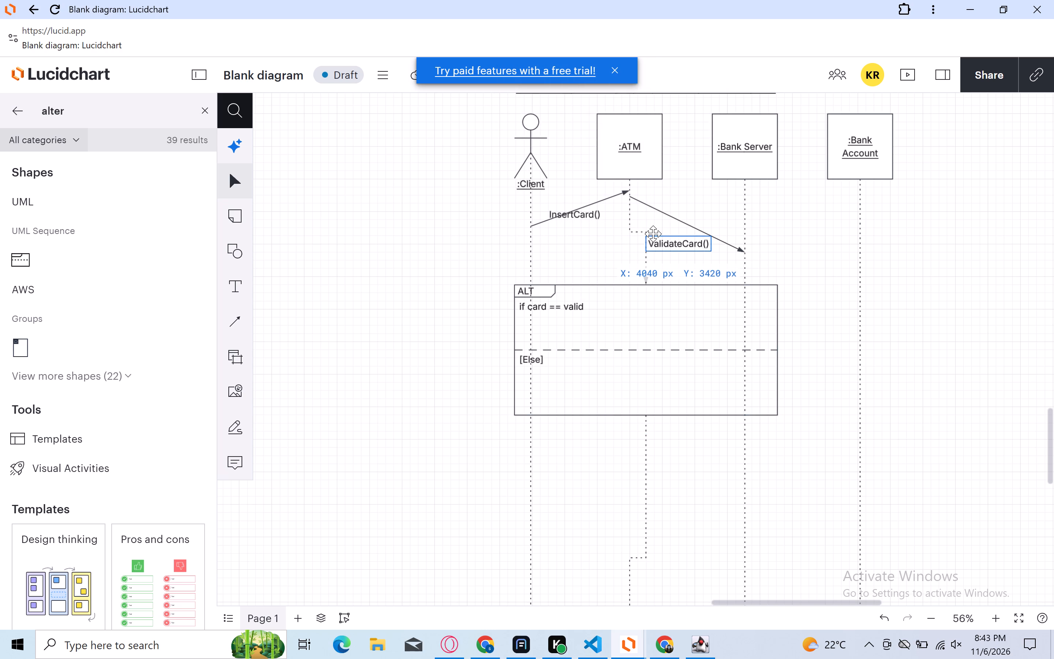
pyautogui.moveTo(653, 234); pyautogui.dragTo(658, 234)
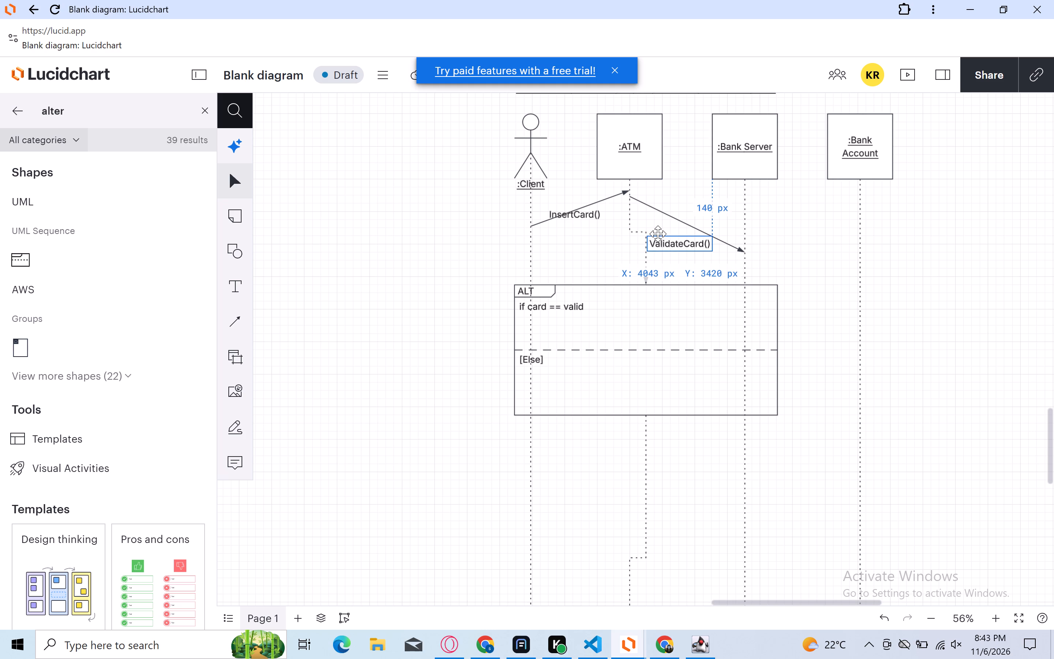
pyautogui.moveTo(658, 234); pyautogui.dragTo(658, 232)
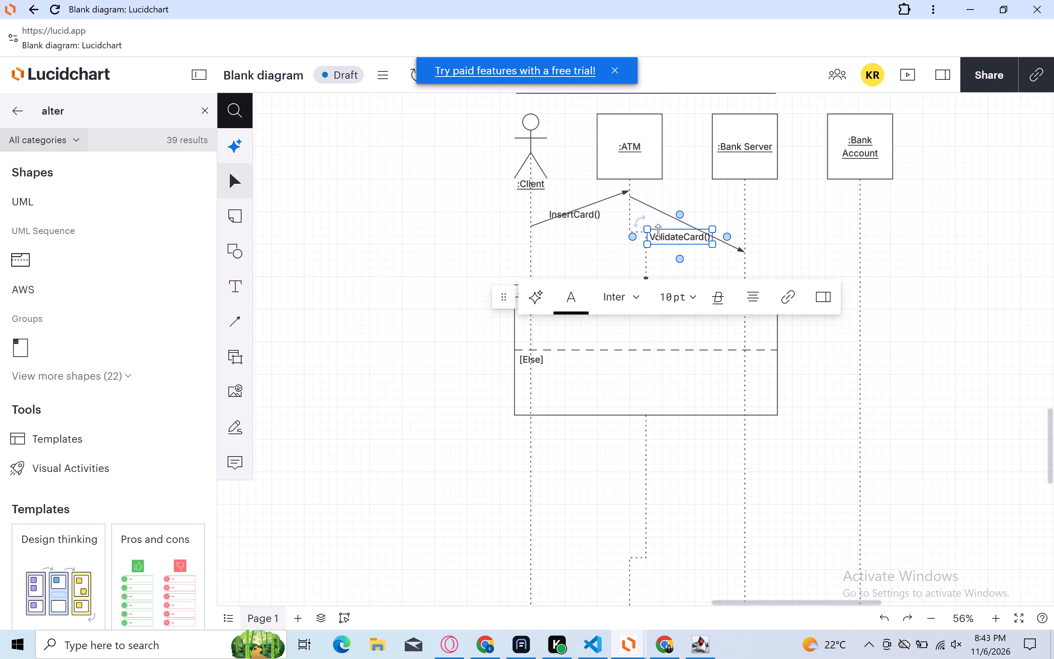
# Move the start of the ValidateCard() arrow down to just below its label so the arrow runs nearly horizontally to the :Bank Server lifeline.
pyautogui.moveTo(631, 200); pyautogui.dragTo(642, 247)
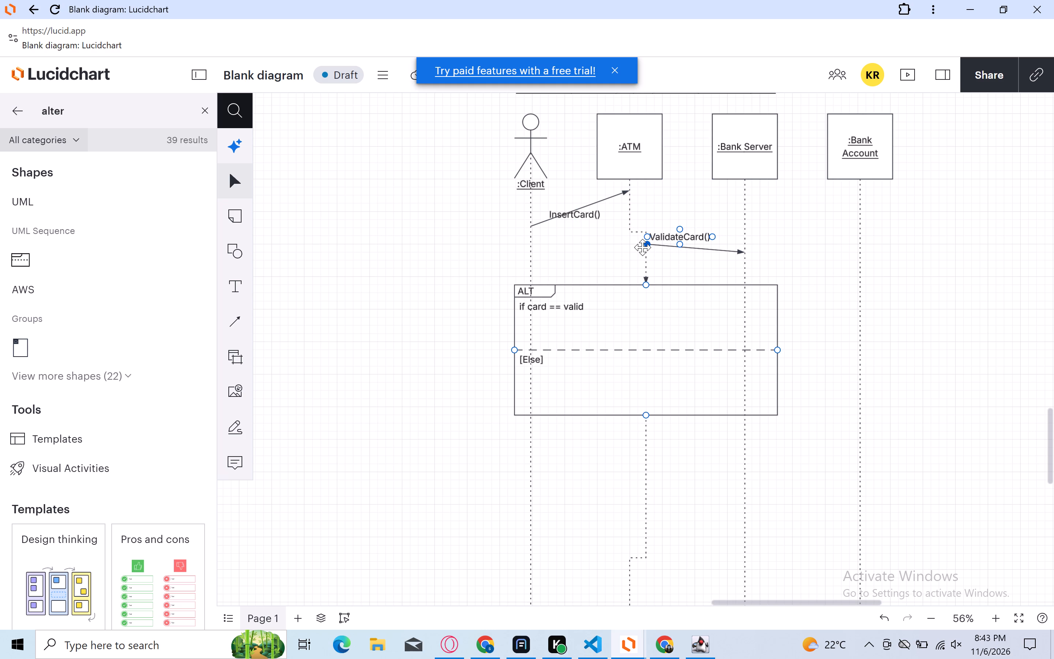
pyautogui.moveTo(642, 247); pyautogui.dragTo(643, 247)
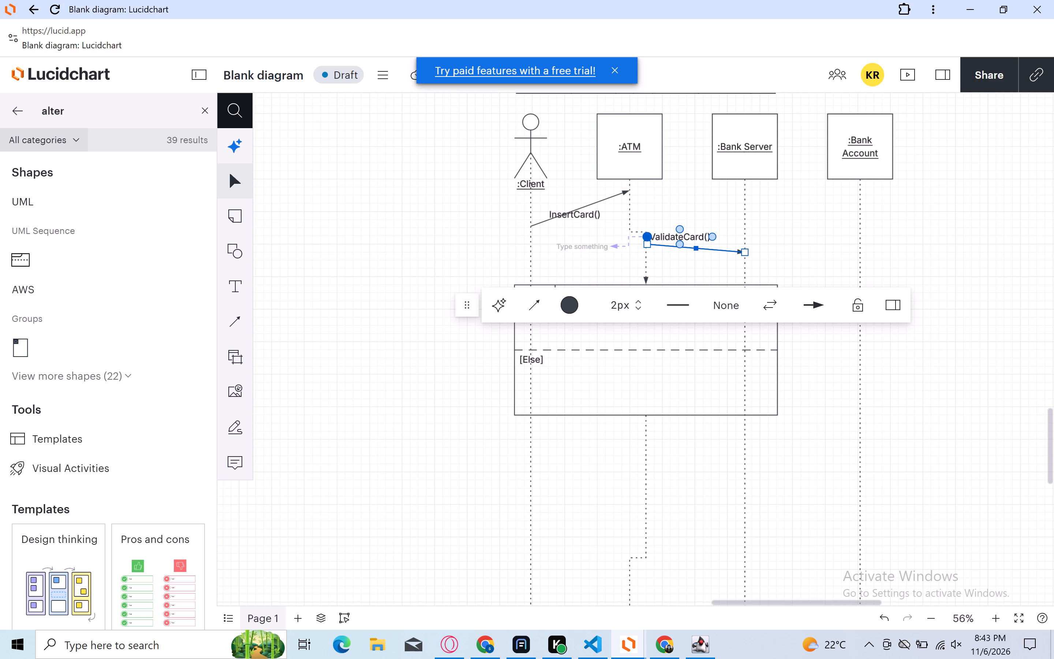
# Shift the offset segment of the :ATM lifeline back under the :ATM box, leaving its bend just above the ALT fragment.
pyautogui.click(644, 267)
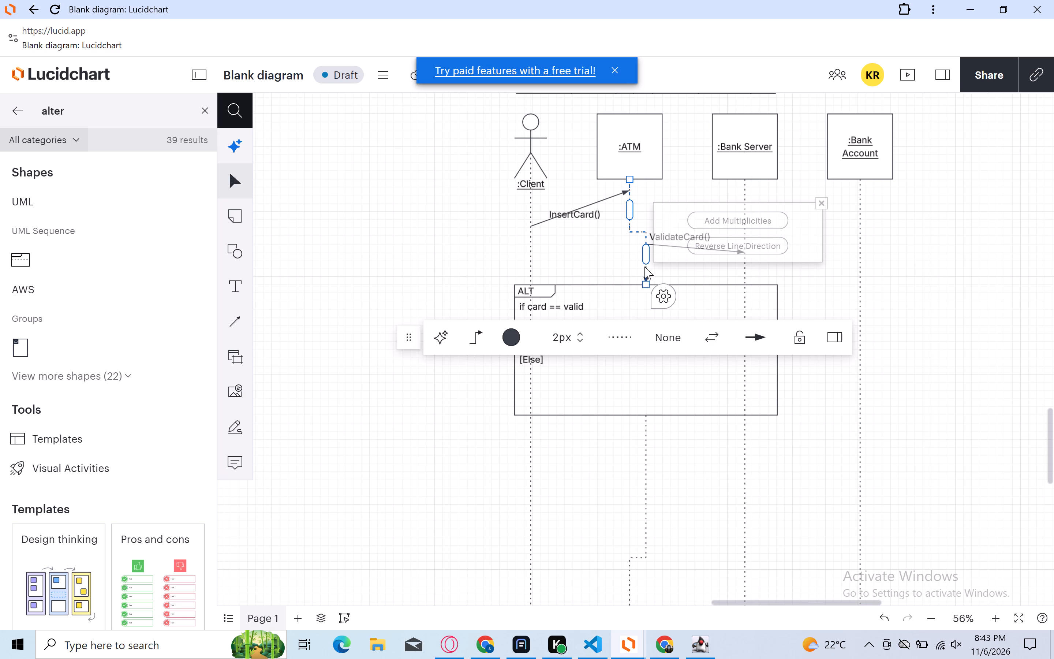
pyautogui.moveTo(644, 257); pyautogui.dragTo(640, 257)
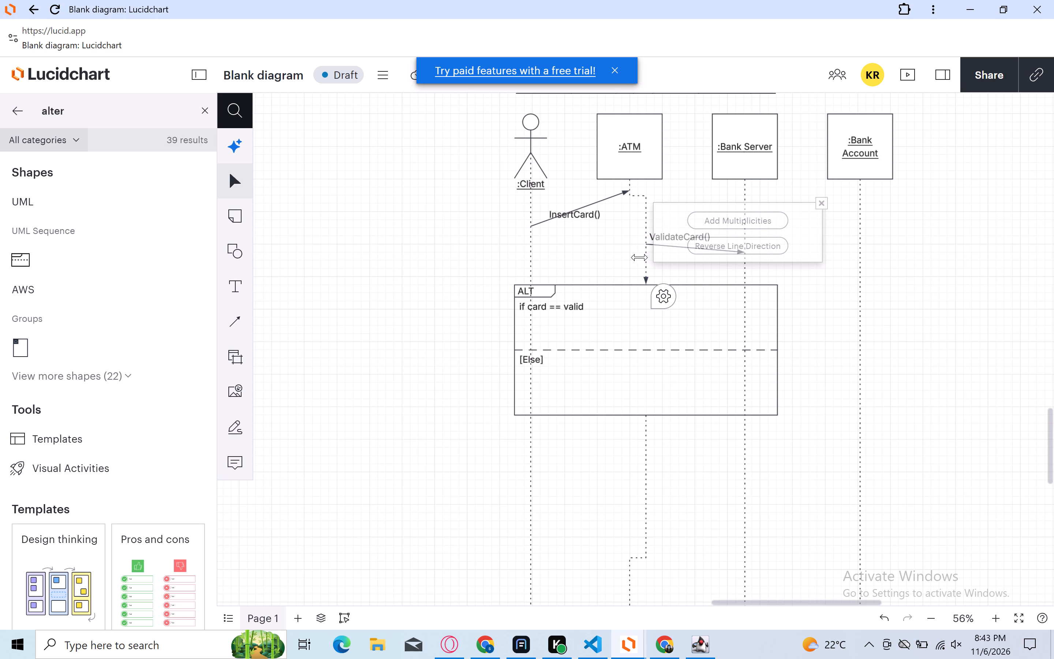
pyautogui.moveTo(640, 257); pyautogui.dragTo(636, 257)
pyautogui.moveTo(636, 257); pyautogui.dragTo(636, 257)
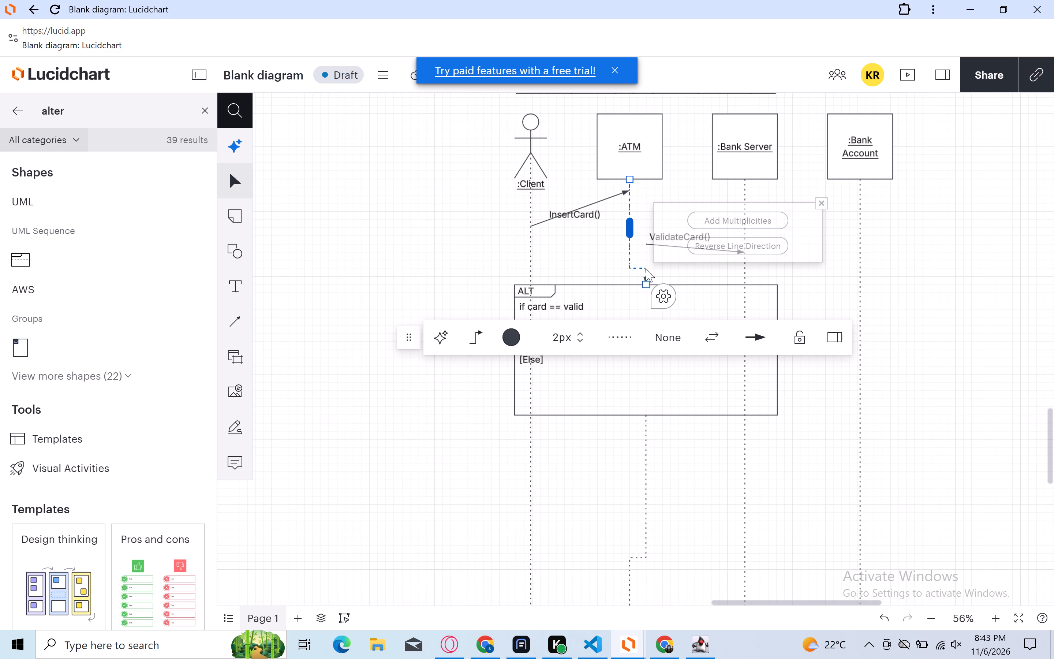
pyautogui.click(643, 269)
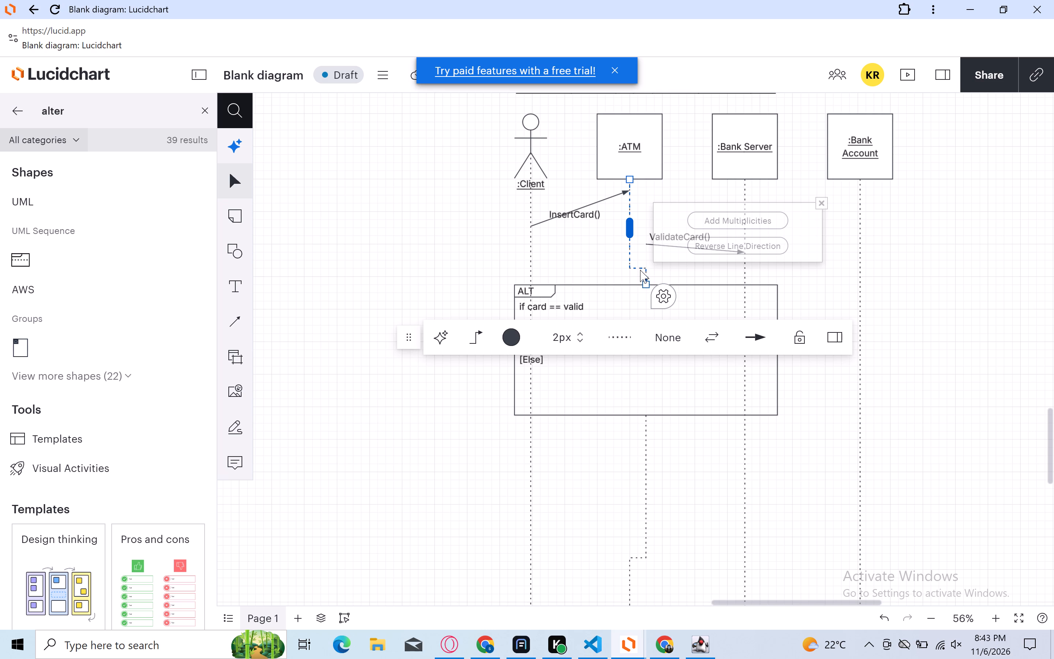
pyautogui.click(644, 272)
# Straighten the bend in the dotted :ATM lifeline below the ALT fragment so it runs vertically from the fragment's bottom edge.
pyautogui.scroll(-4, 648, 522)
pyautogui.scroll(1, 648, 522)
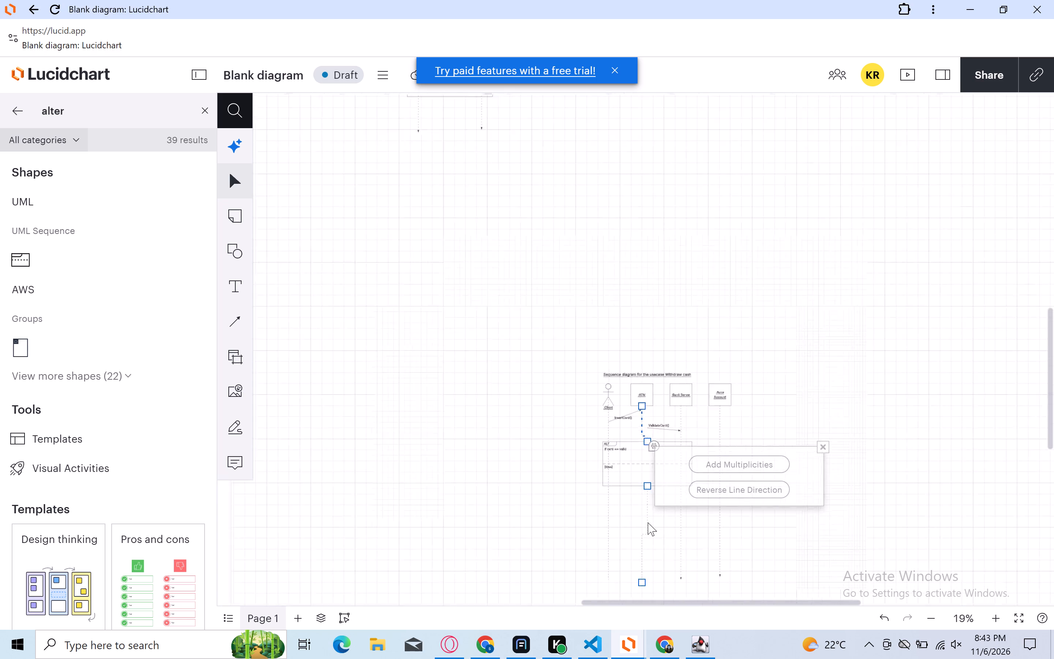
pyautogui.scroll(2, 648, 522)
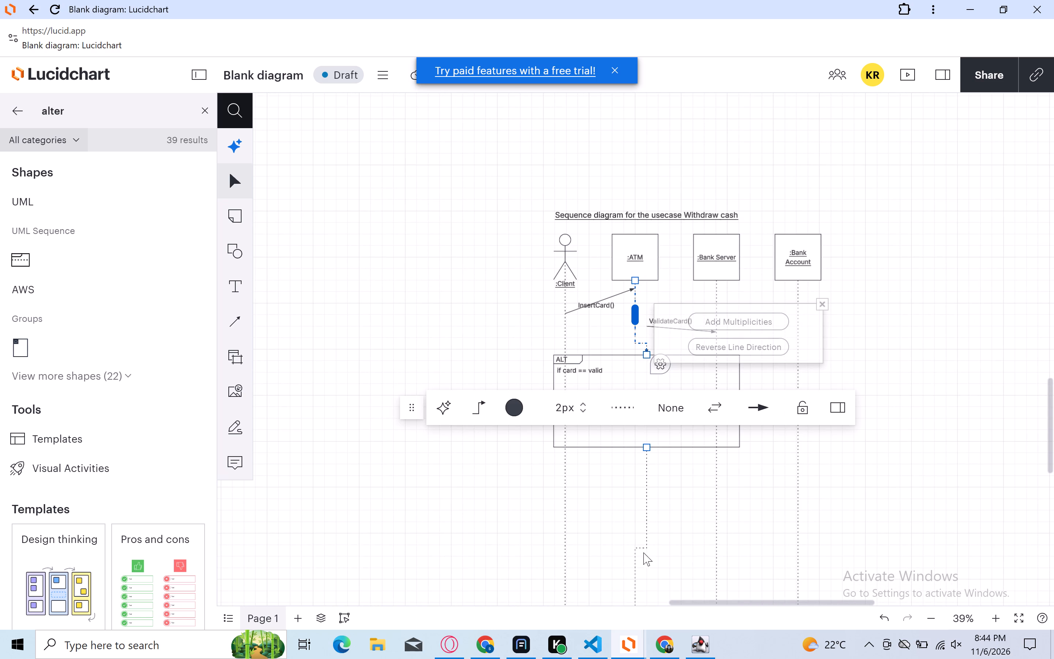
pyautogui.click(643, 537)
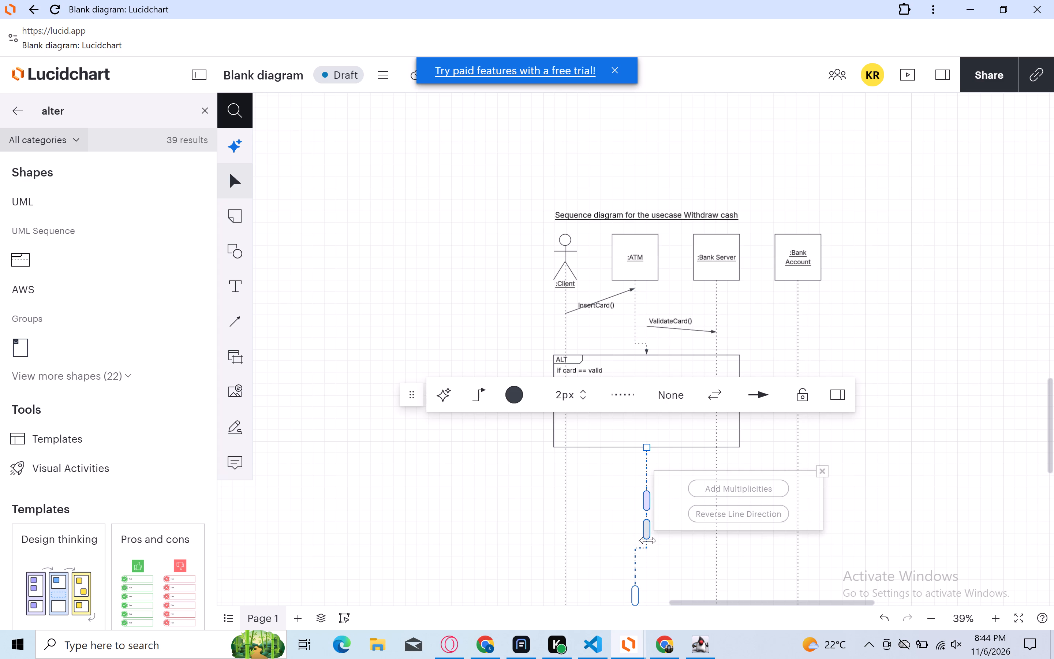
pyautogui.moveTo(649, 534); pyautogui.dragTo(643, 533)
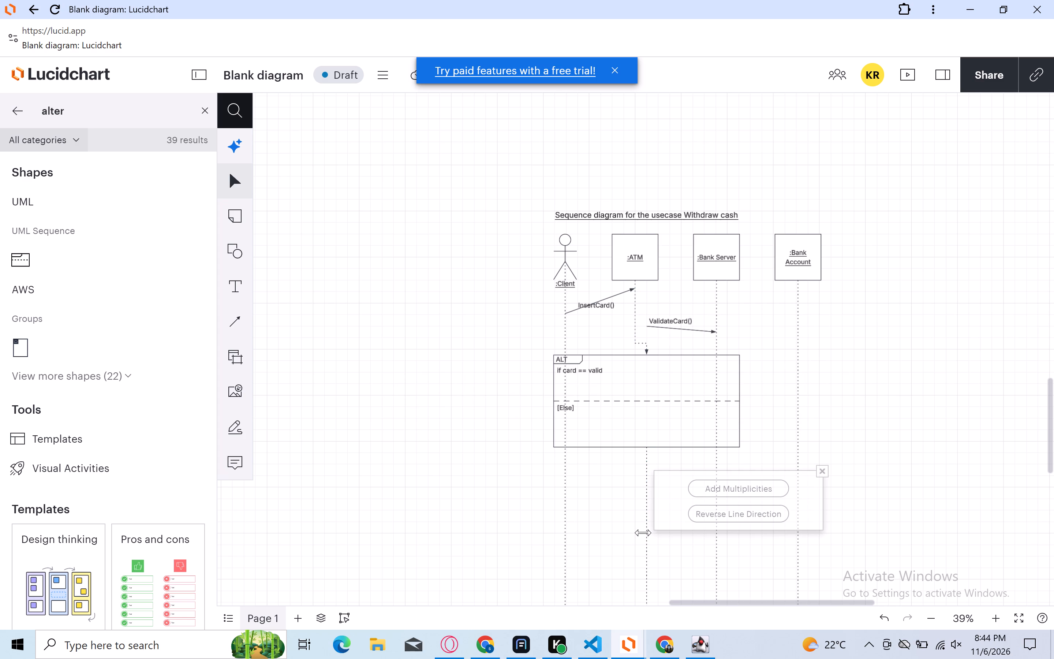
# Move the lower end of the upper :ATM lifeline along the ALT fragment's top edge so the line drops straight from the :ATM box.
pyautogui.click(644, 340)
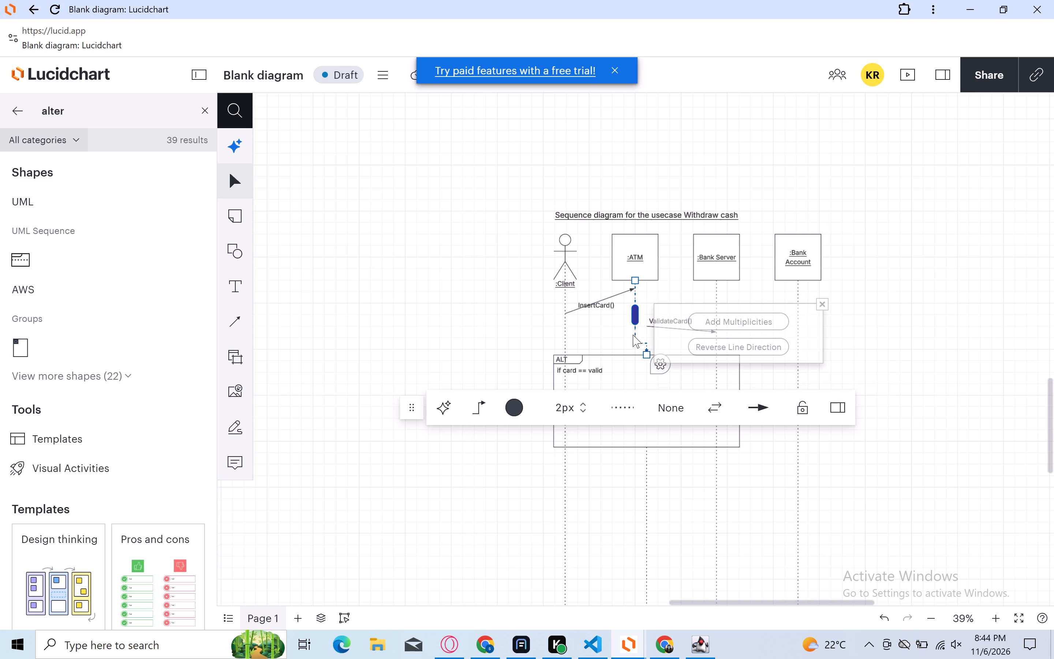
pyautogui.click(636, 323)
pyautogui.moveTo(636, 324); pyautogui.dragTo(636, 361)
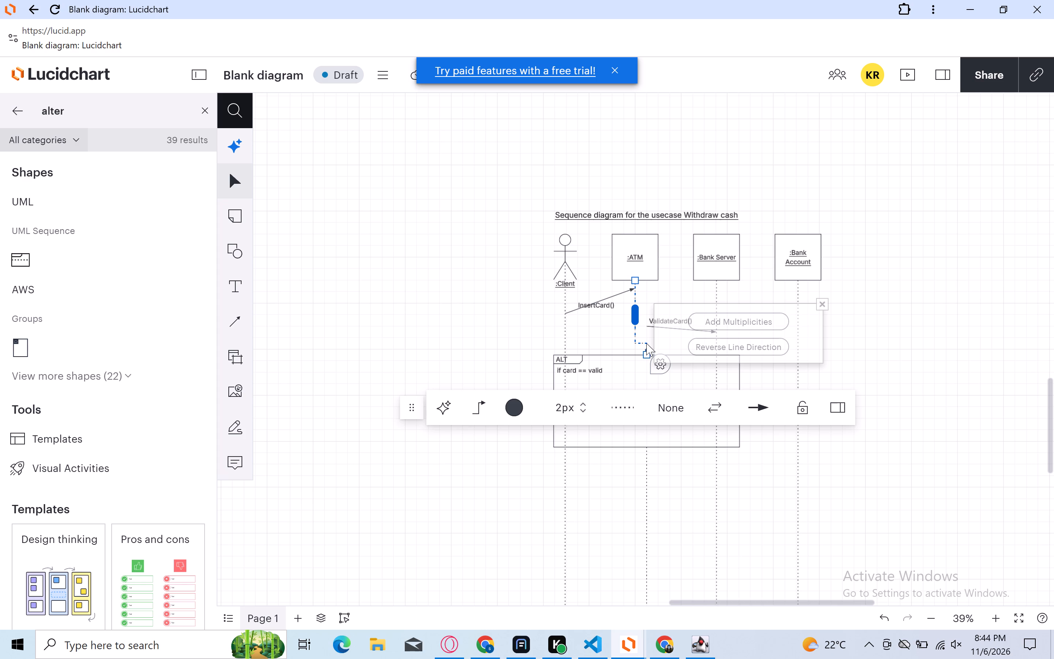
pyautogui.click(647, 339)
pyautogui.moveTo(646, 351); pyautogui.dragTo(643, 351)
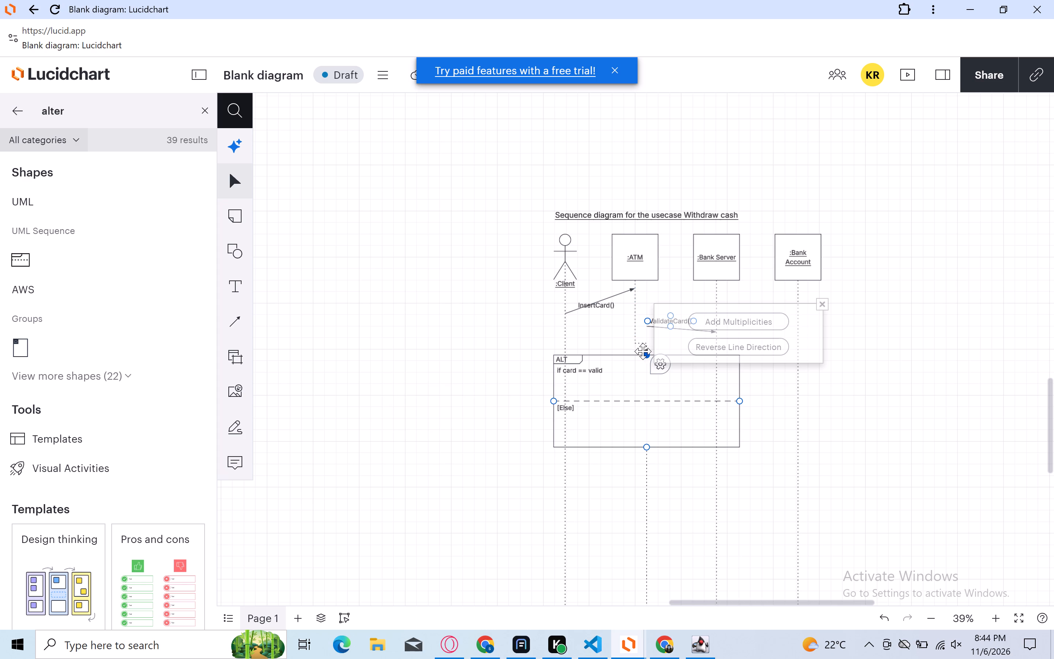
pyautogui.moveTo(643, 351); pyautogui.dragTo(637, 353)
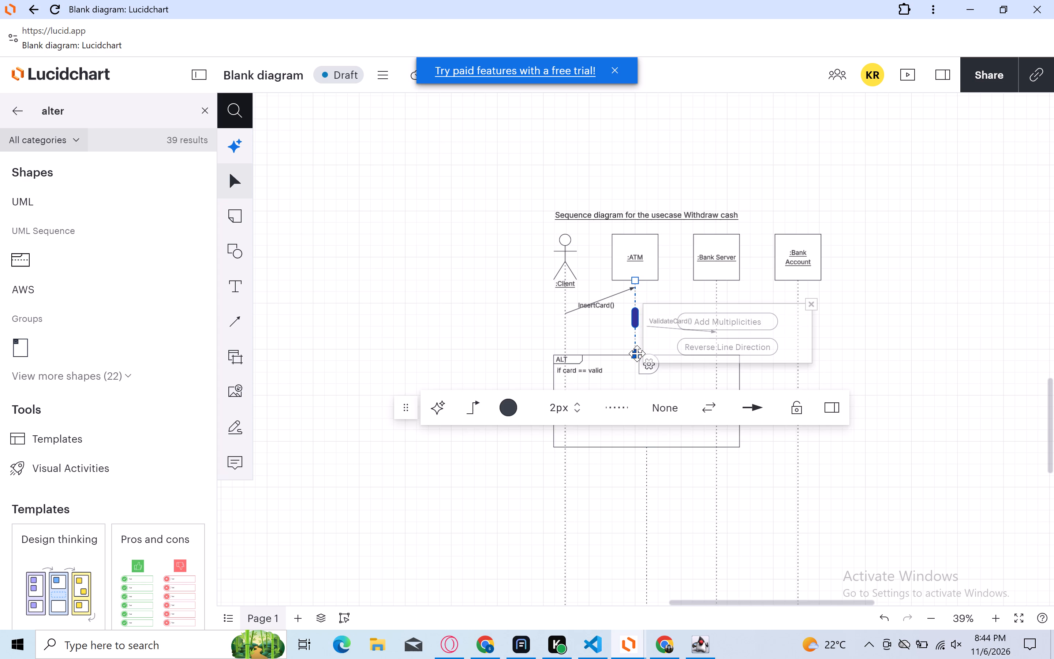
pyautogui.click(687, 470)
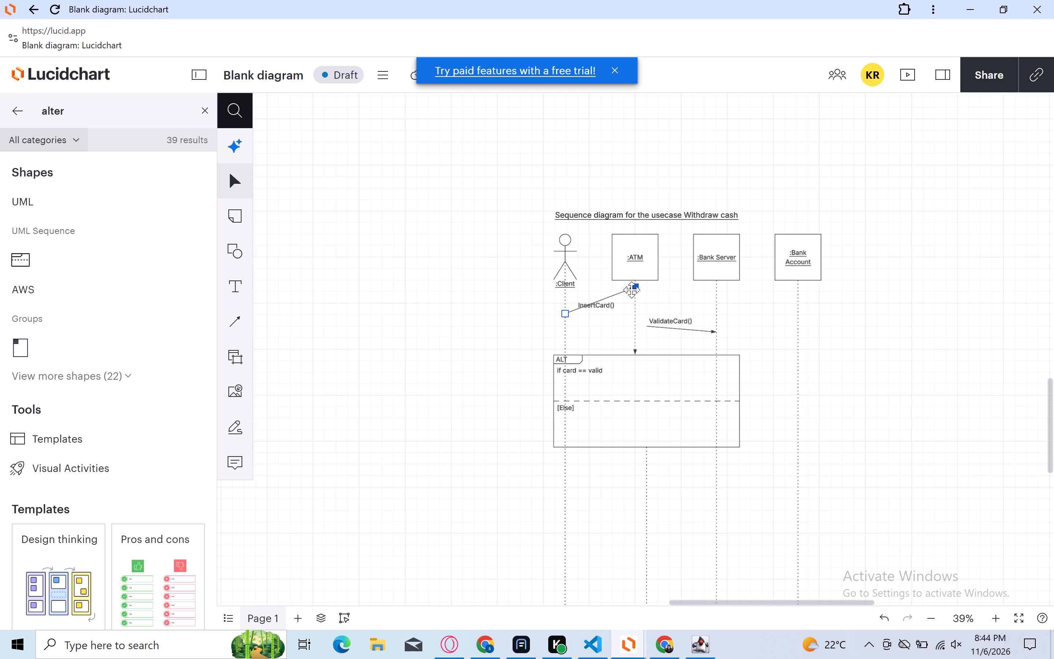
# Lower the arrowhead end of the InsertCard() arrow on the :ATM lifeline so the arrow runs horizontally from the :Client lifeline.
pyautogui.moveTo(632, 288); pyautogui.dragTo(632, 299)
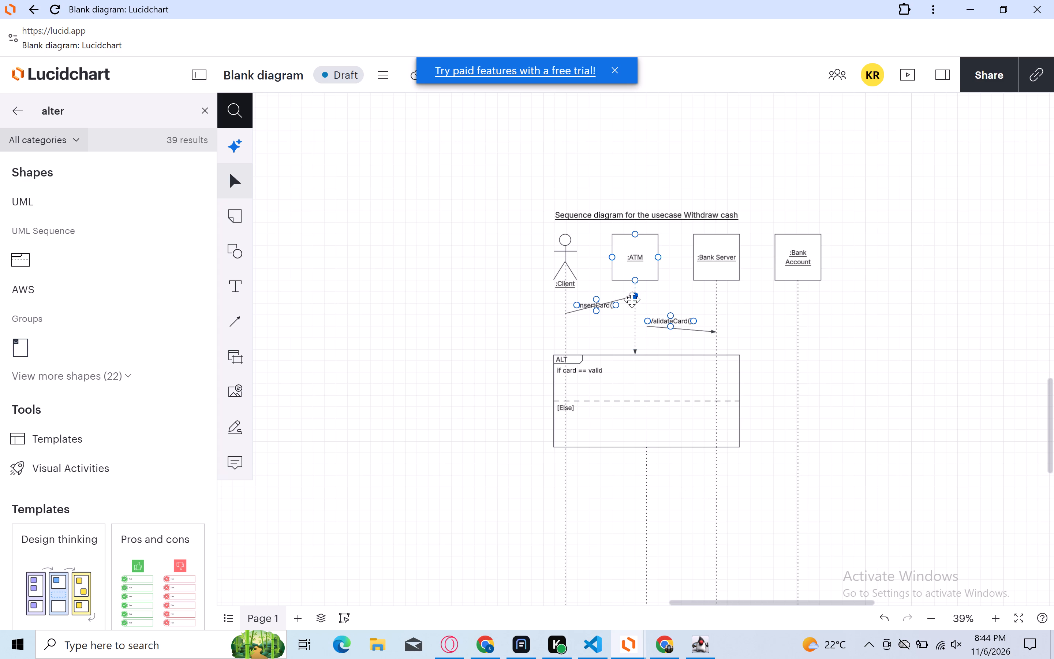
pyautogui.moveTo(632, 299); pyautogui.dragTo(632, 307)
pyautogui.moveTo(632, 307); pyautogui.dragTo(632, 308)
pyautogui.moveTo(632, 308); pyautogui.dragTo(632, 308)
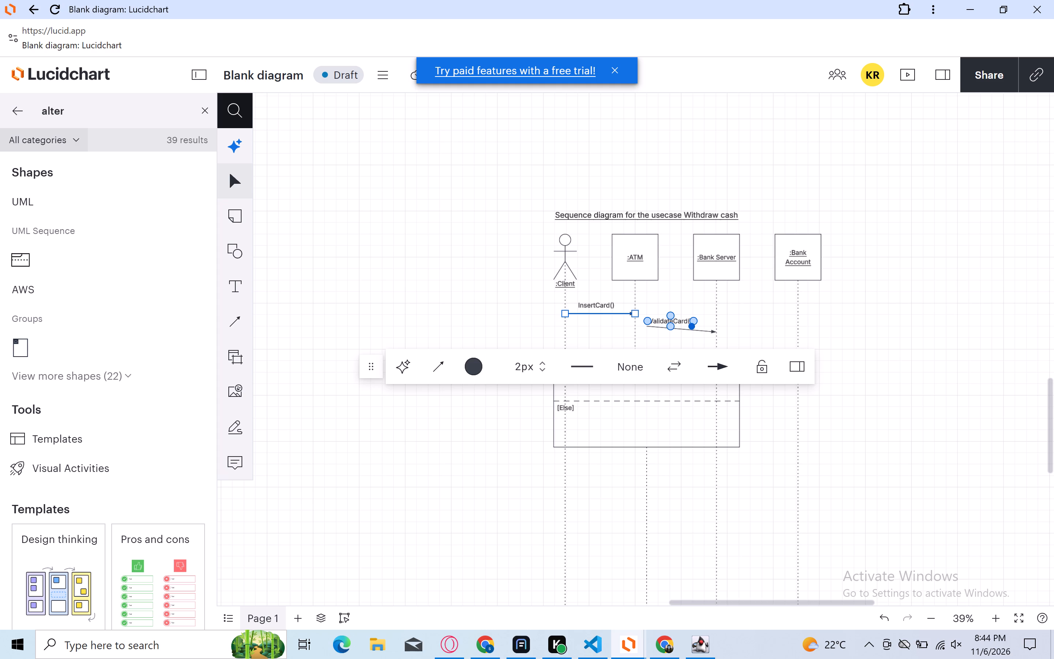
# Reposition both ends of the ValidateCard() arrow so it runs horizontally from the :ATM lifeline to the :Bank Server lifeline, just above the ALT fragment.
pyautogui.click(646, 327)
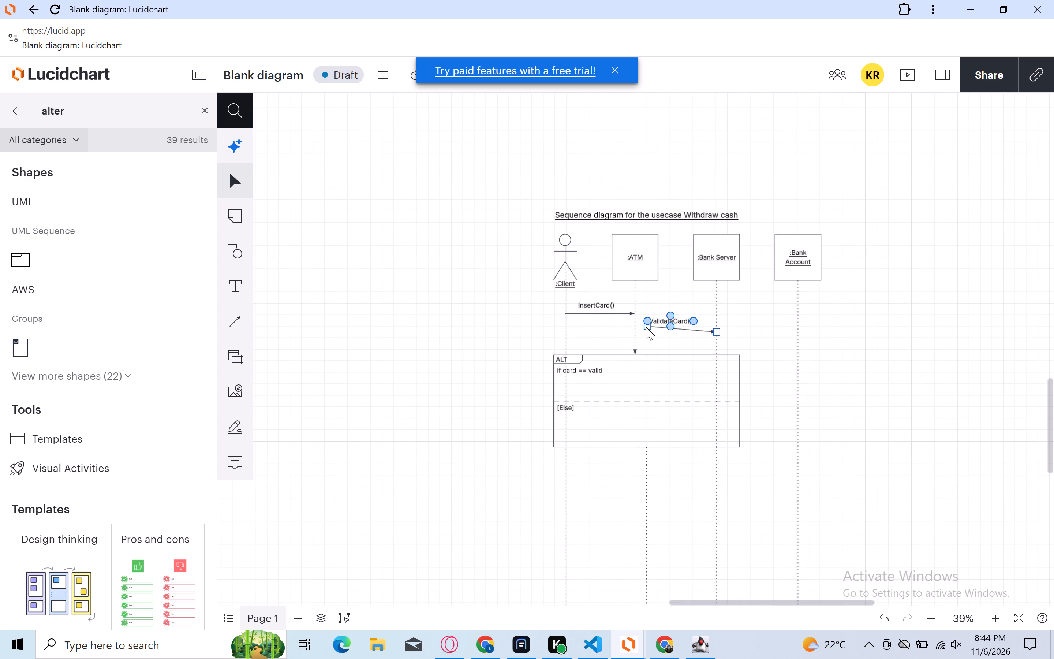
pyautogui.click(646, 326)
pyautogui.moveTo(702, 329); pyautogui.dragTo(694, 335)
pyautogui.moveTo(694, 335); pyautogui.dragTo(697, 331)
pyautogui.moveTo(714, 332); pyautogui.dragTo(689, 343)
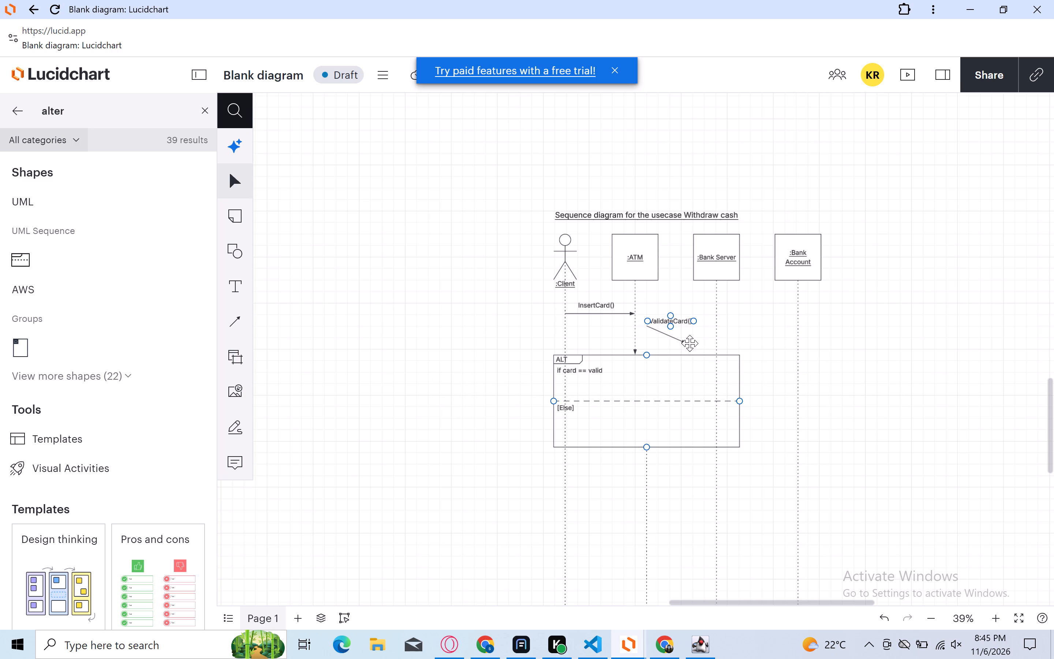
pyautogui.moveTo(689, 343); pyautogui.dragTo(691, 342)
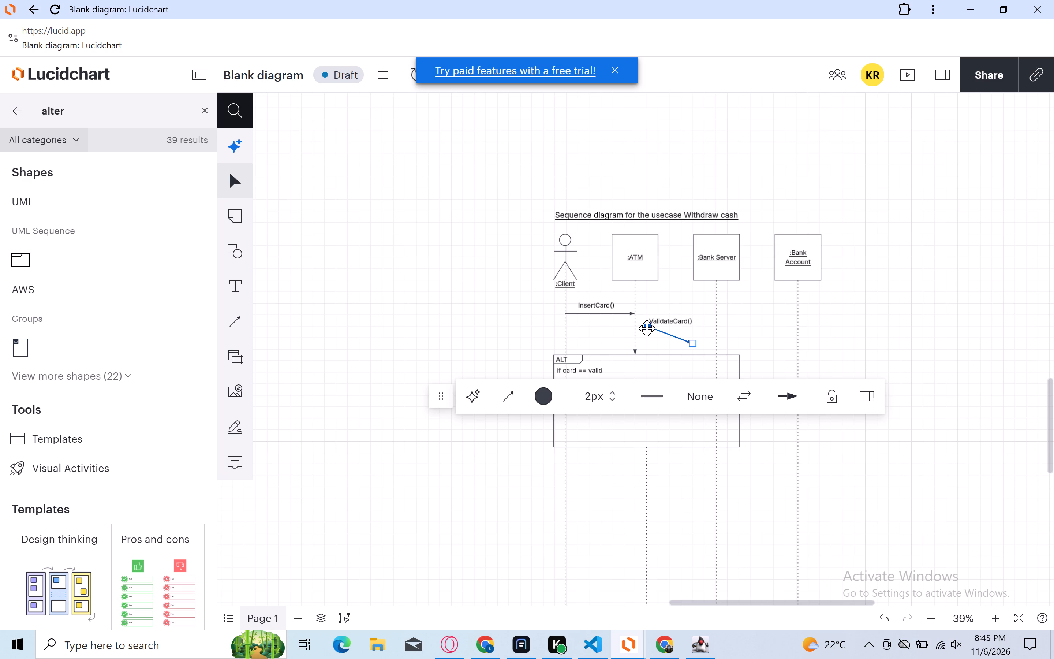
pyautogui.moveTo(647, 328); pyautogui.dragTo(640, 332)
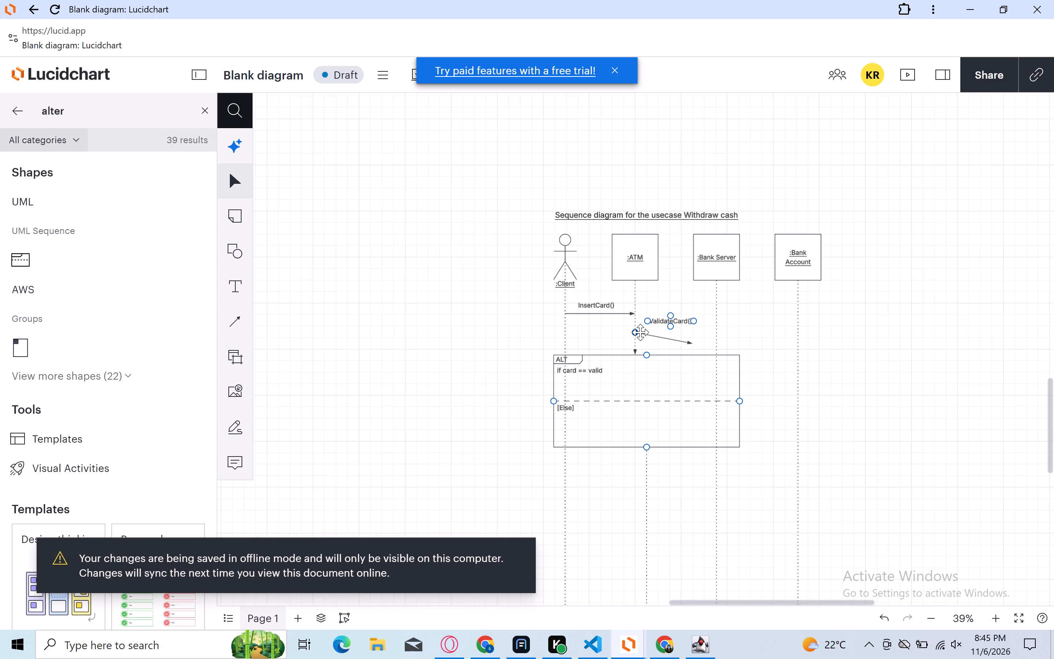
pyautogui.moveTo(640, 332); pyautogui.dragTo(640, 338)
pyautogui.moveTo(640, 338); pyautogui.dragTo(640, 337)
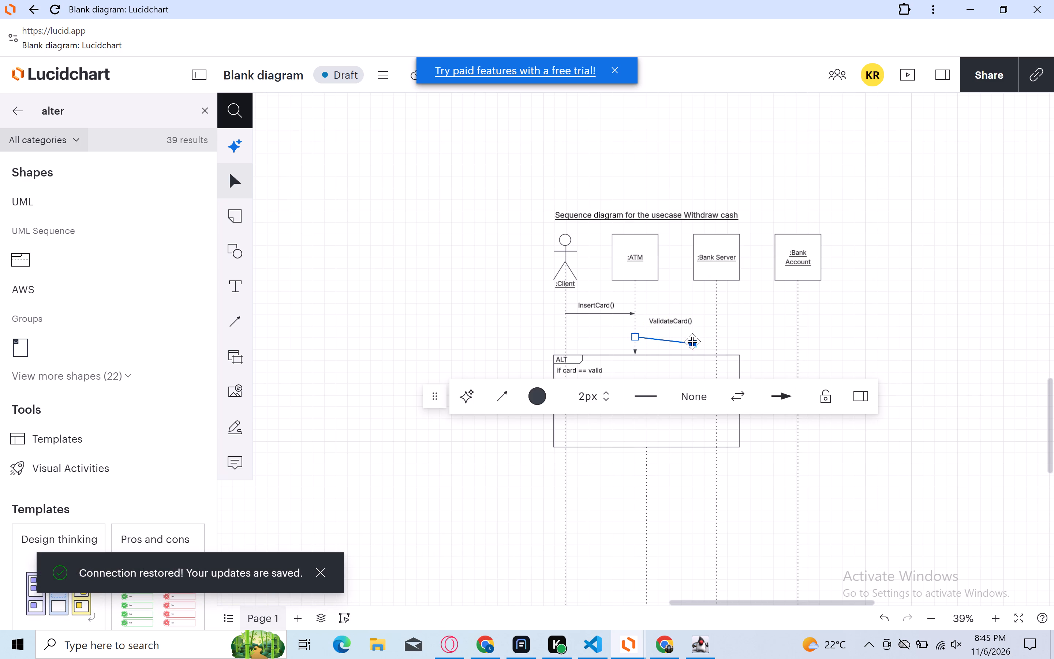
pyautogui.moveTo(693, 344); pyautogui.dragTo(705, 337)
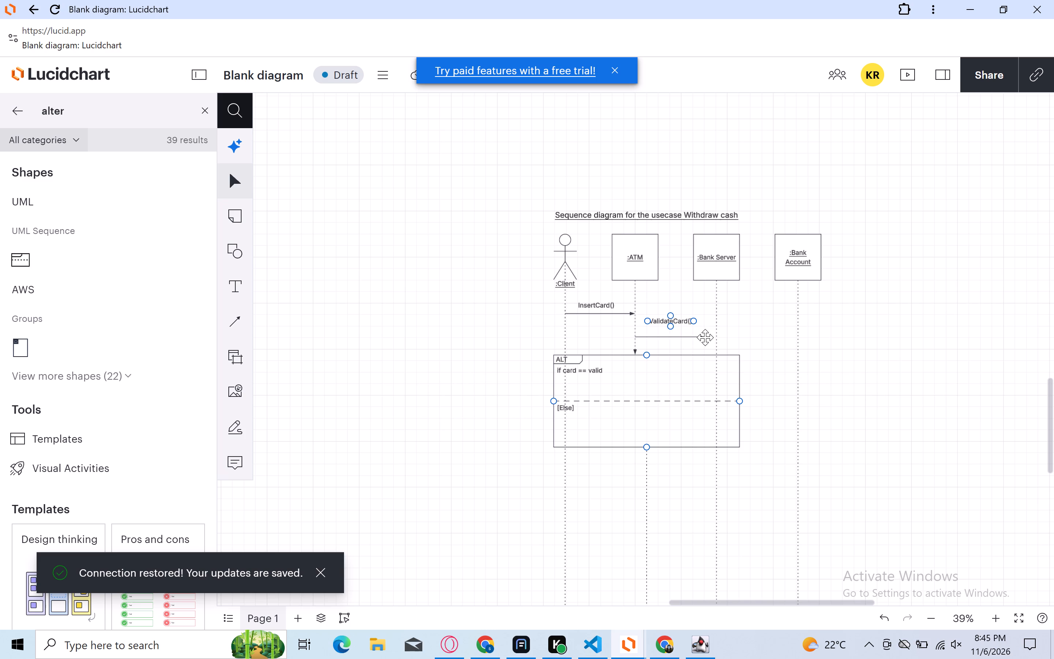
pyautogui.moveTo(705, 337); pyautogui.dragTo(714, 340)
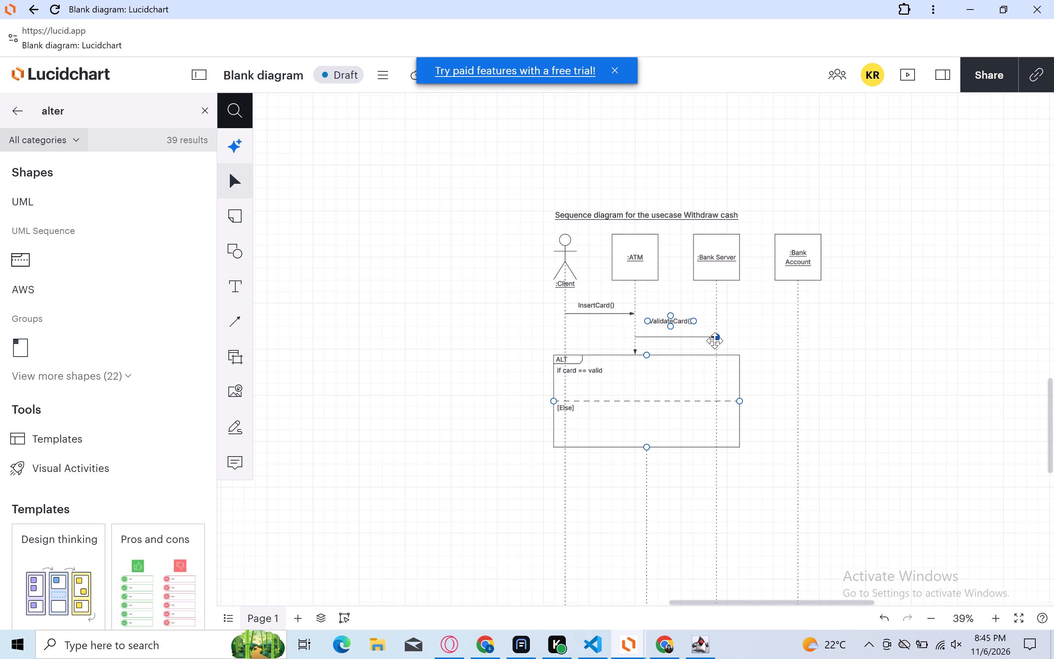
pyautogui.moveTo(714, 340); pyautogui.dragTo(713, 341)
pyautogui.moveTo(713, 341); pyautogui.dragTo(714, 340)
pyautogui.moveTo(714, 340); pyautogui.dragTo(714, 340)
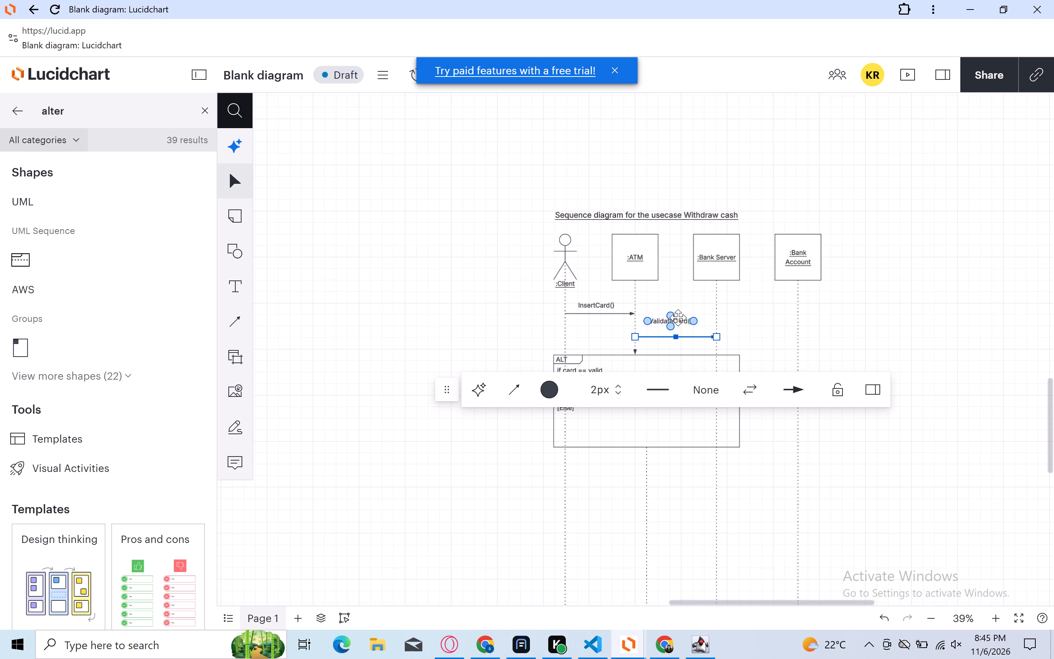
# Move the ValidateCard() label straight down so it sits directly above its arrow.
pyautogui.moveTo(677, 321); pyautogui.dragTo(677, 328)
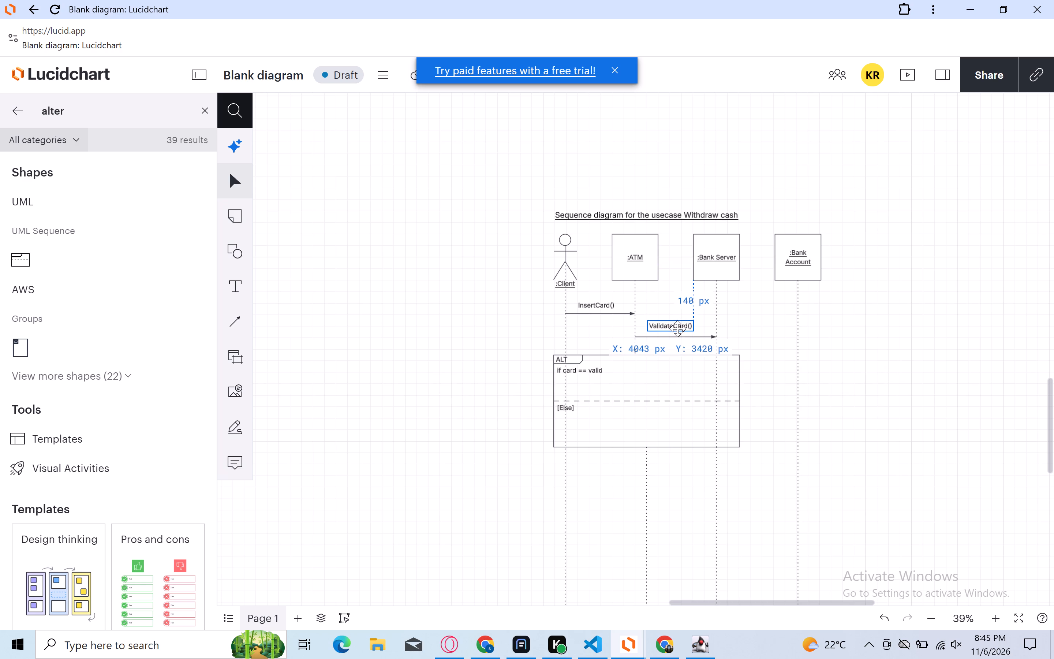
pyautogui.moveTo(677, 328); pyautogui.dragTo(677, 329)
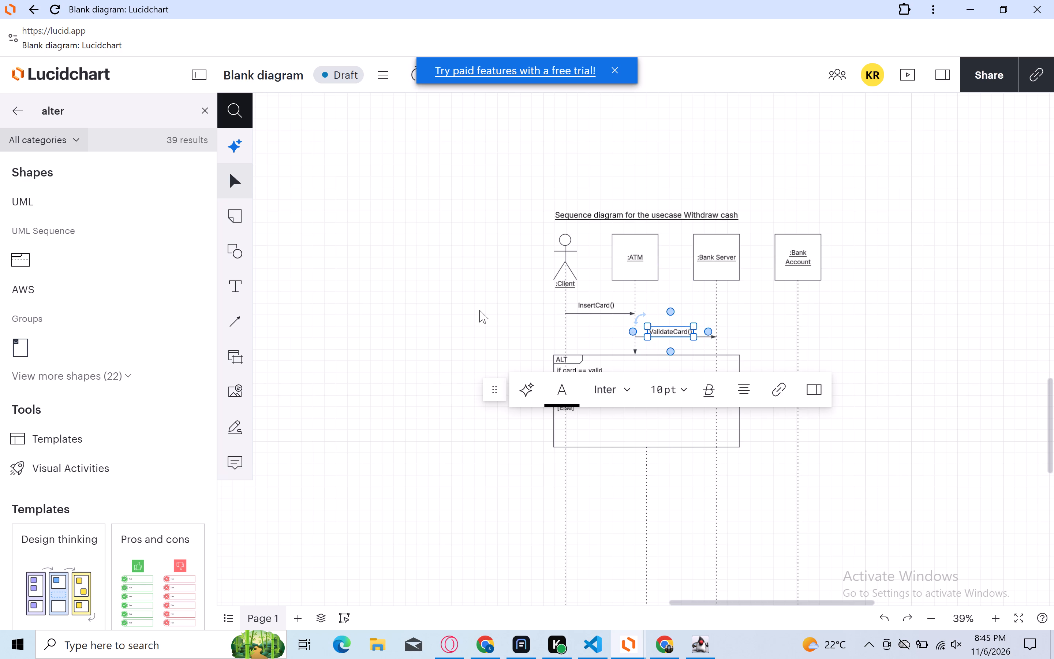
pyautogui.click(479, 309)
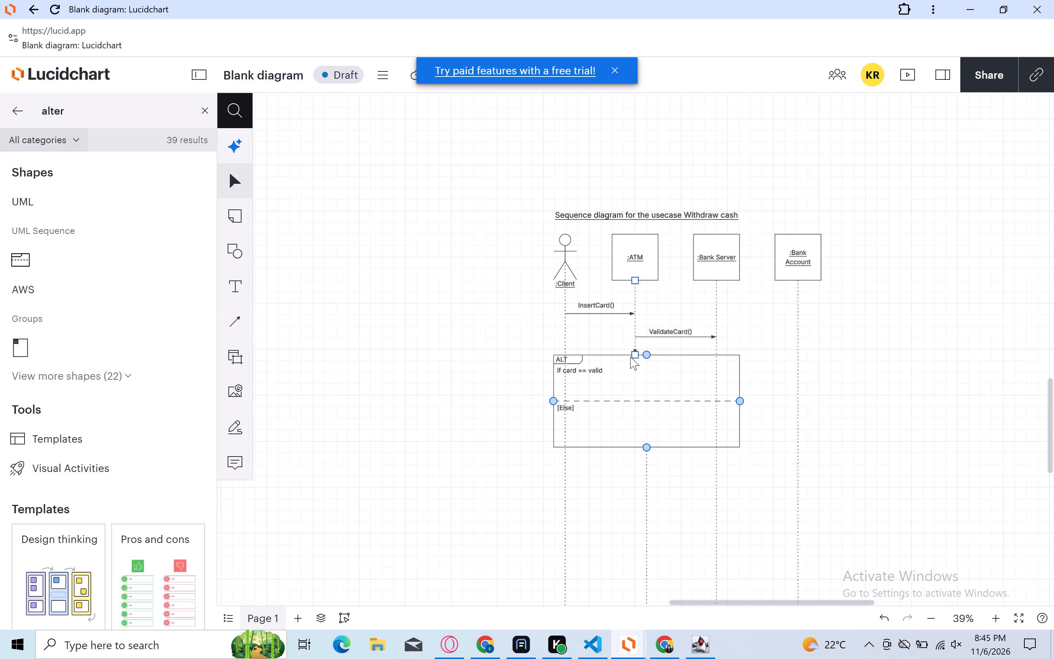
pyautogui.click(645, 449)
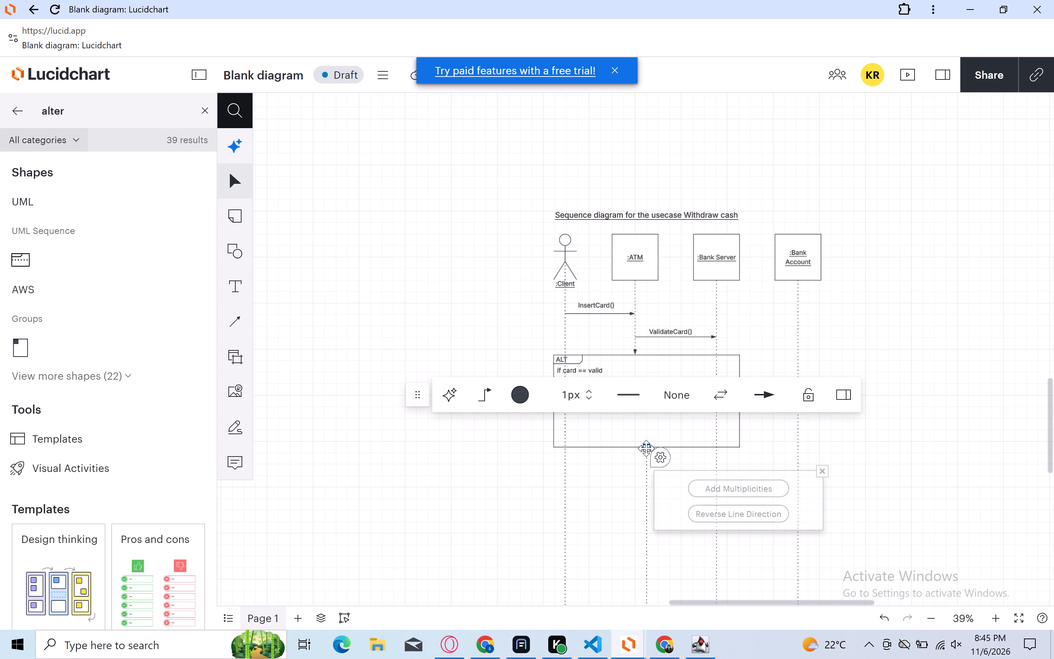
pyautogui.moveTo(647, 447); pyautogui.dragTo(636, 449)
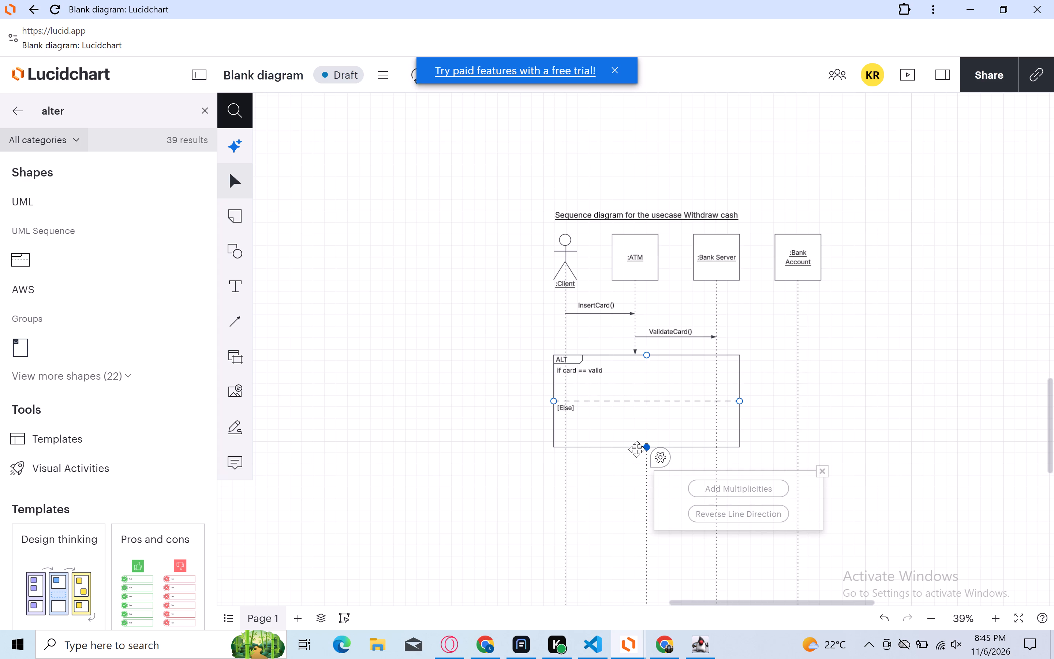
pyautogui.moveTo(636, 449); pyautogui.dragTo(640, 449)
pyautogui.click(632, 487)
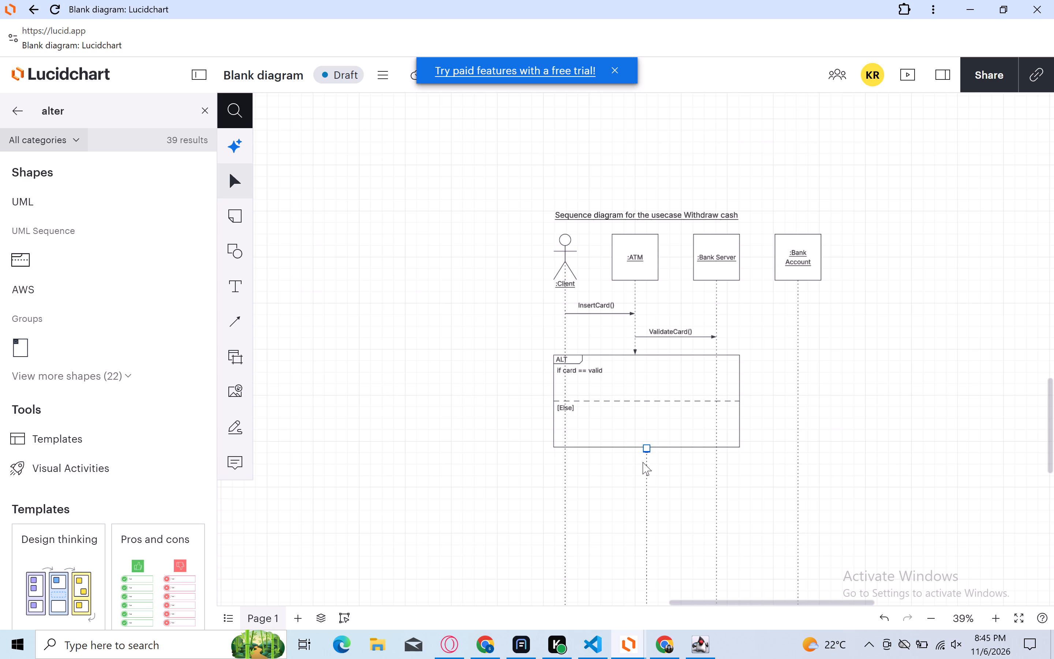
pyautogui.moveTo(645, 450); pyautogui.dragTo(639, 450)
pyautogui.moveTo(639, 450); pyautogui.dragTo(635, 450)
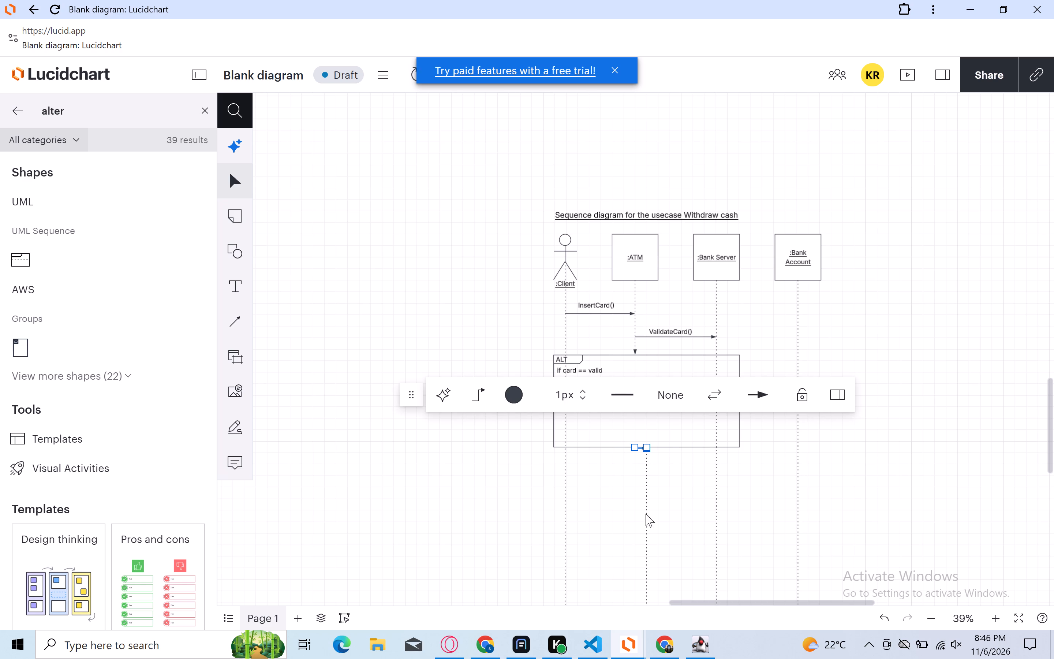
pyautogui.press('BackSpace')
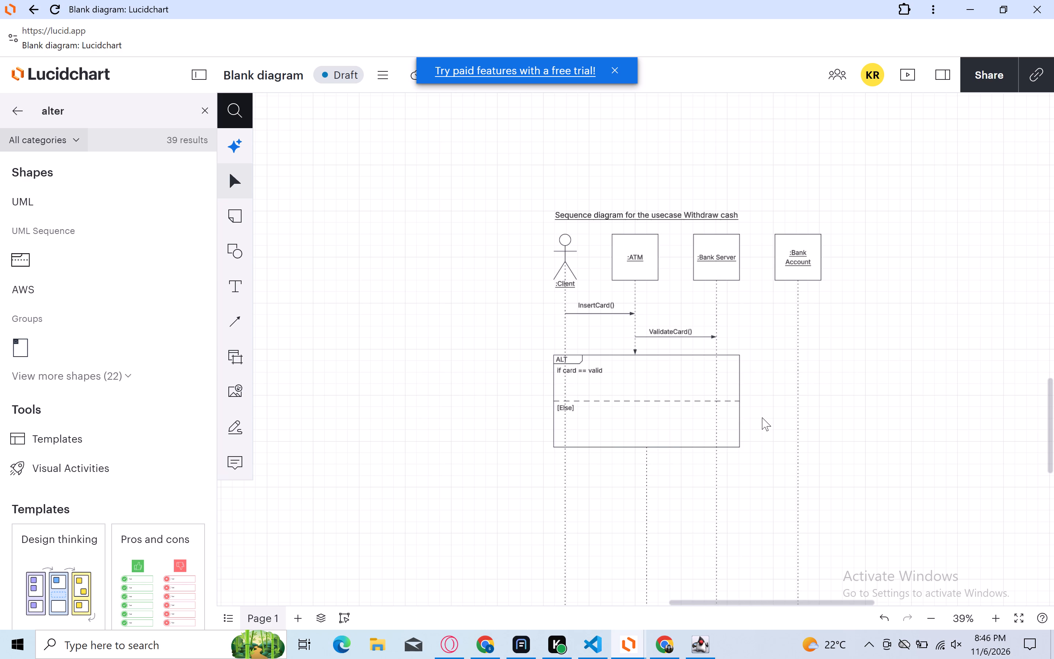
# Reattach the upper end of the lower :ATM lifeline to the ALT fragment's top edge, exactly where the upper :ATM lifeline ends.
pyautogui.click(647, 492)
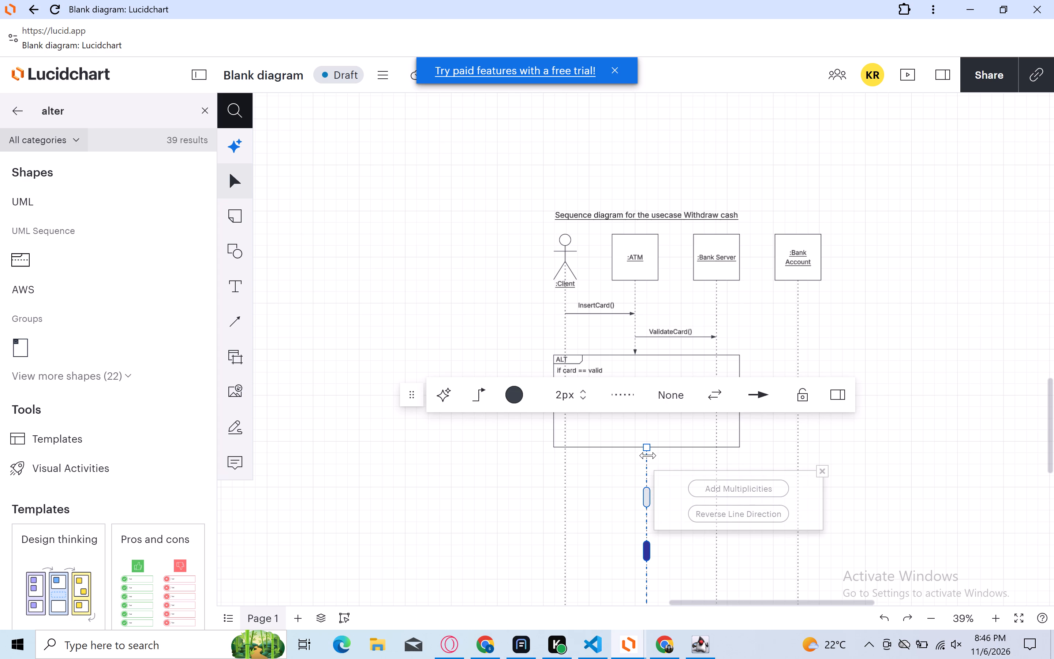
pyautogui.moveTo(644, 448); pyautogui.dragTo(635, 448)
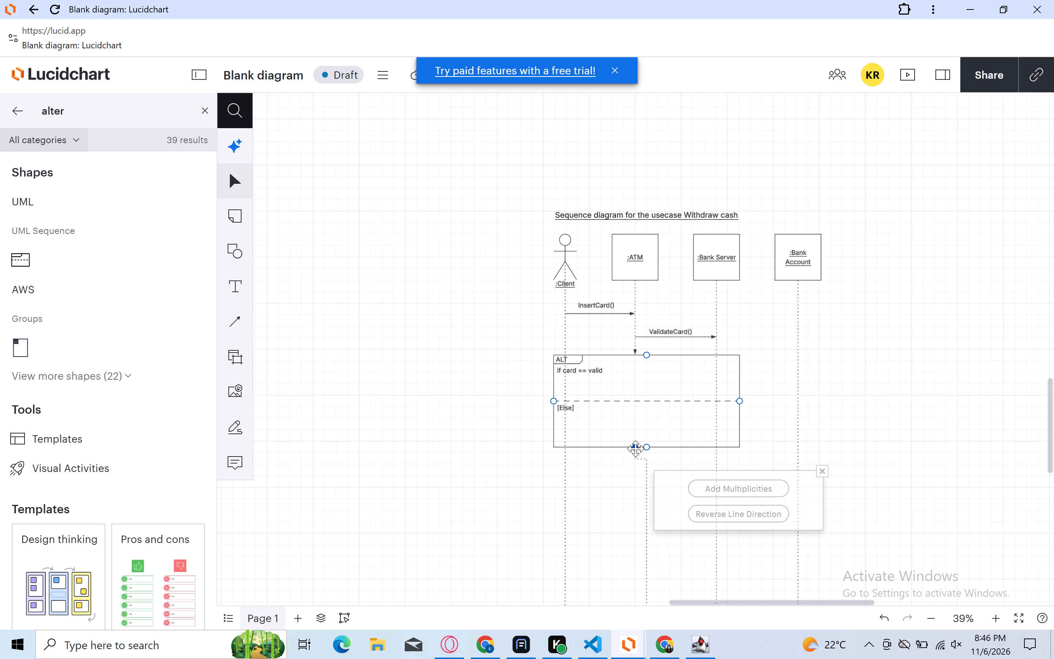
pyautogui.moveTo(635, 448); pyautogui.dragTo(637, 465)
pyautogui.moveTo(637, 465); pyautogui.dragTo(634, 454)
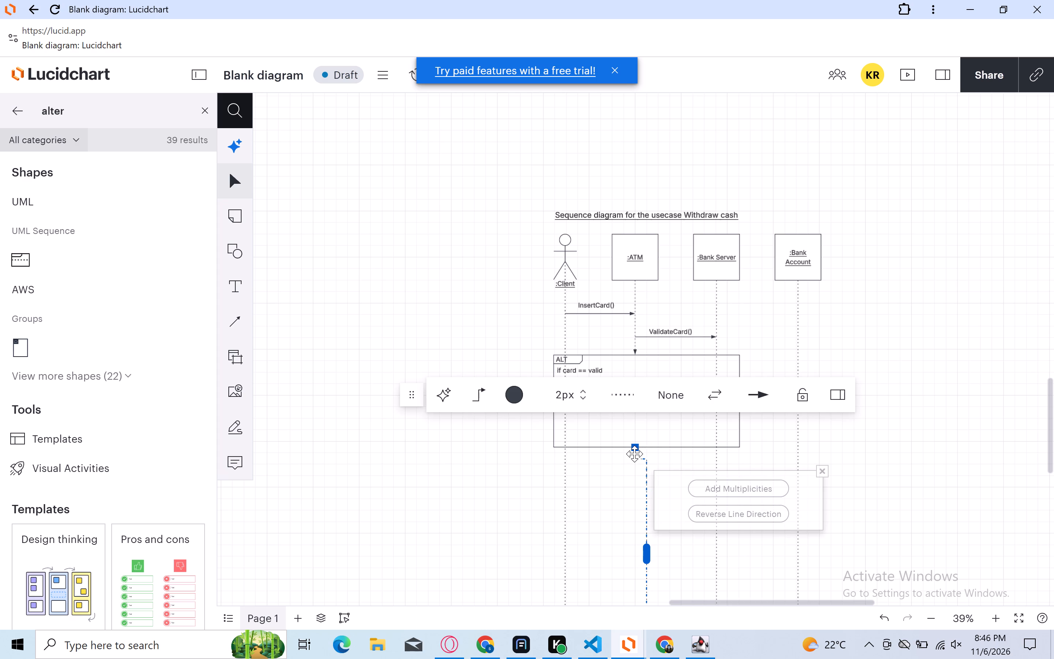
pyautogui.moveTo(635, 448); pyautogui.dragTo(622, 360)
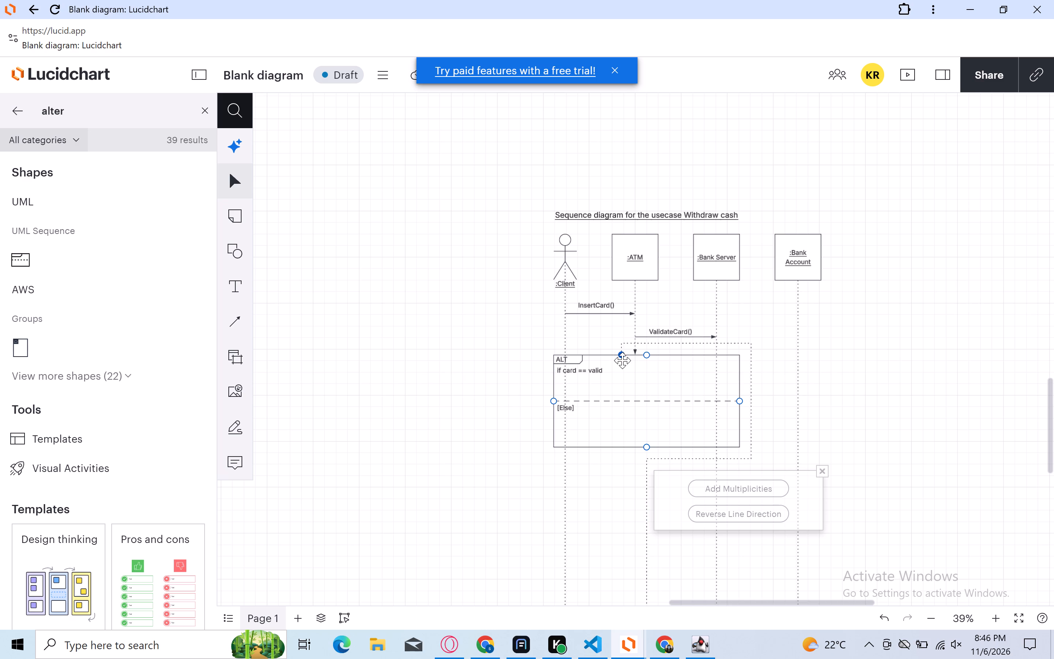
pyautogui.moveTo(622, 360); pyautogui.dragTo(636, 357)
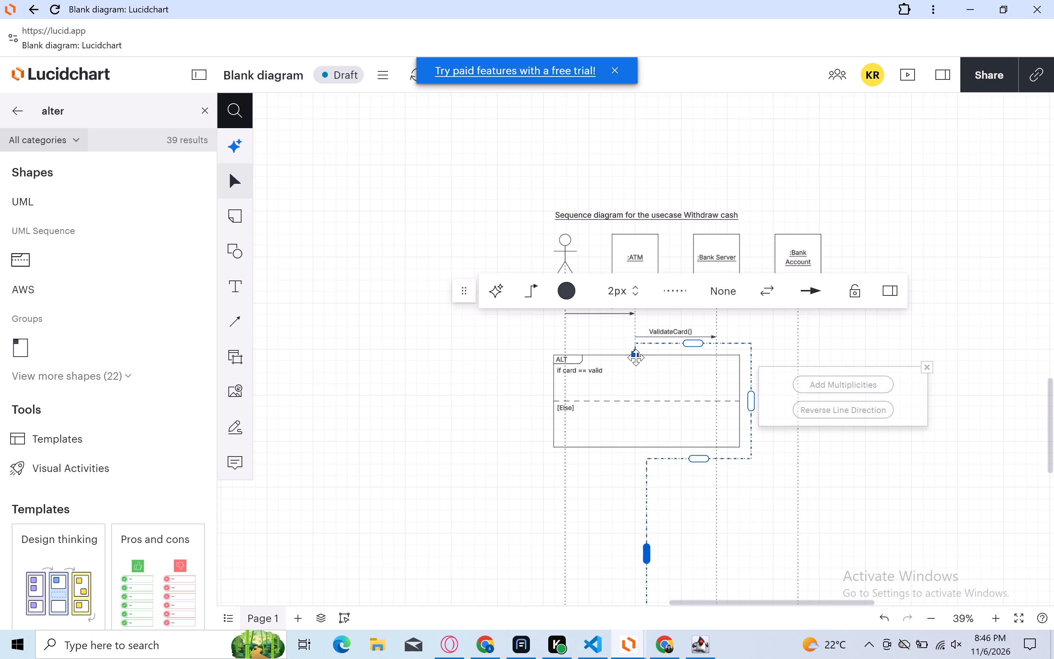
# Straighten the bent segments of the lower :ATM lifeline into one vertical line through the ALT fragment, in line with the :ATM box.
pyautogui.moveTo(753, 399); pyautogui.dragTo(736, 399)
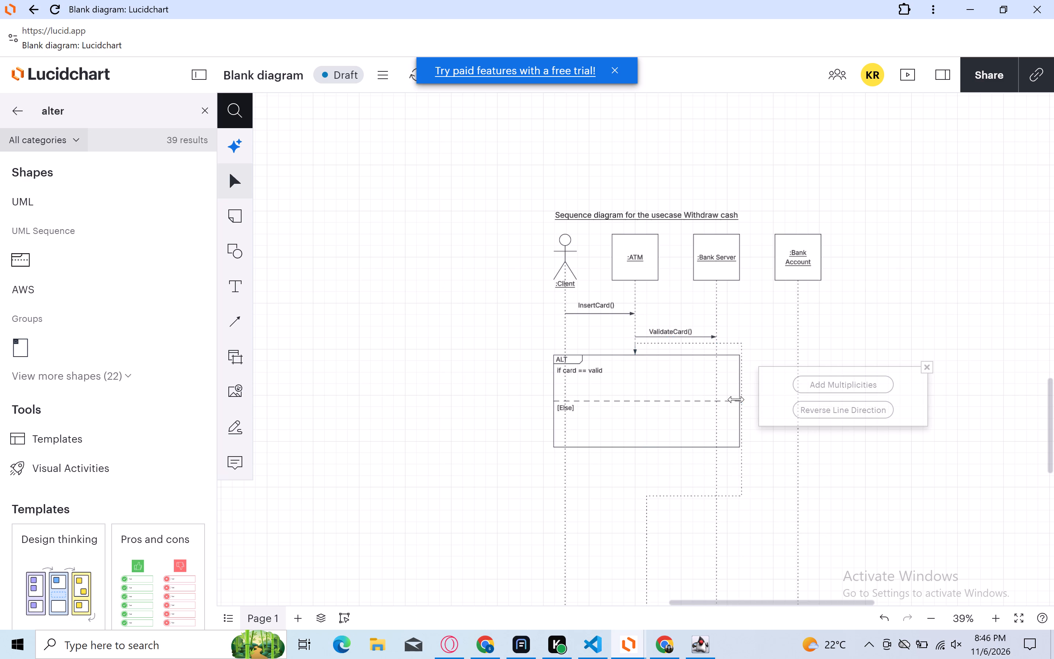
pyautogui.moveTo(736, 399); pyautogui.dragTo(643, 395)
pyautogui.moveTo(643, 395); pyautogui.dragTo(640, 395)
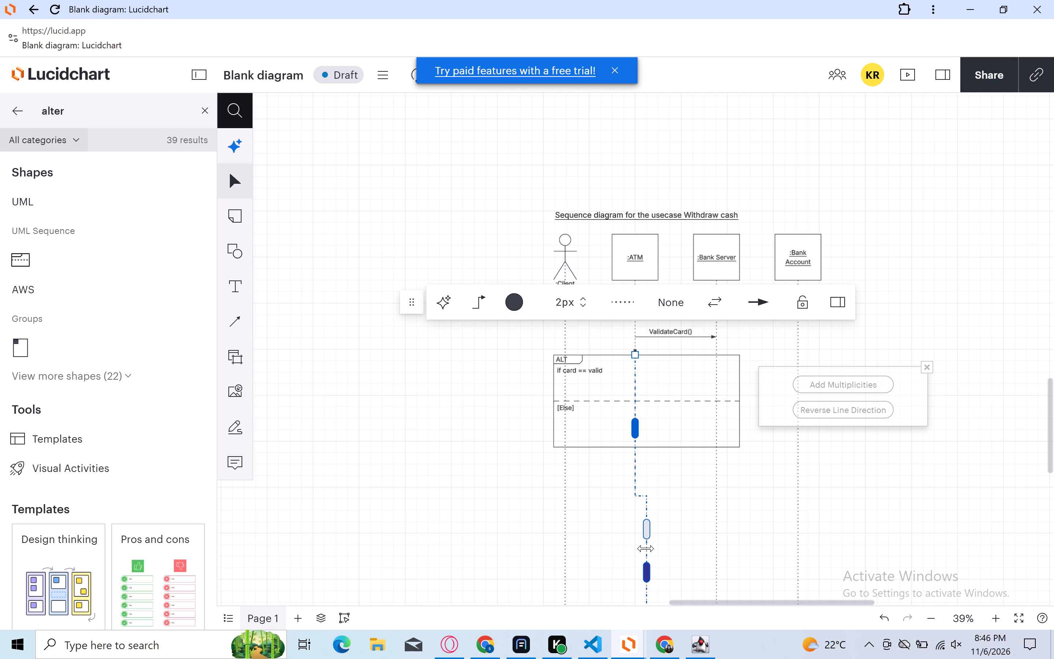
pyautogui.moveTo(647, 536); pyautogui.dragTo(640, 536)
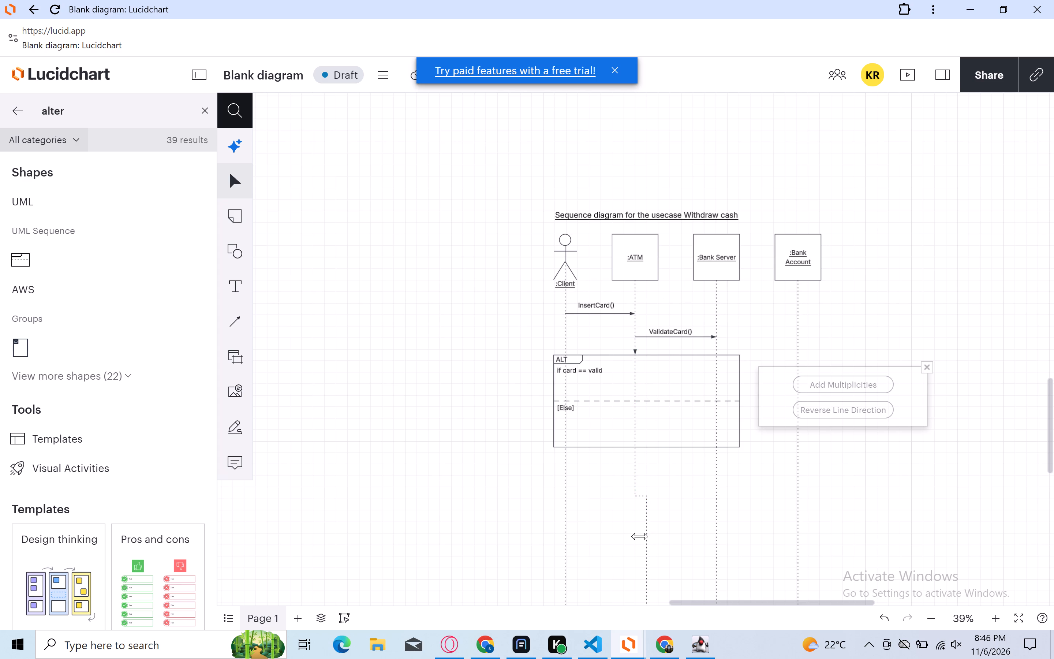
pyautogui.moveTo(648, 532); pyautogui.dragTo(639, 532)
pyautogui.moveTo(639, 532); pyautogui.dragTo(633, 532)
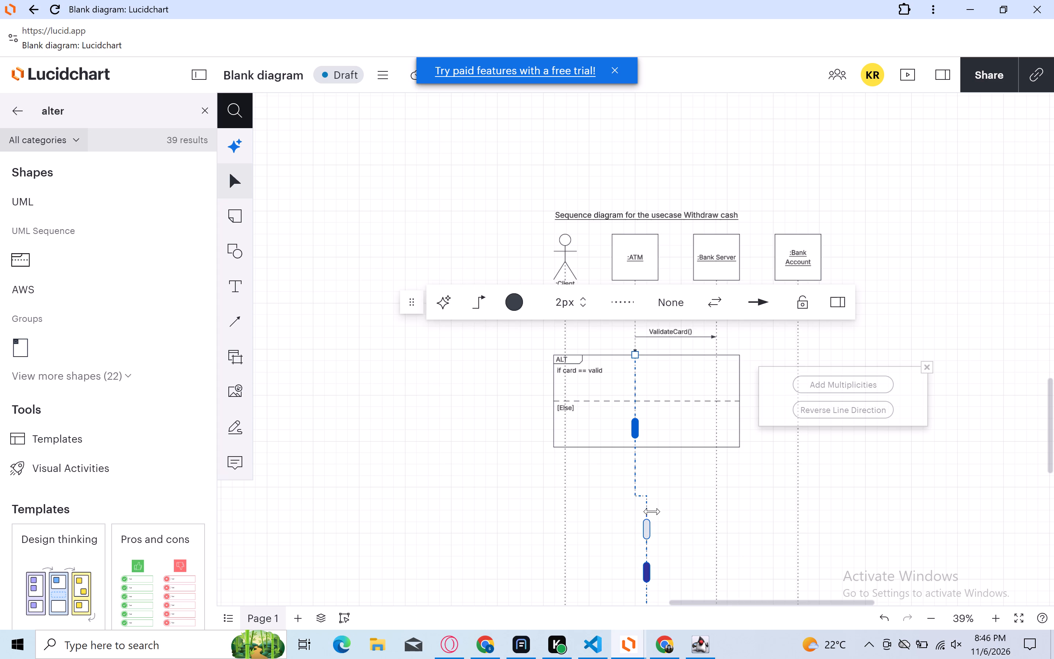
pyautogui.moveTo(653, 528); pyautogui.dragTo(644, 530)
pyautogui.moveTo(651, 573); pyautogui.dragTo(631, 574)
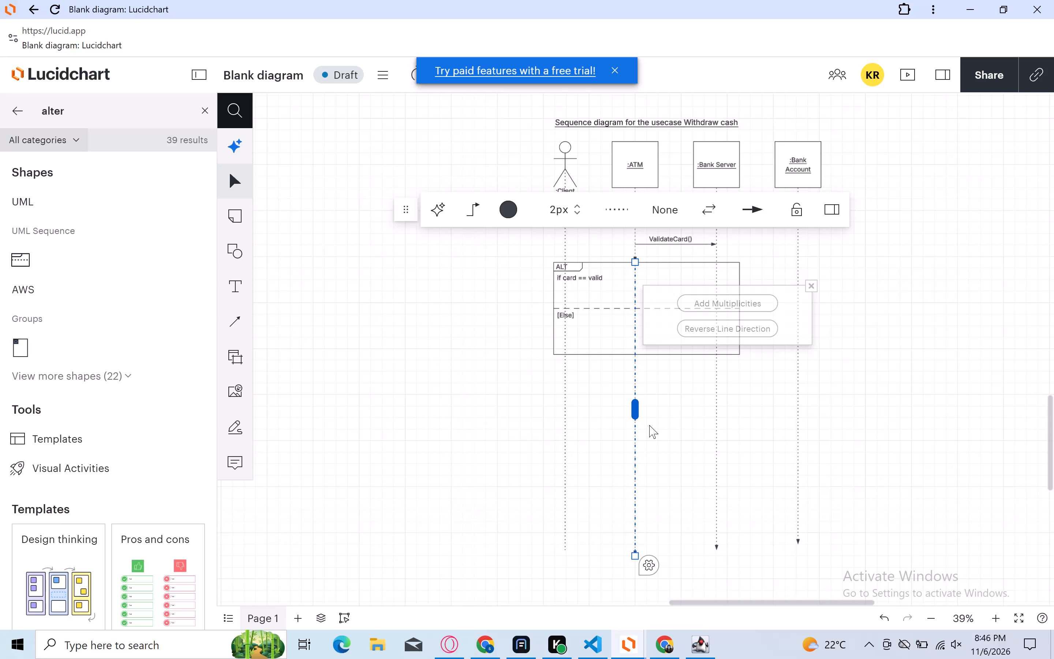
pyautogui.click(657, 425)
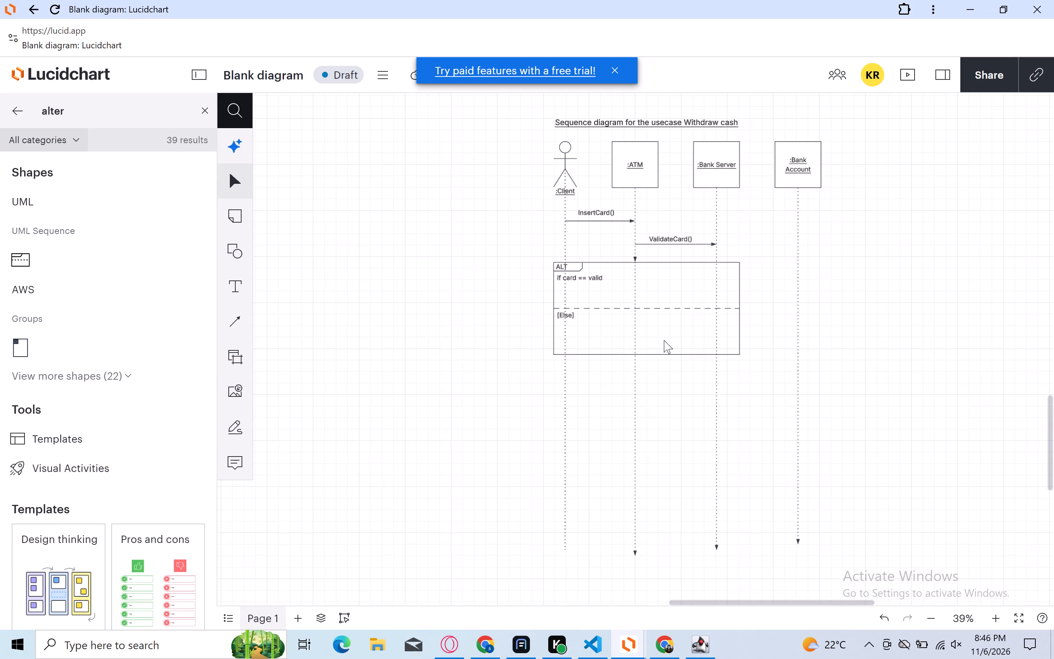
# Draw a straight horizontal return arrow from the :Bank Server lifeline to the :ATM lifeline in the ALT fragment's "if card == valid" section.
pyautogui.scroll(6, 664, 340)
pyautogui.scroll(-8, 664, 340)
pyautogui.scroll(1, 664, 340)
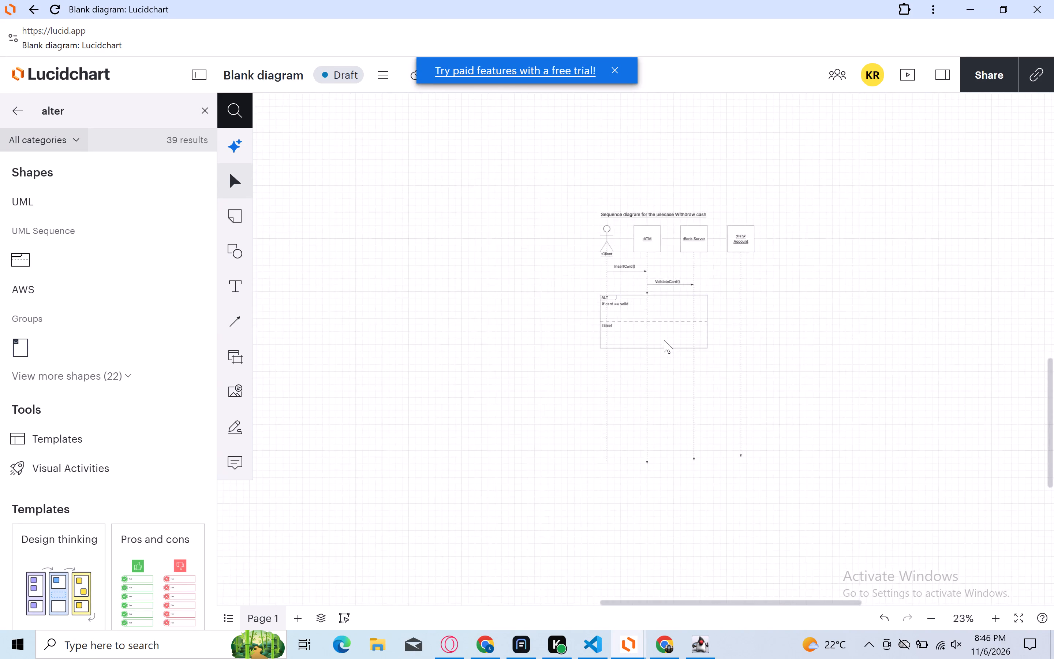
pyautogui.click(669, 298)
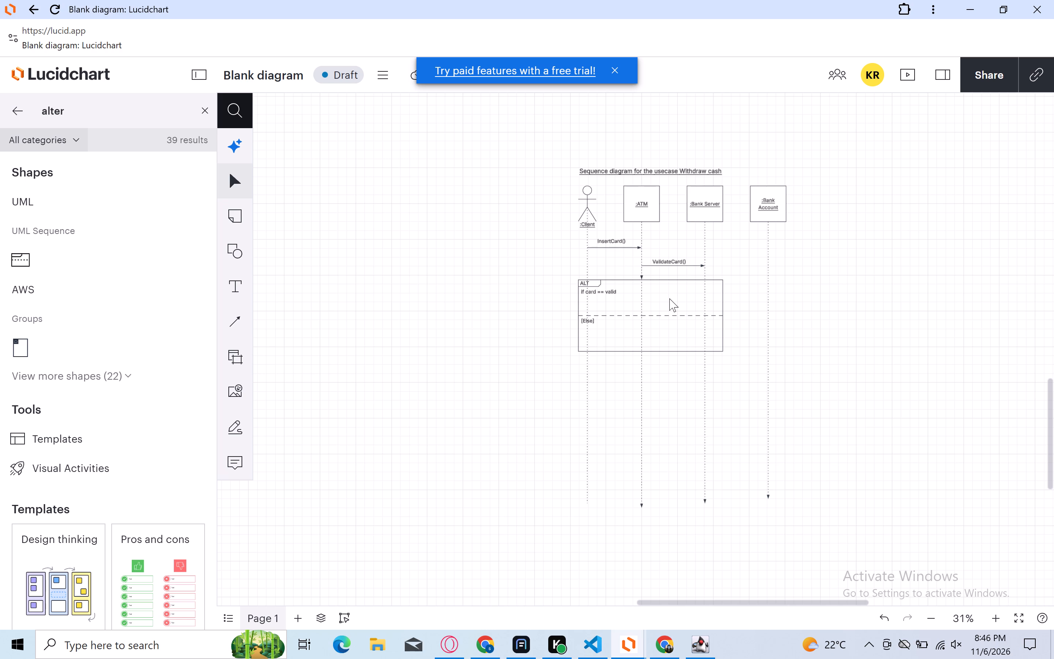
pyautogui.click(242, 319)
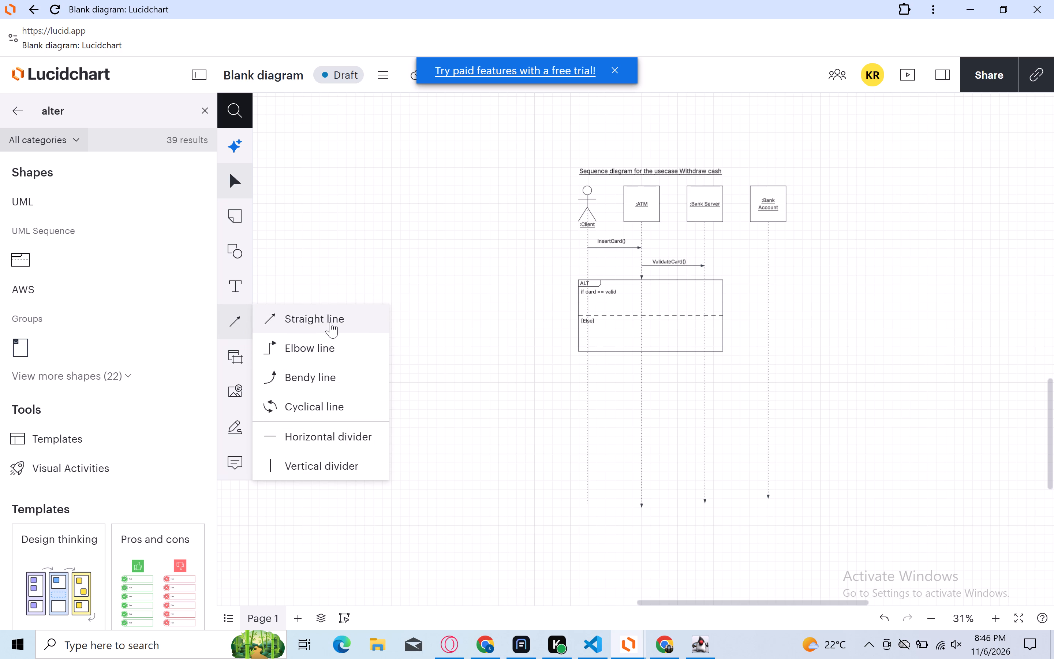
pyautogui.click(330, 321)
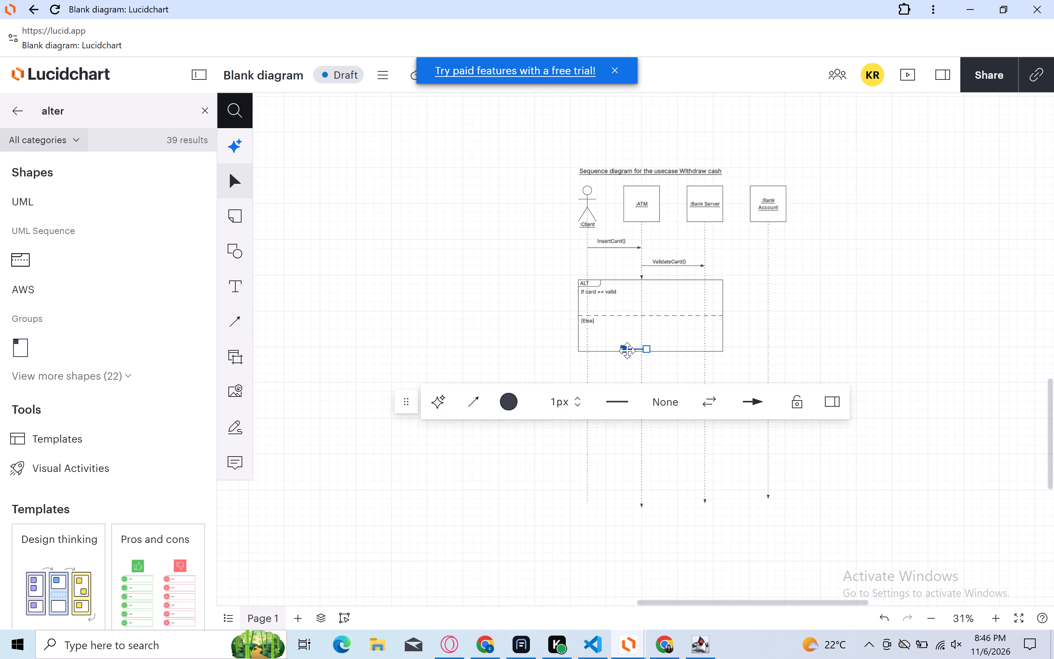
pyautogui.moveTo(633, 350); pyautogui.dragTo(649, 321)
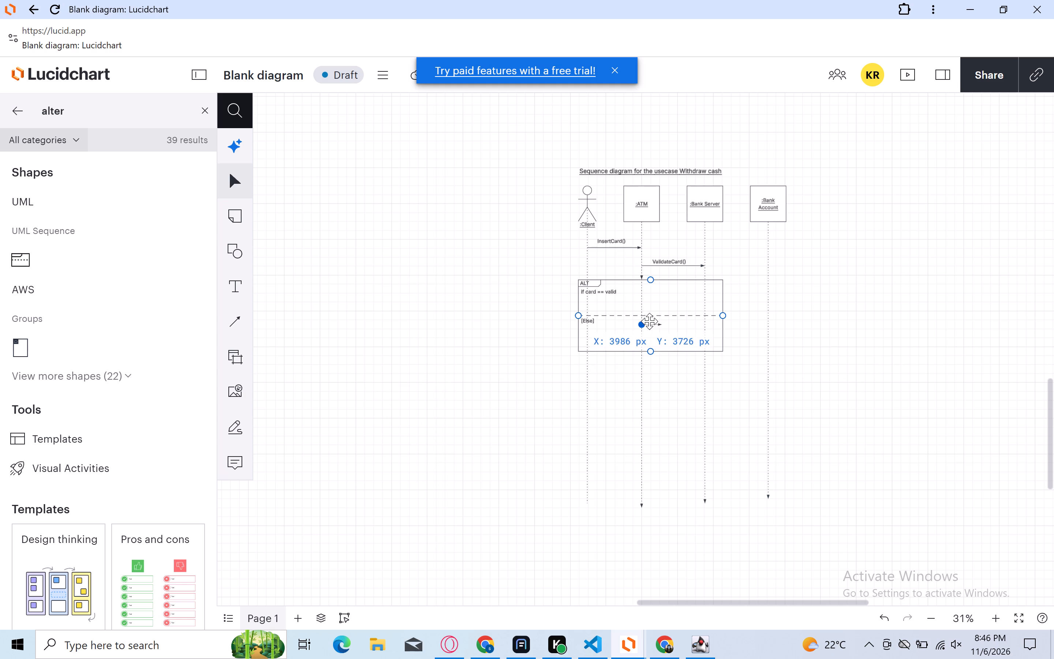
pyautogui.moveTo(649, 321); pyautogui.dragTo(646, 318)
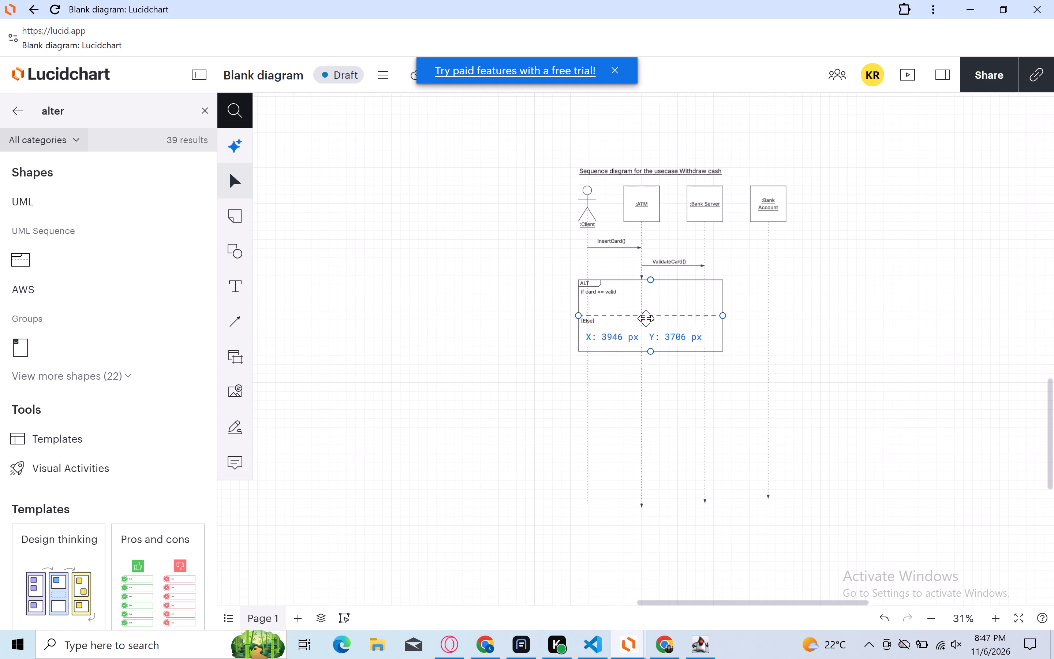
pyautogui.moveTo(646, 318); pyautogui.dragTo(704, 296)
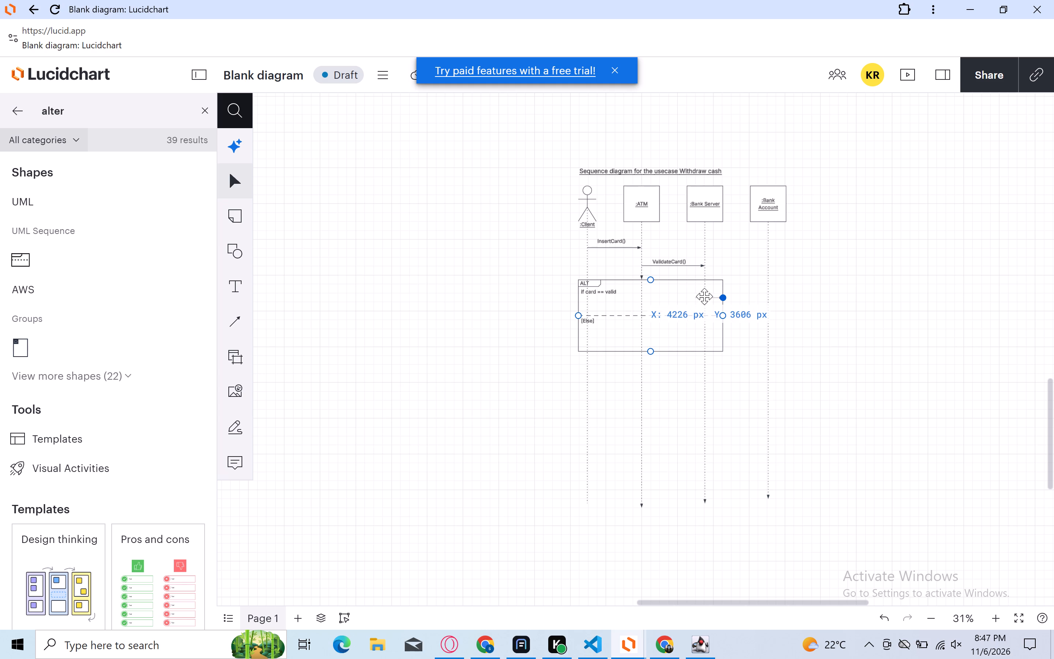
pyautogui.moveTo(704, 296); pyautogui.dragTo(707, 294)
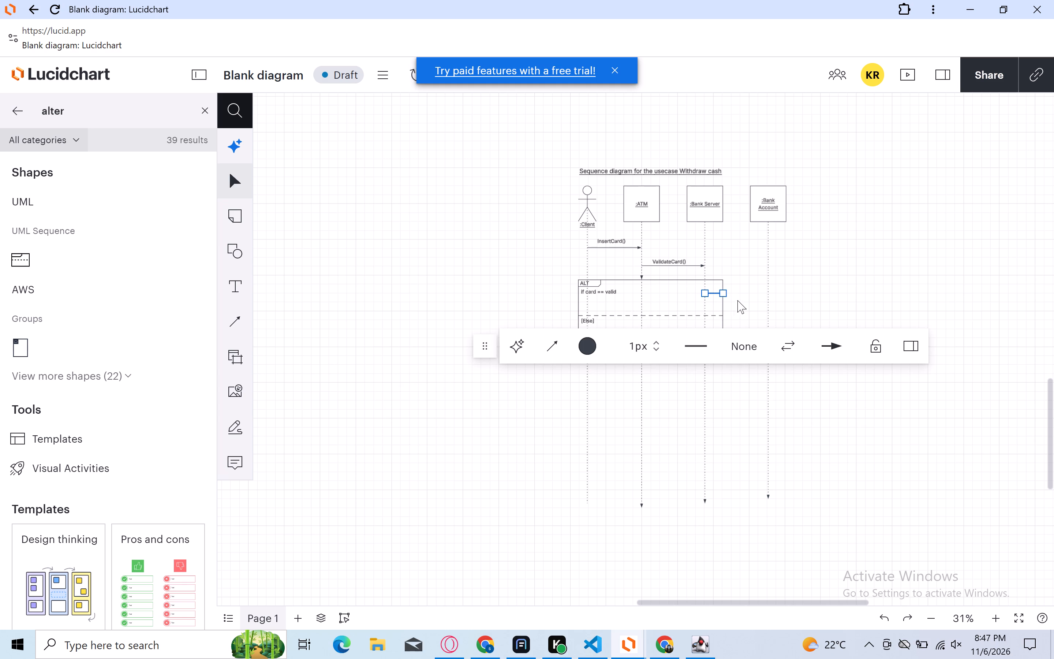
pyautogui.moveTo(724, 293); pyautogui.dragTo(694, 302)
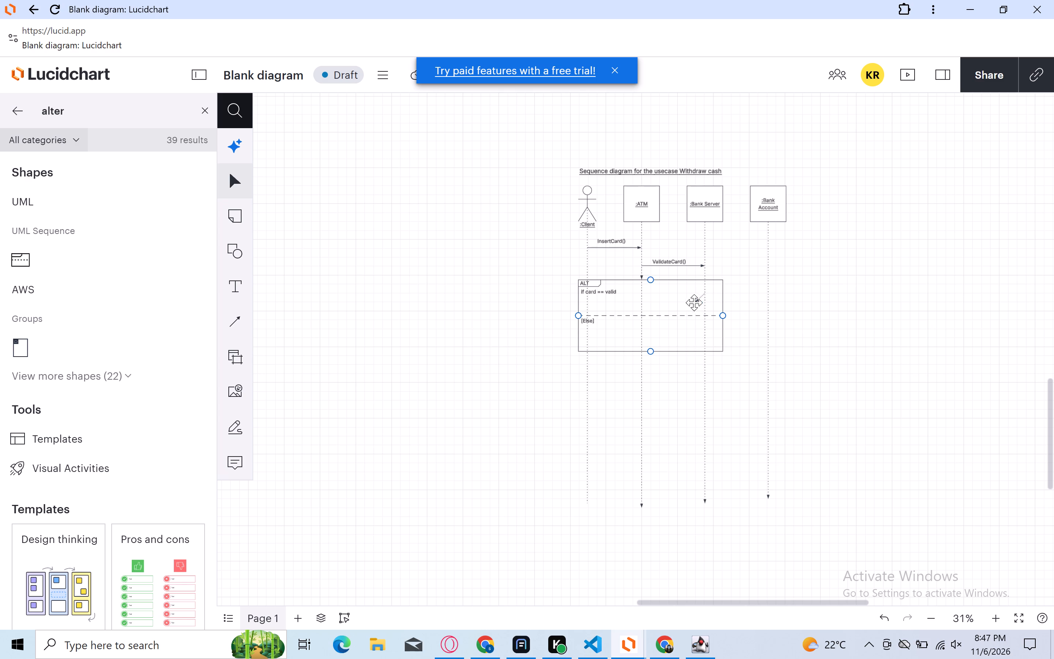
pyautogui.moveTo(694, 302); pyautogui.dragTo(644, 292)
pyautogui.moveTo(644, 292); pyautogui.dragTo(645, 292)
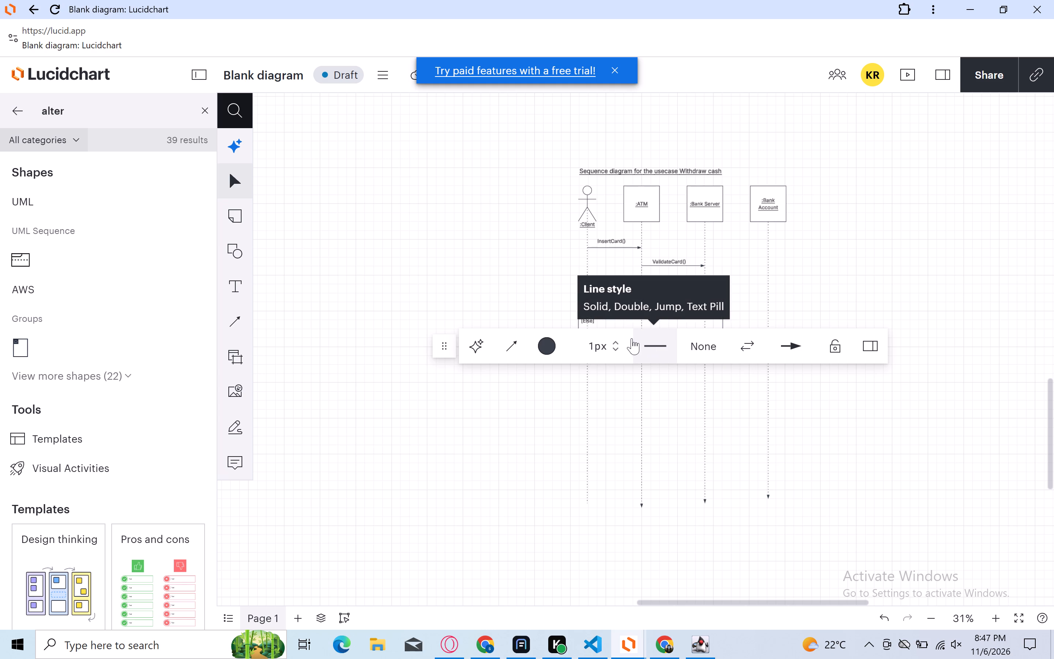
# Set the return arrow's line width to 2px and its line style to dotted.
pyautogui.click(615, 340)
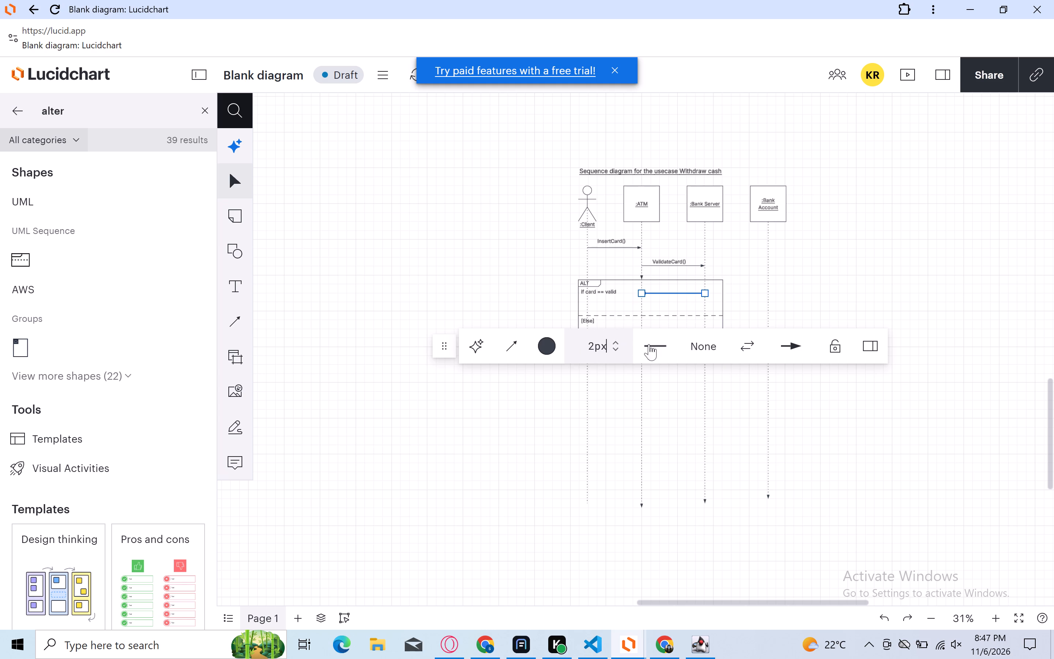
pyautogui.click(657, 345)
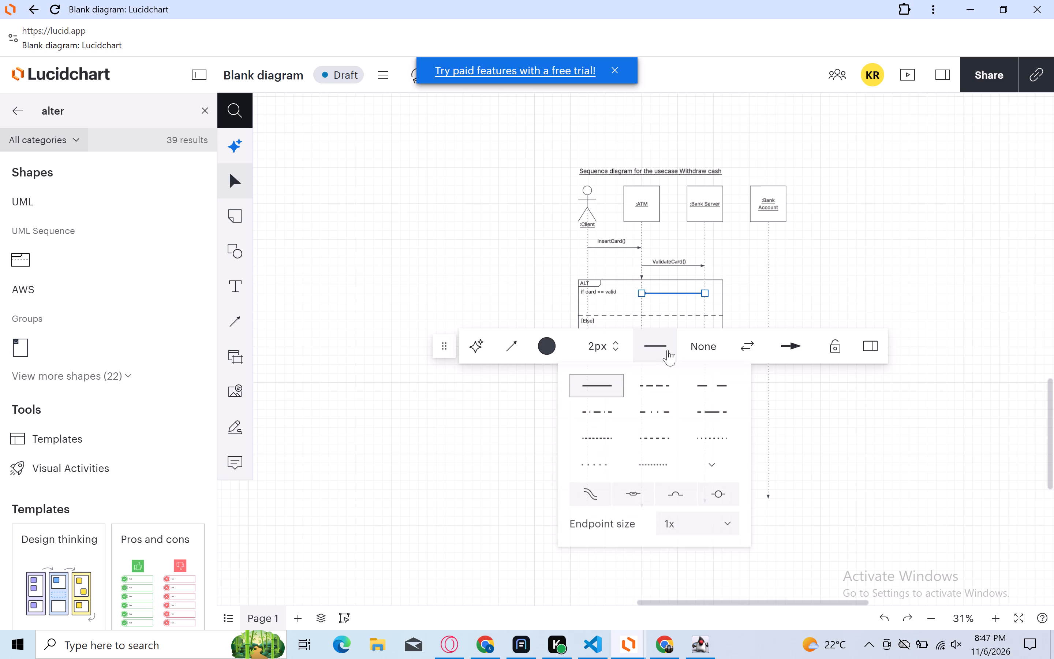
pyautogui.click(709, 439)
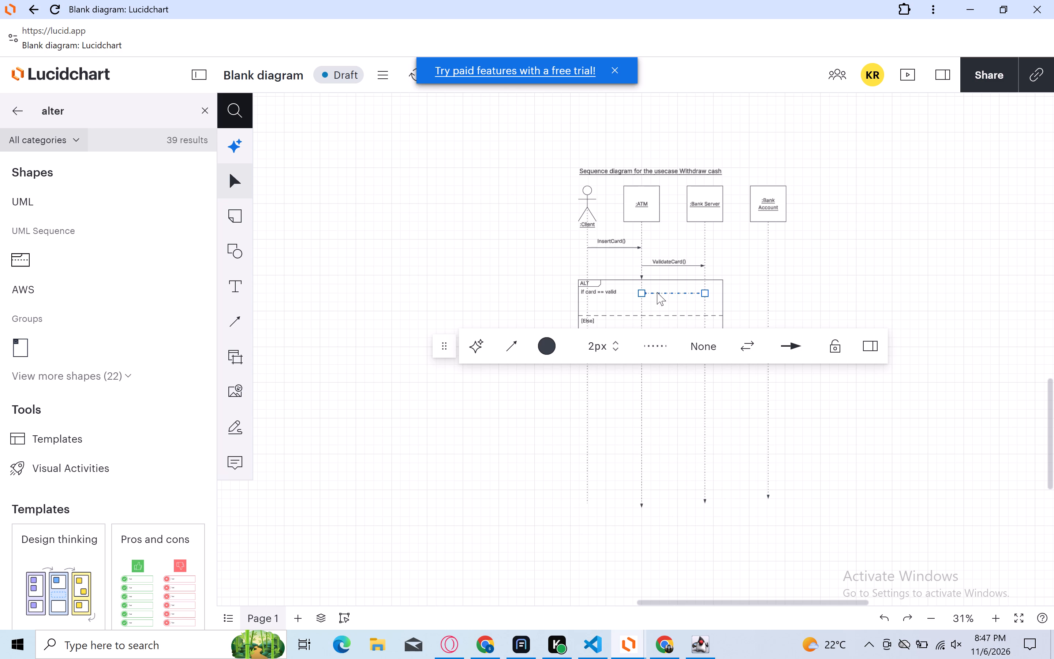
pyautogui.click(663, 290)
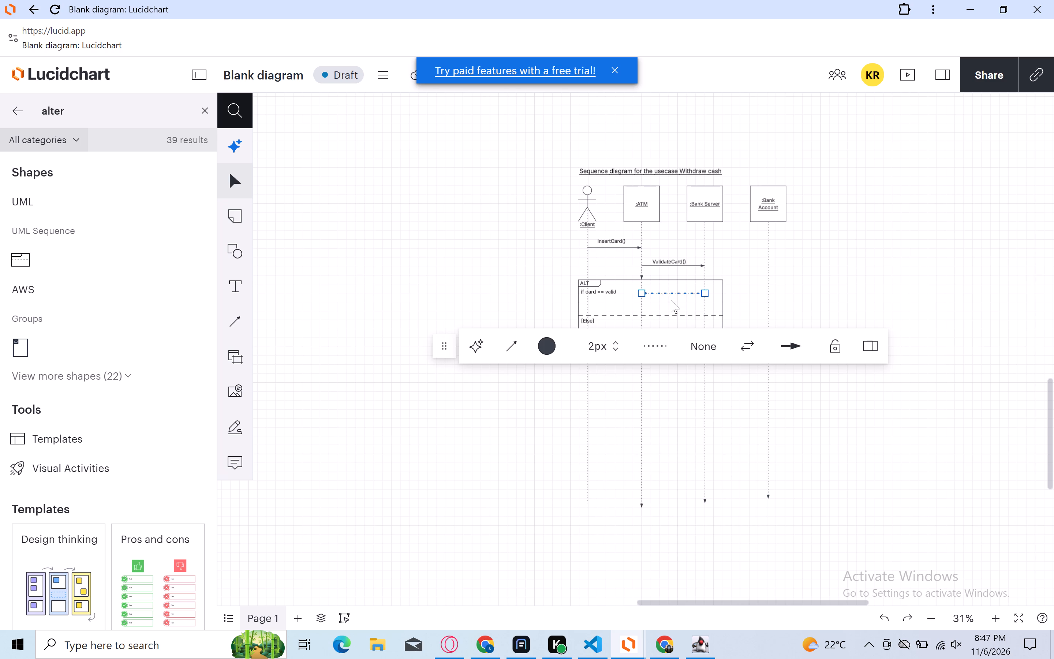
pyautogui.click(671, 300)
pyautogui.click(670, 302)
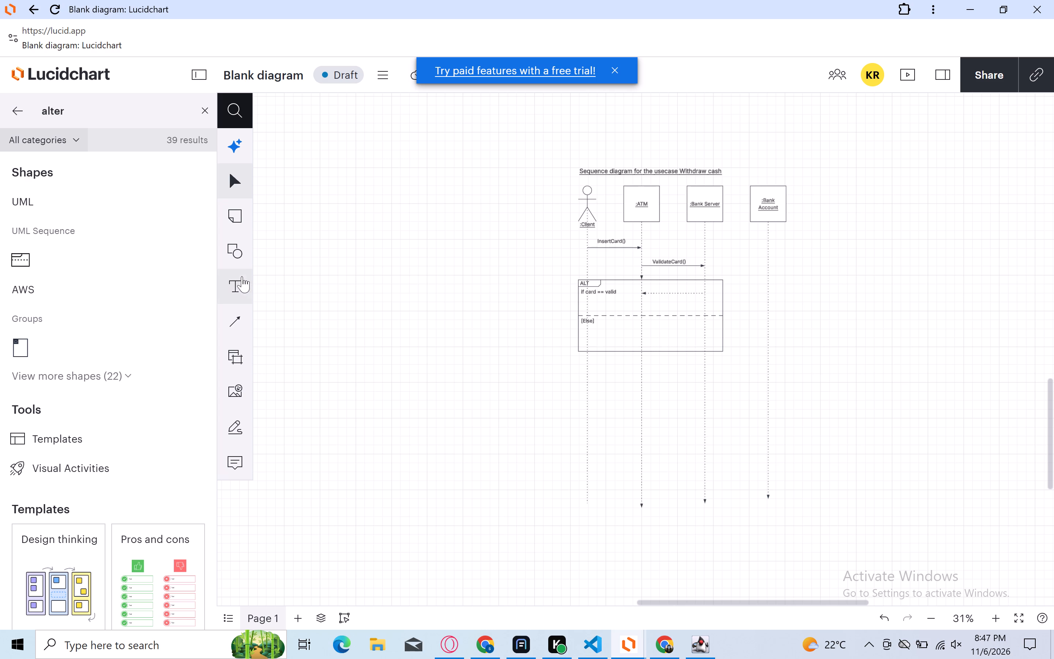
# Add a "cardValid" text label and place it just above the dotted return arrow in the ALT fragment.
pyautogui.click(234, 282)
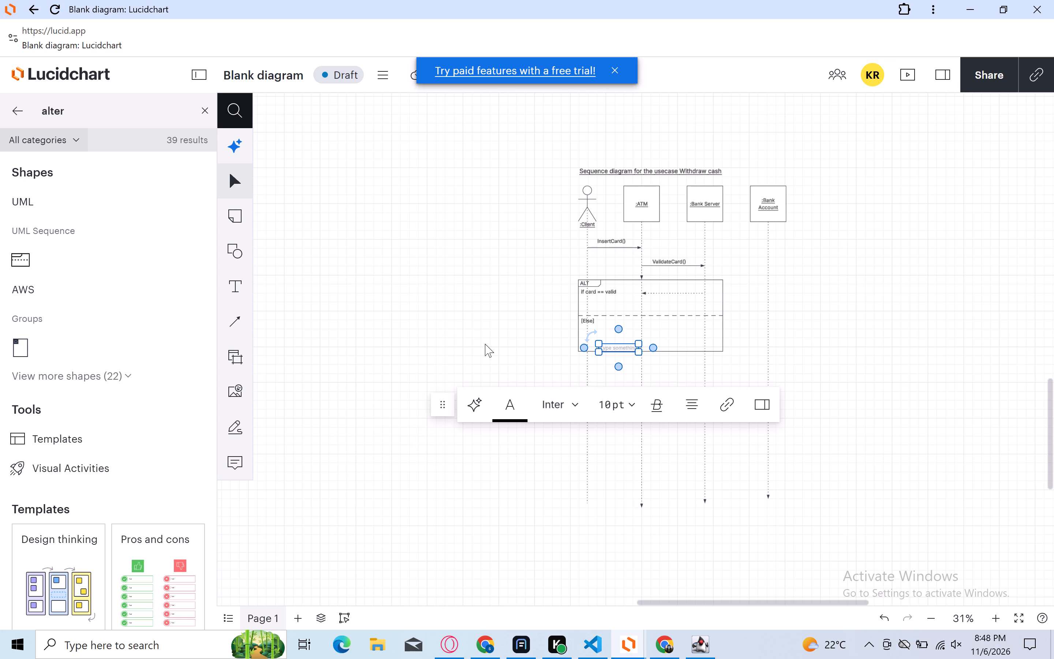
pyautogui.write('ca')
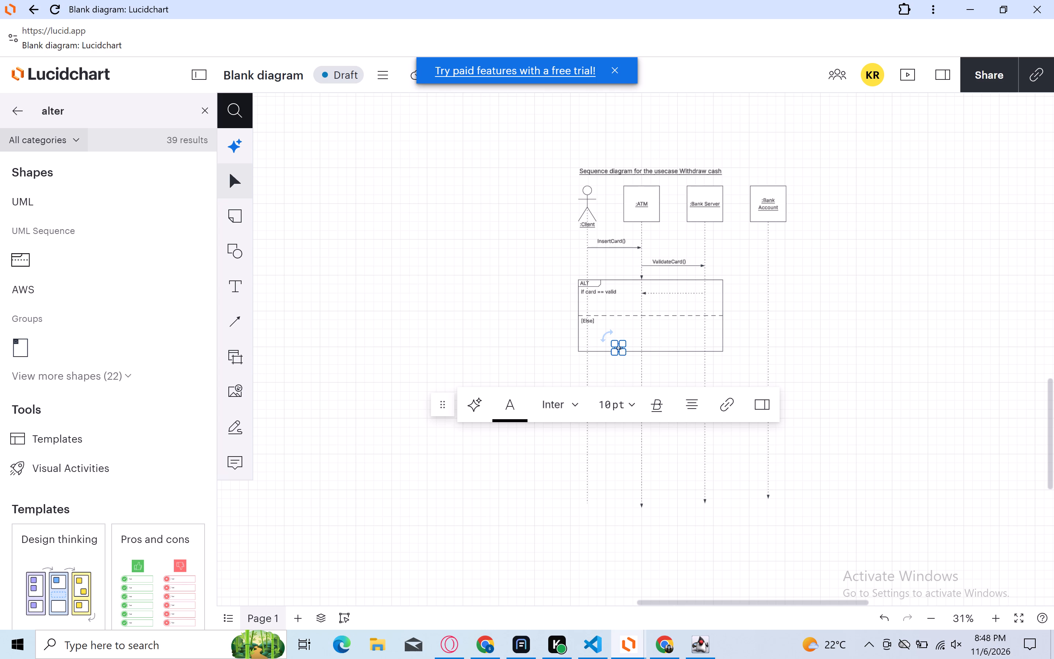
pyautogui.write('rd')
pyautogui.scroll(-5, 485, 344)
pyautogui.scroll(2, 485, 344)
pyautogui.hscroll(1, 485, 344)
pyautogui.scroll(3, 485, 344)
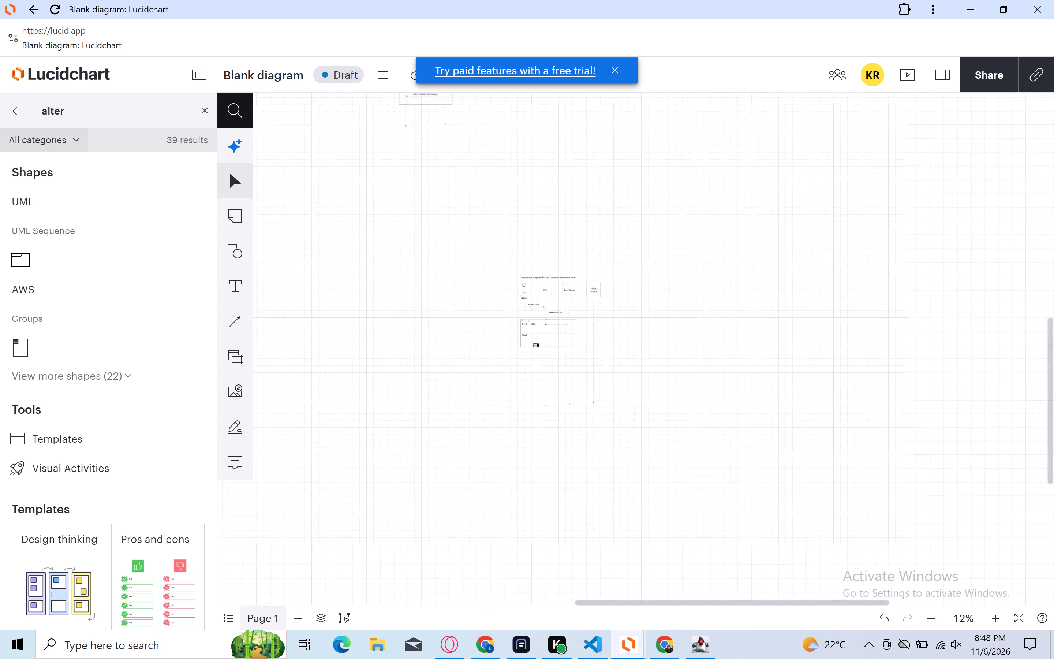
pyautogui.scroll(4, 485, 344)
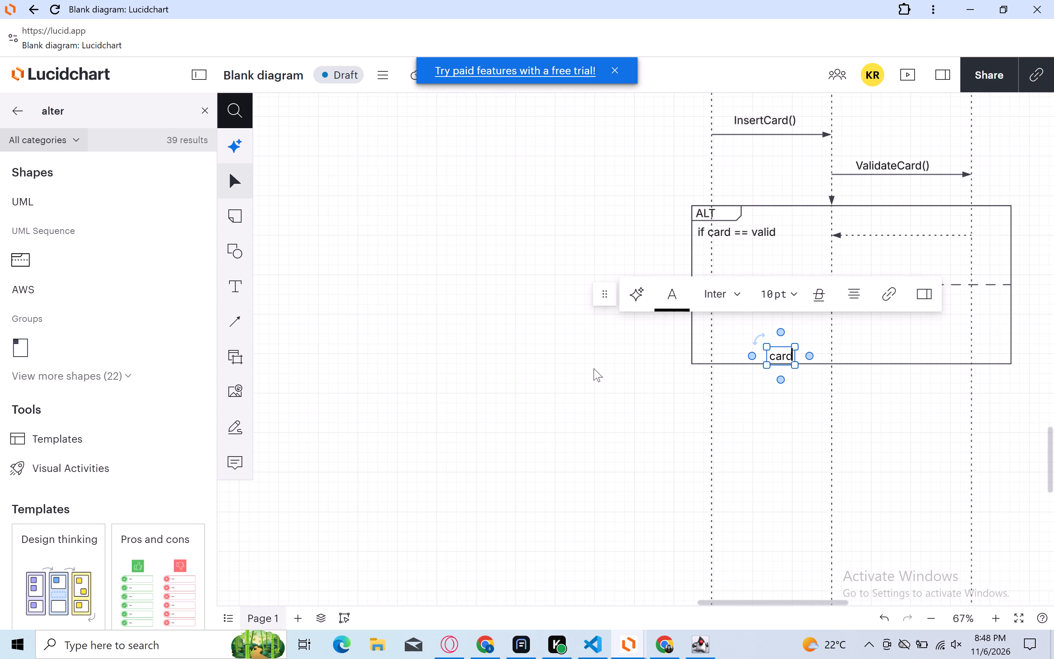
pyautogui.write('Valid')
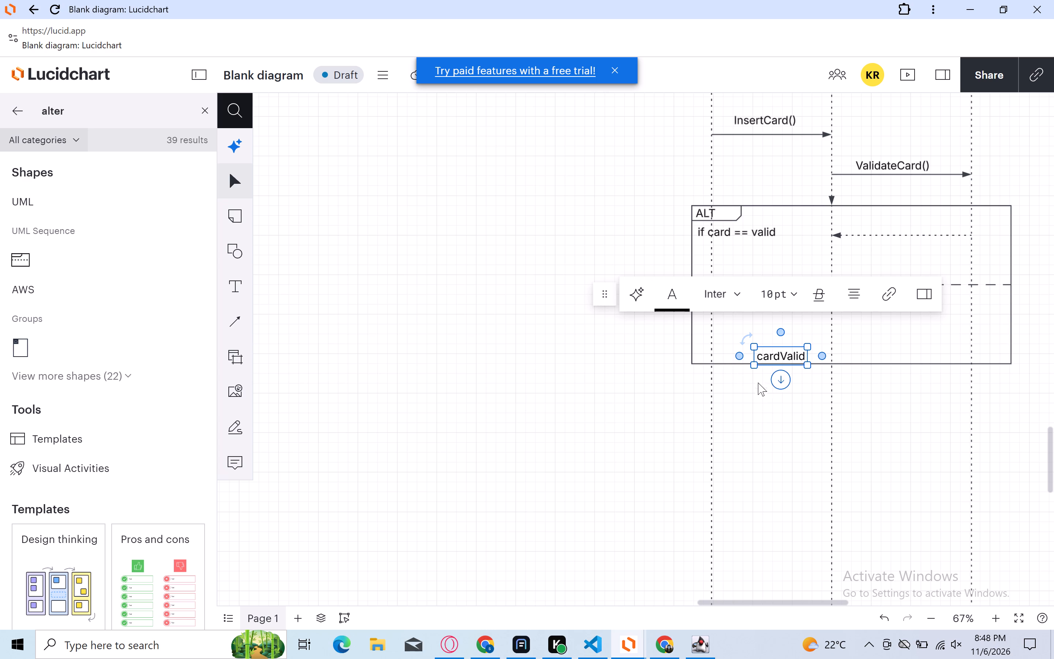
pyautogui.click(775, 401)
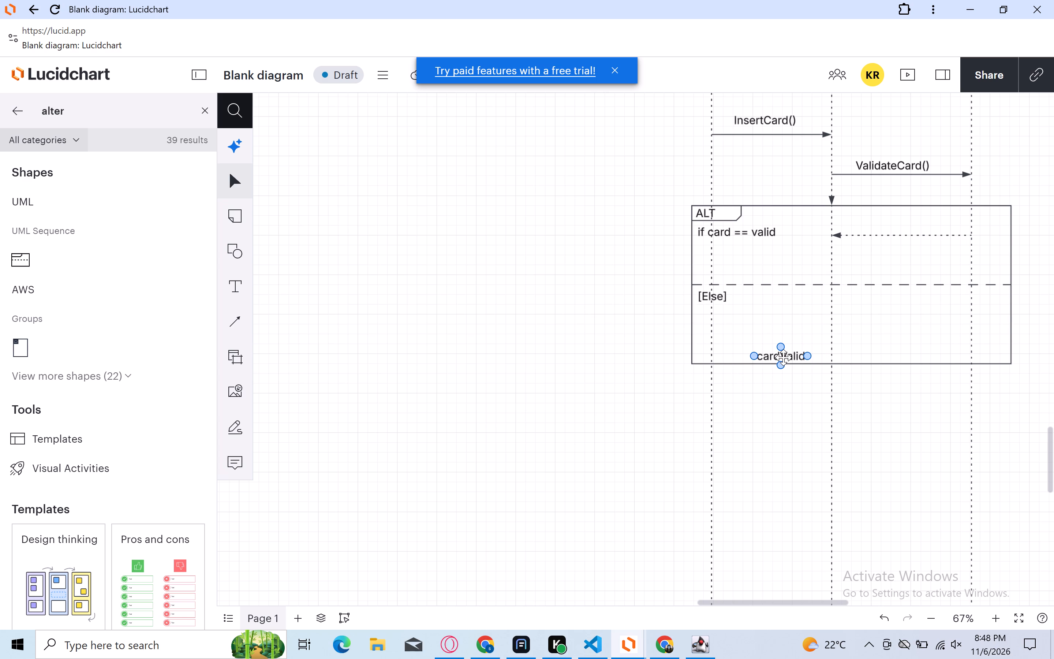
pyautogui.moveTo(779, 358); pyautogui.dragTo(889, 231)
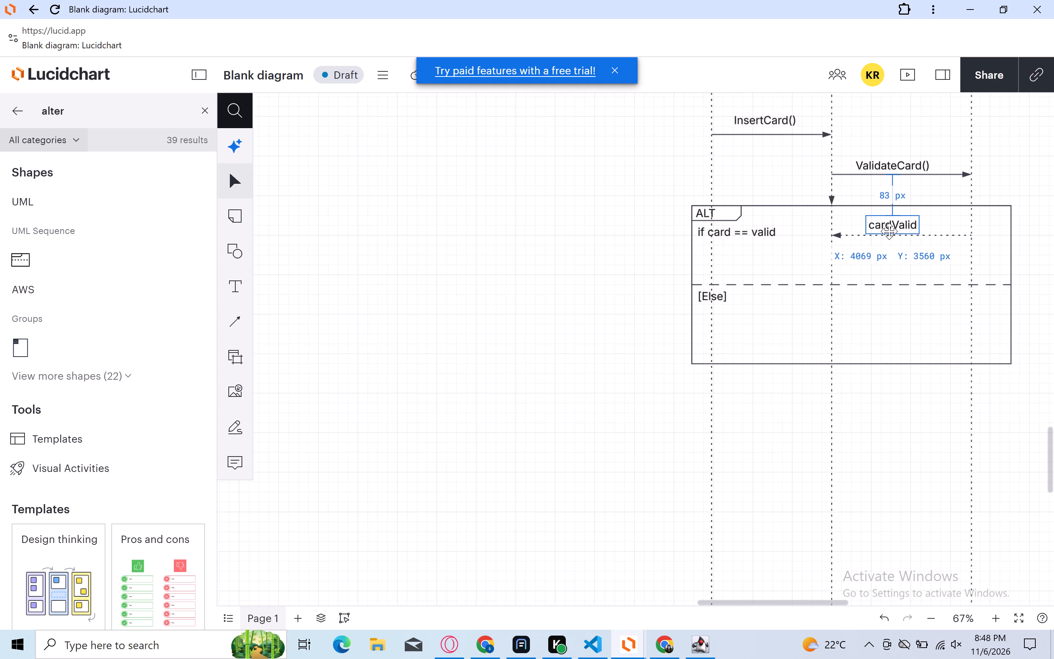
pyautogui.moveTo(889, 231); pyautogui.dragTo(891, 231)
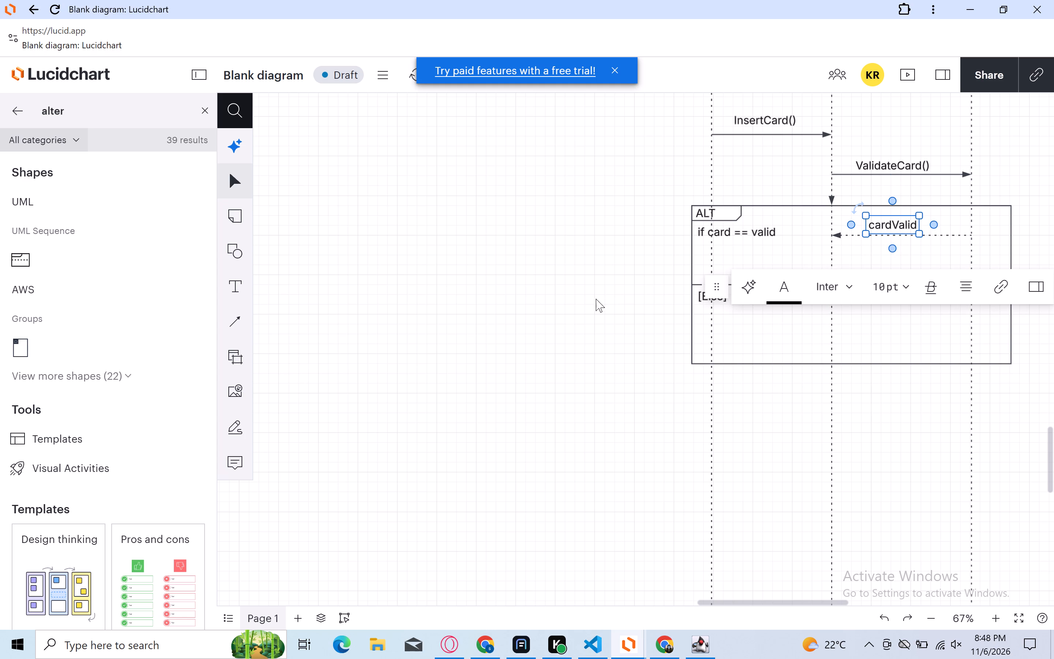
pyautogui.click(596, 299)
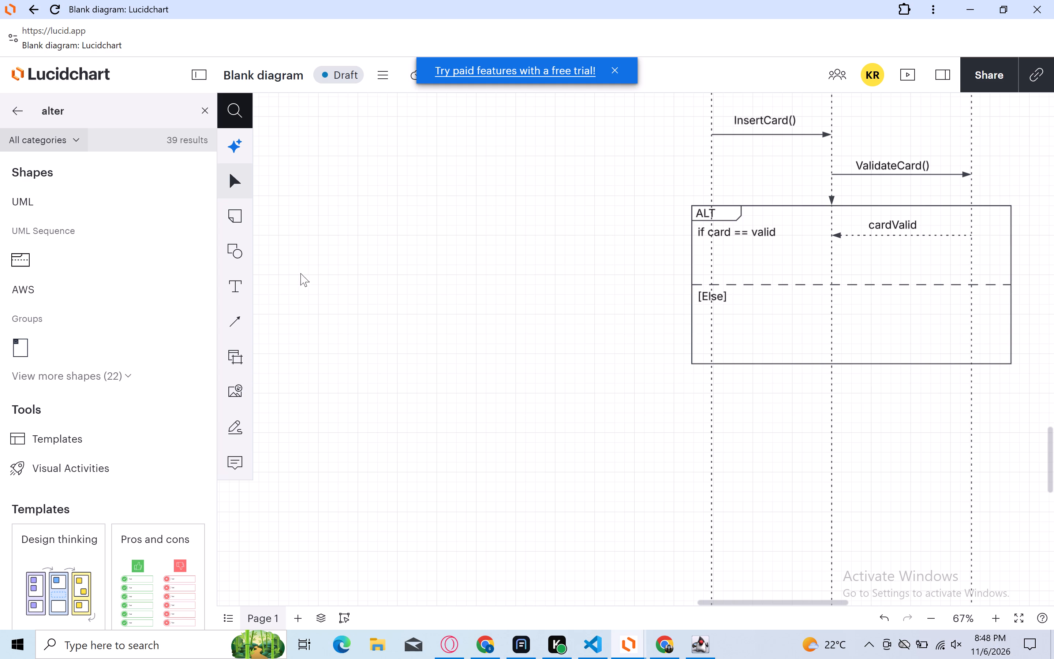
# Add a "Request Pin" text label on the empty canvas beside the ALT fragment.
pyautogui.click(240, 284)
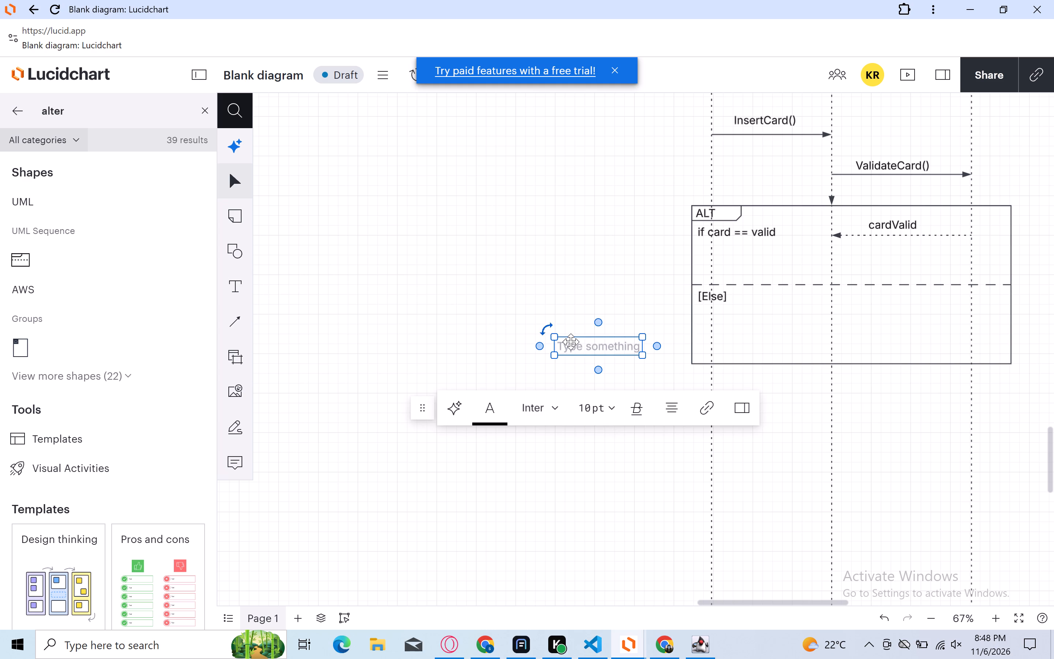
pyautogui.click(589, 349)
pyautogui.write('Se')
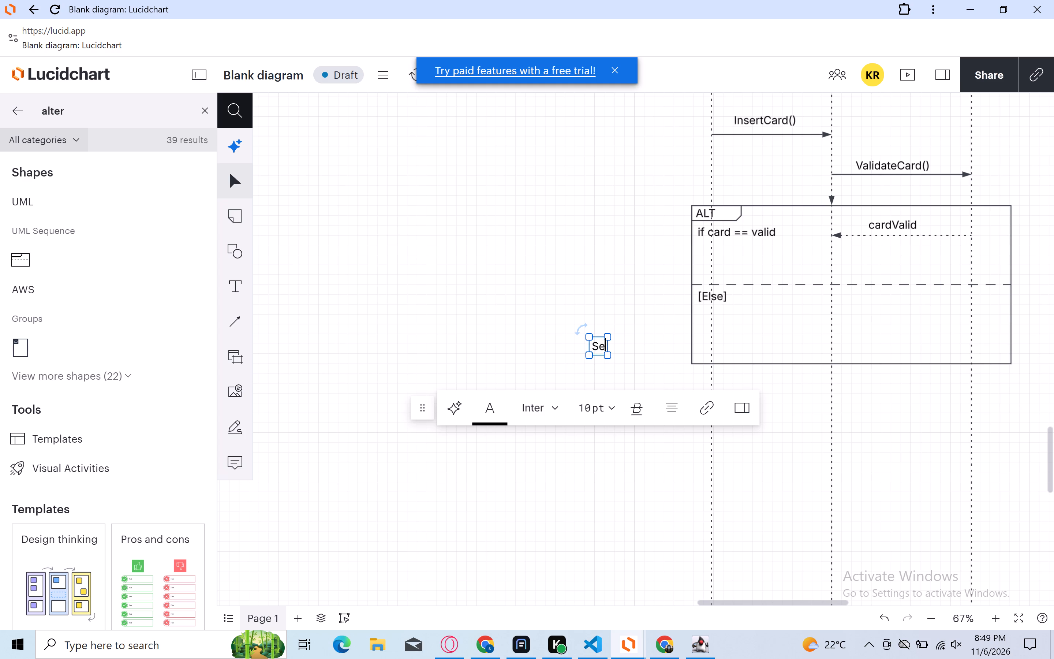
pyautogui.press('BackSpace')
pyautogui.press('BackSpace')
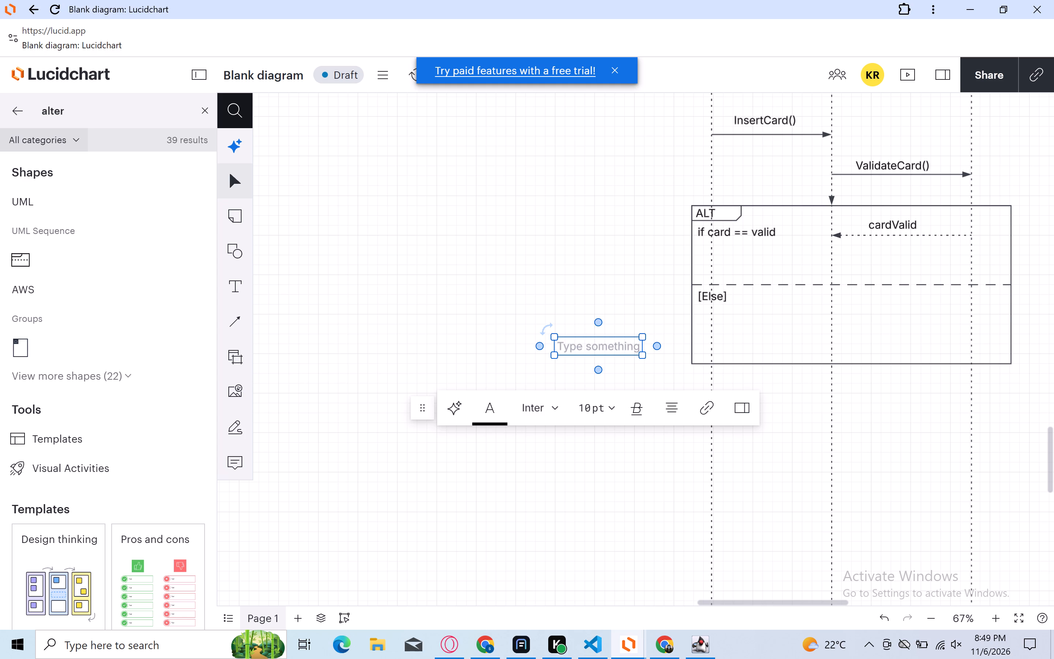
pyautogui.write('Reset')
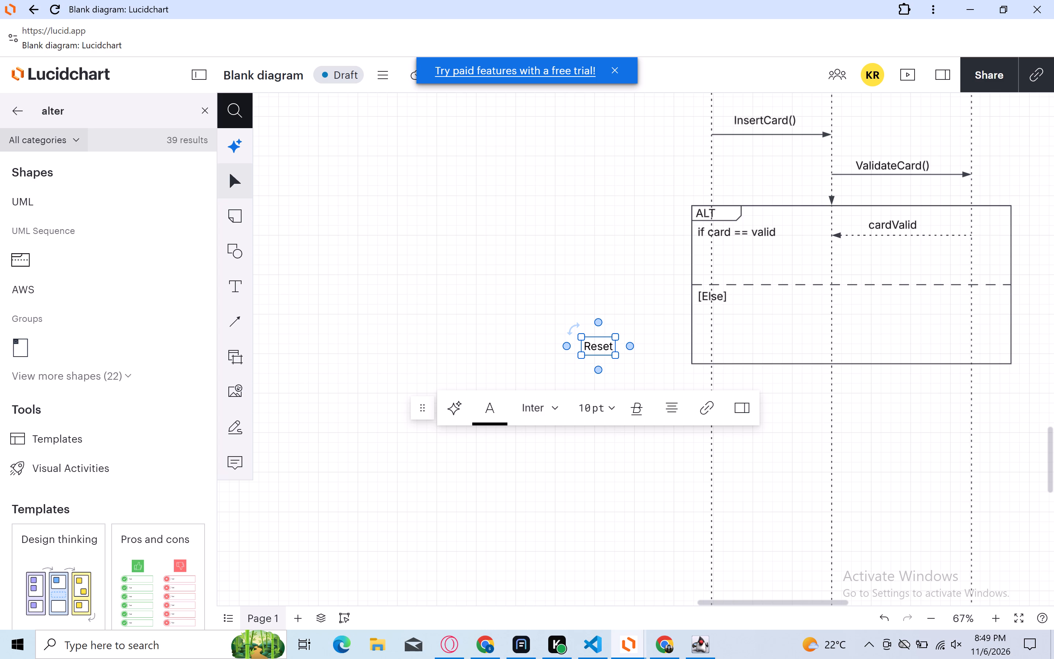
pyautogui.press('BackSpace')
pyautogui.press('BackSpace')
pyautogui.press('BackSpace')
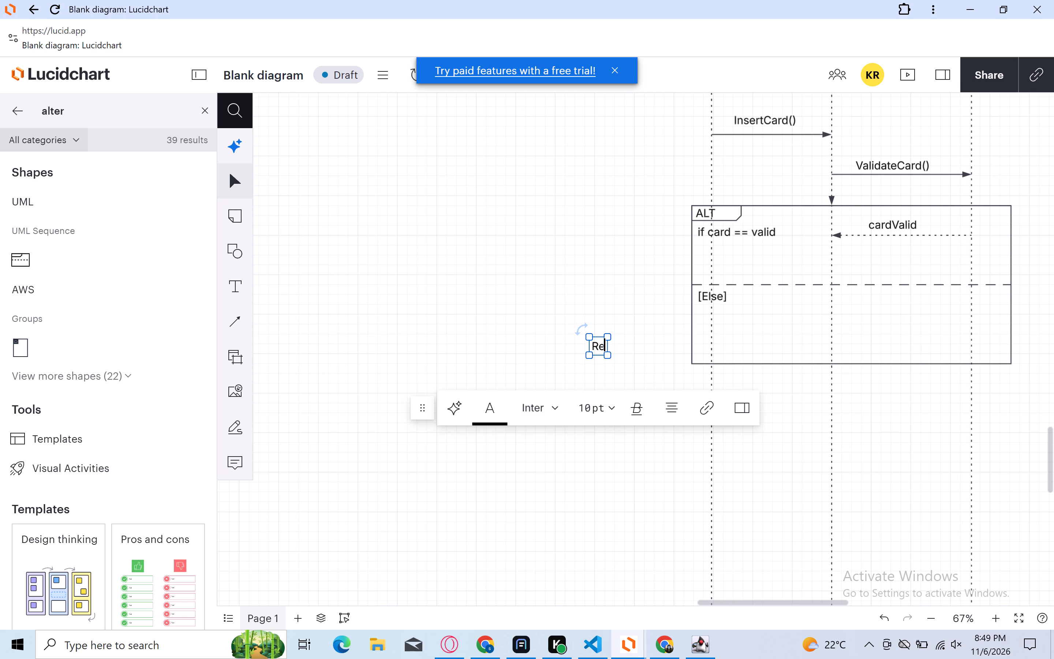
pyautogui.press('q')
pyautogui.write('uest')
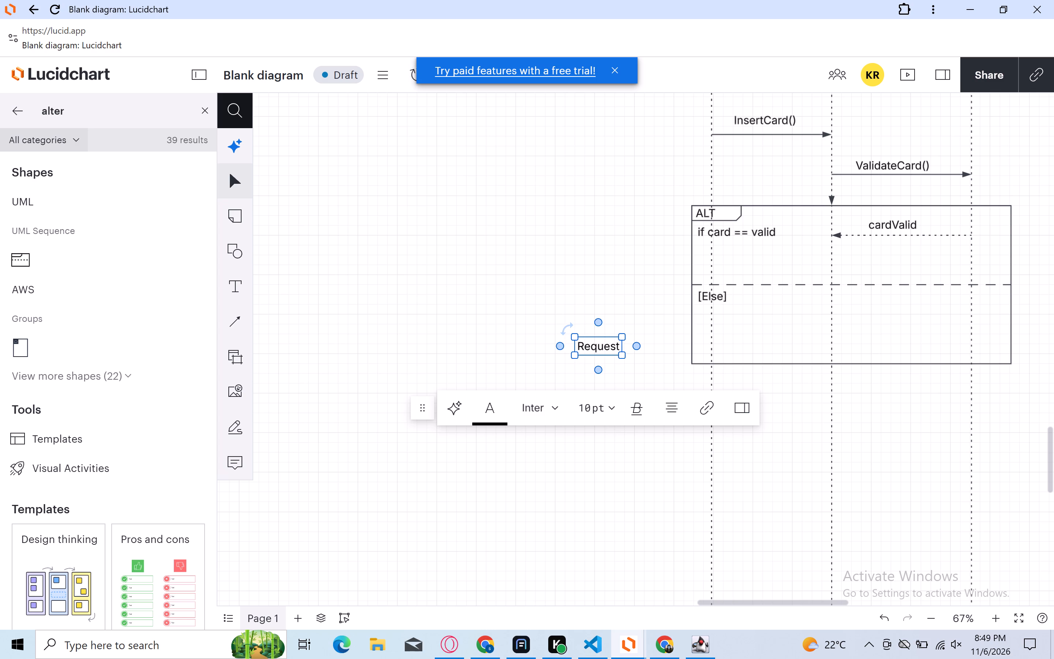
pyautogui.press('space')
pyautogui.hotkey('shift', 'p')
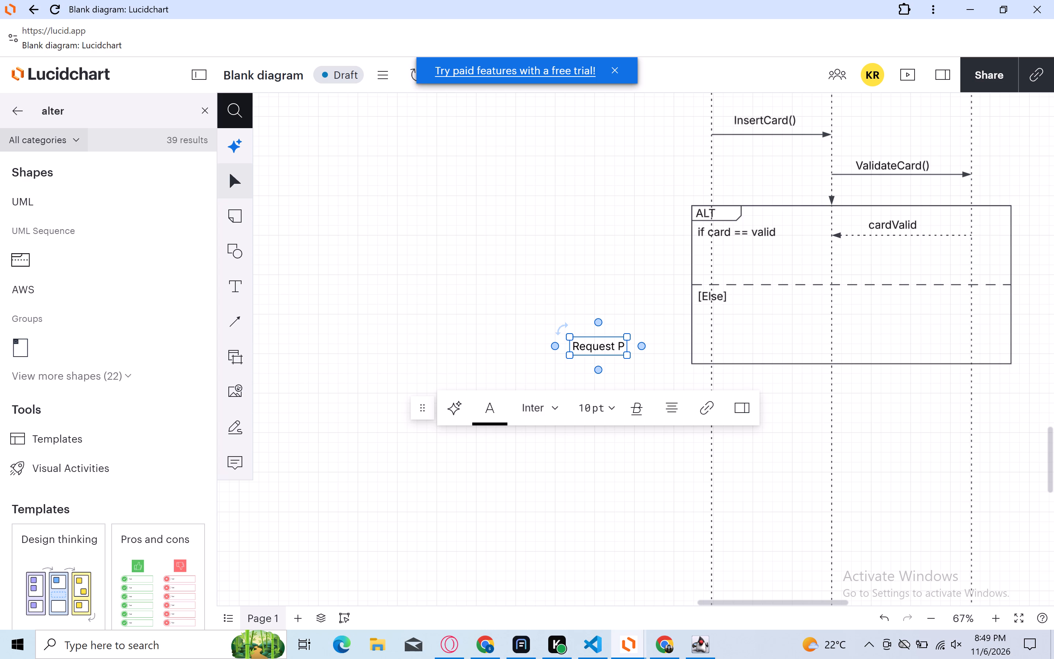
pyautogui.write('in')
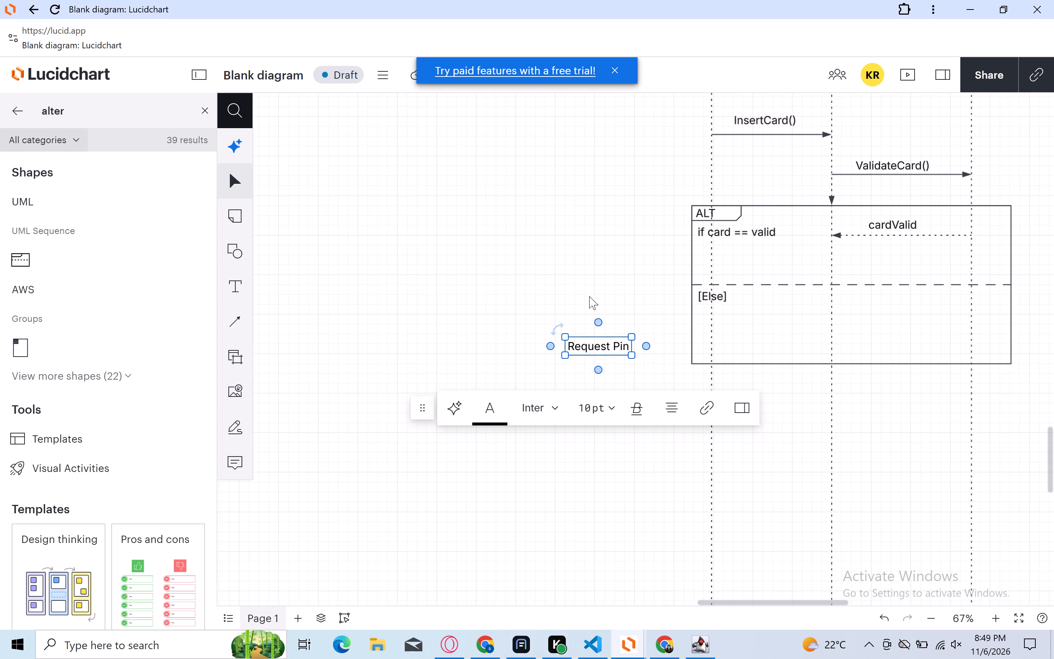
pyautogui.click(596, 282)
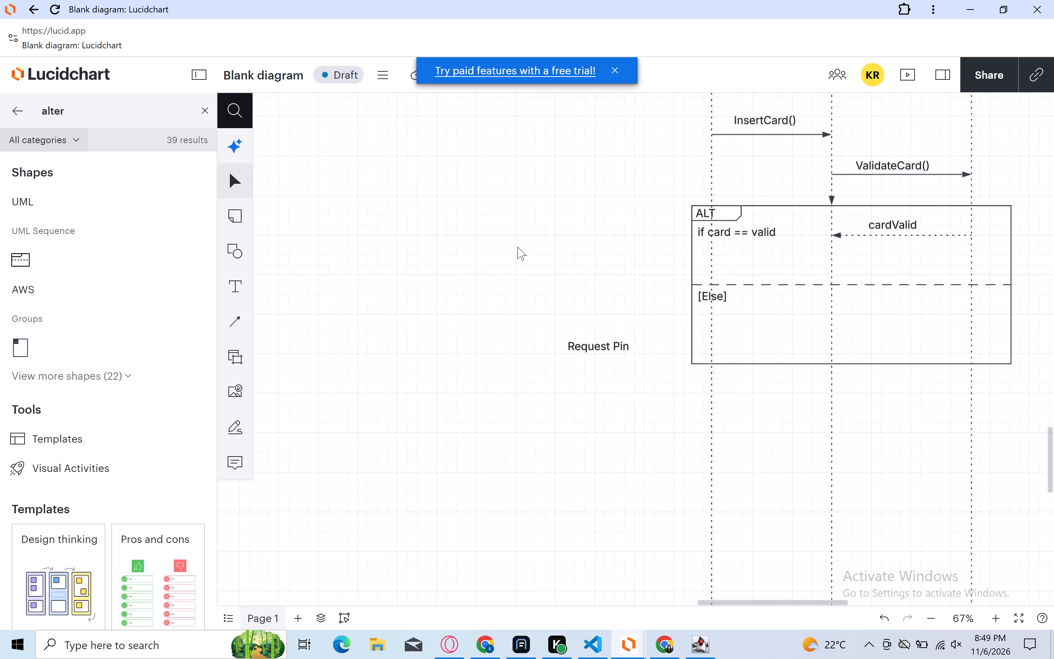
# Draw a straight horizontal arrow from the :ATM lifeline to the :Client lifeline, below "if card == valid" in the ALT fragment's first section.
pyautogui.click(231, 317)
pyautogui.click(351, 314)
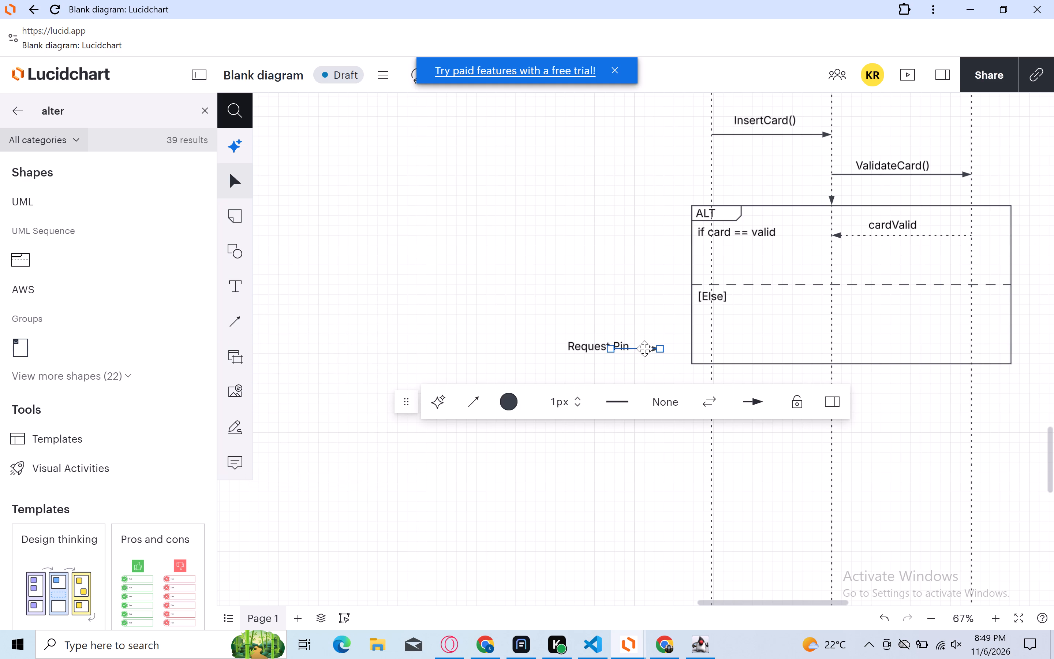
pyautogui.moveTo(646, 350); pyautogui.dragTo(814, 263)
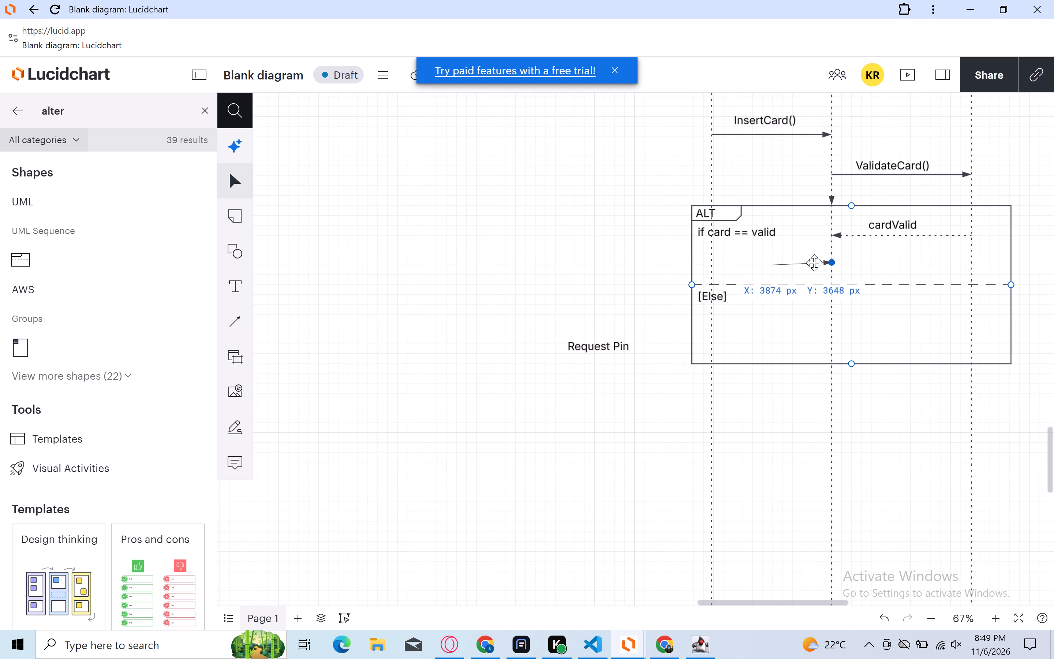
pyautogui.moveTo(814, 263); pyautogui.dragTo(863, 271)
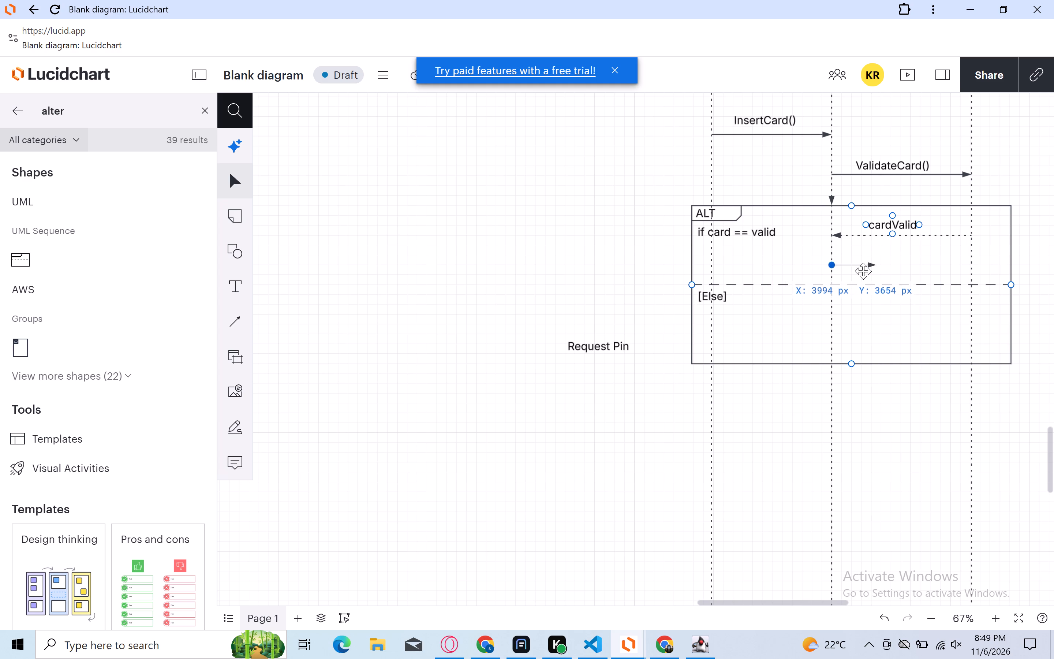
pyautogui.moveTo(863, 271); pyautogui.dragTo(863, 270)
pyautogui.moveTo(877, 265); pyautogui.dragTo(715, 288)
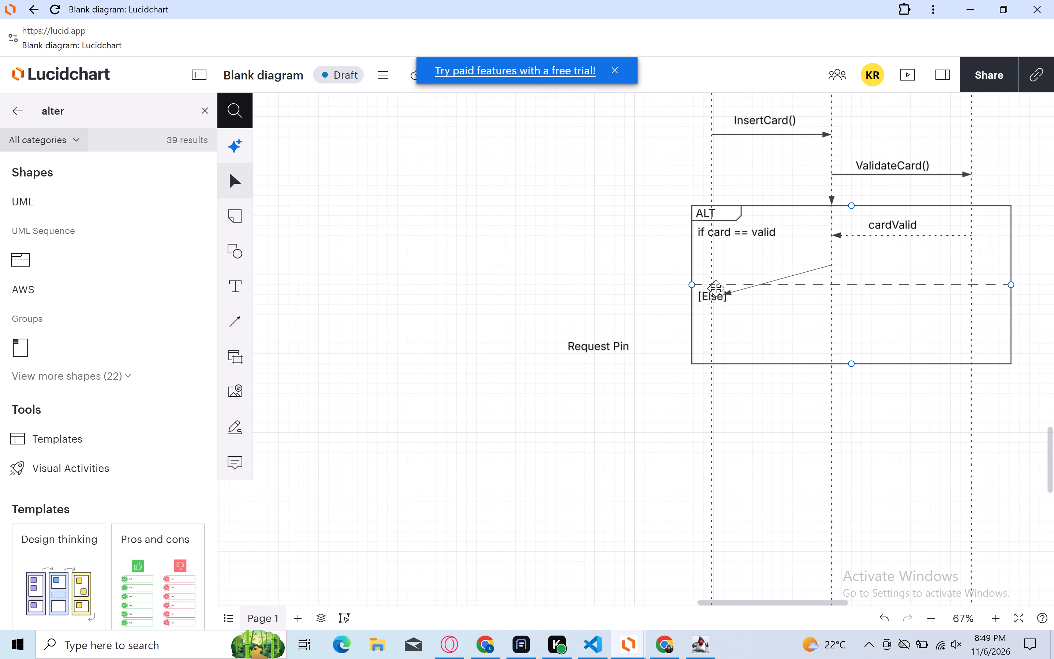
pyautogui.moveTo(715, 288); pyautogui.dragTo(714, 268)
pyautogui.moveTo(714, 268); pyautogui.dragTo(715, 272)
pyautogui.moveTo(715, 272); pyautogui.dragTo(714, 271)
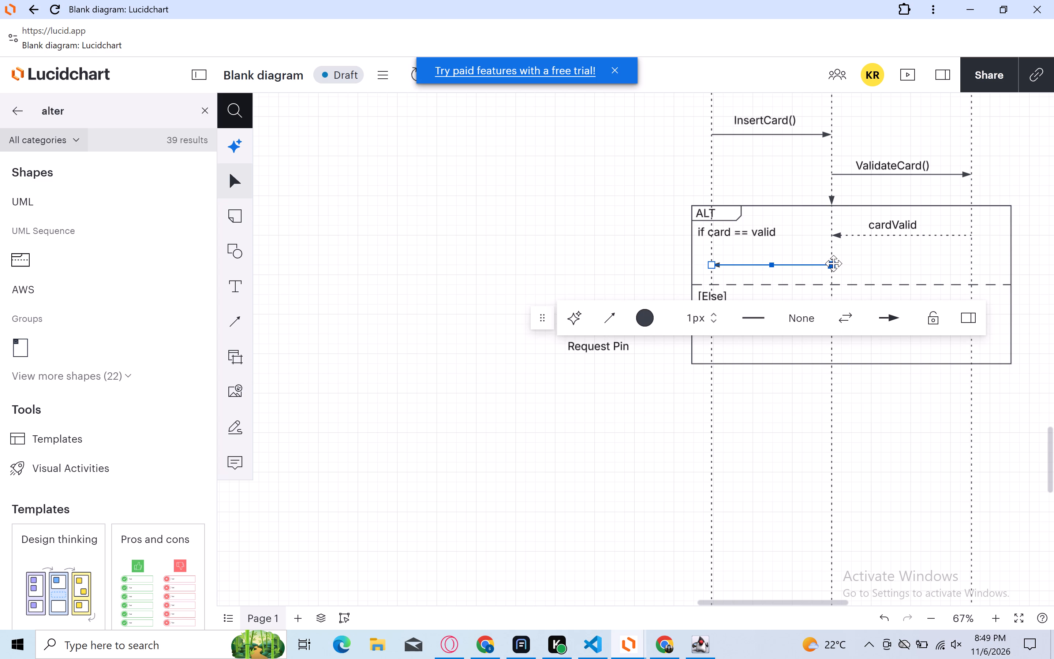
pyautogui.moveTo(832, 264); pyautogui.dragTo(831, 268)
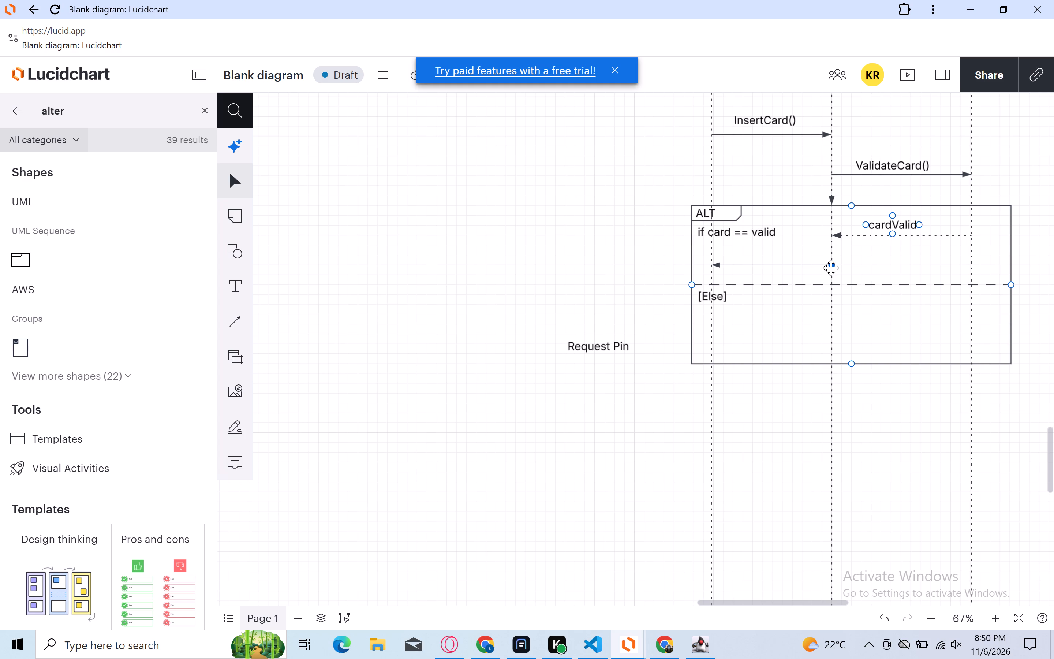
pyautogui.moveTo(831, 268); pyautogui.dragTo(831, 273)
pyautogui.moveTo(831, 273); pyautogui.dragTo(830, 269)
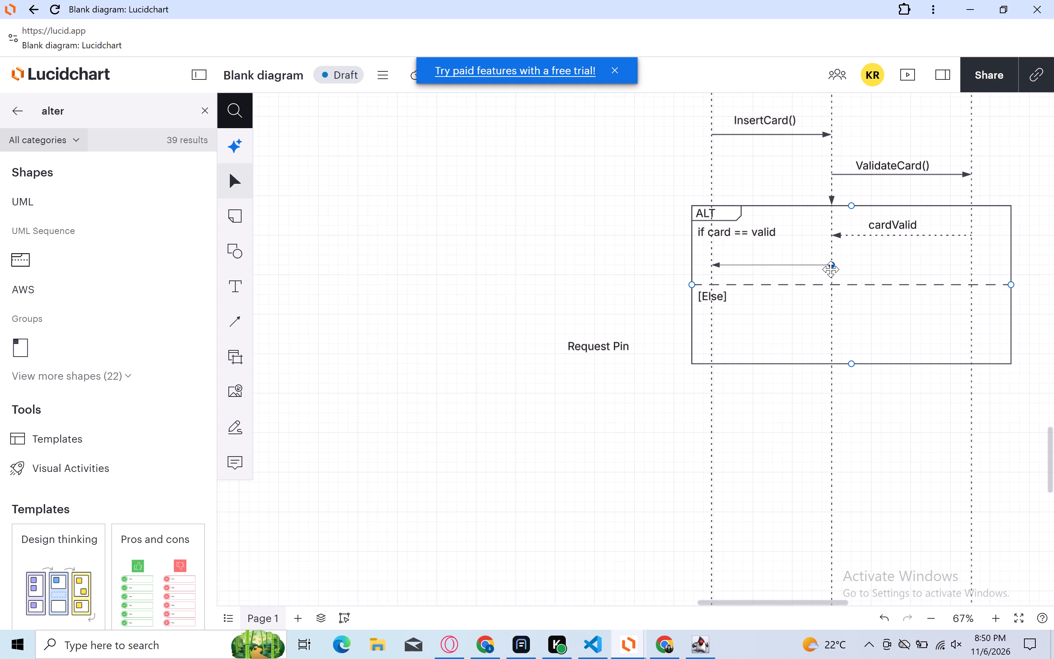
pyautogui.moveTo(830, 269); pyautogui.dragTo(830, 269)
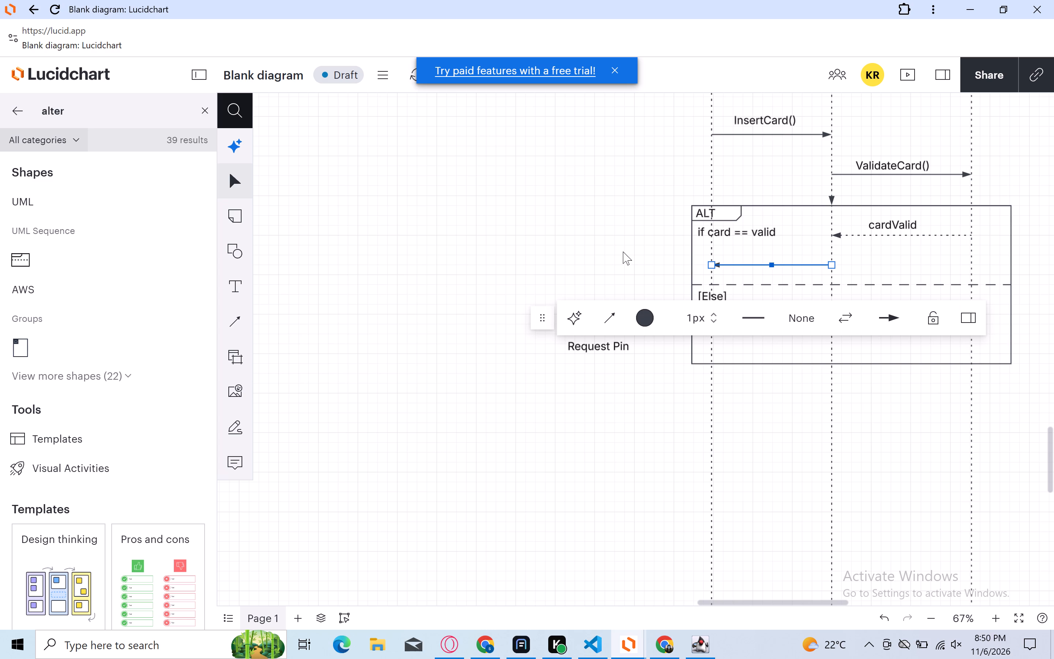
pyautogui.click(616, 251)
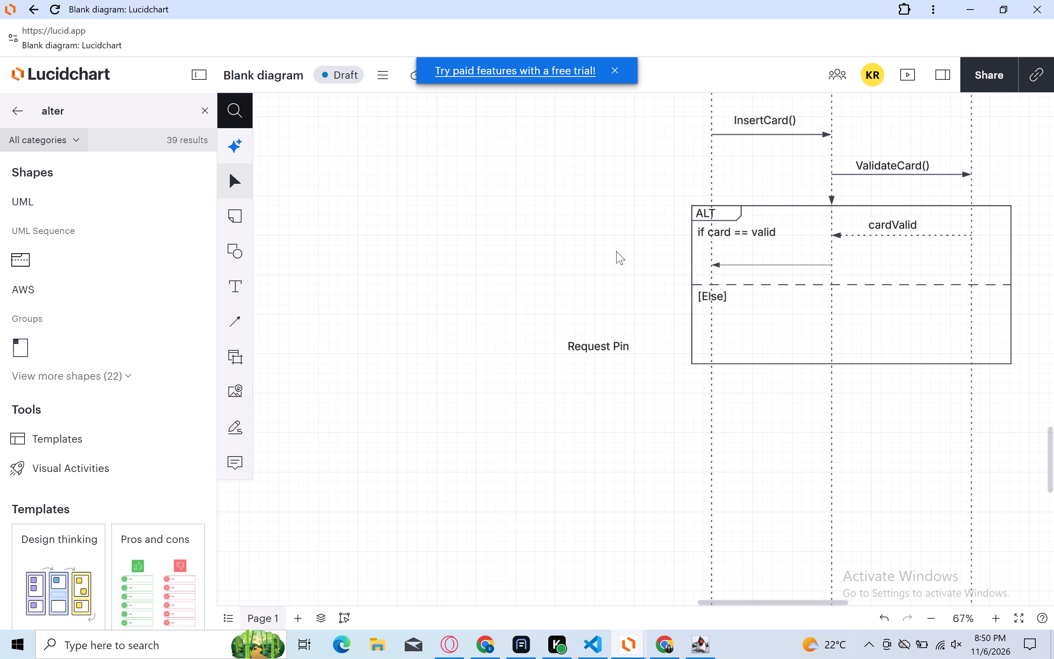
# Set the line width of the new arrow from :ATM to :Client to 2px.
pyautogui.click(746, 263)
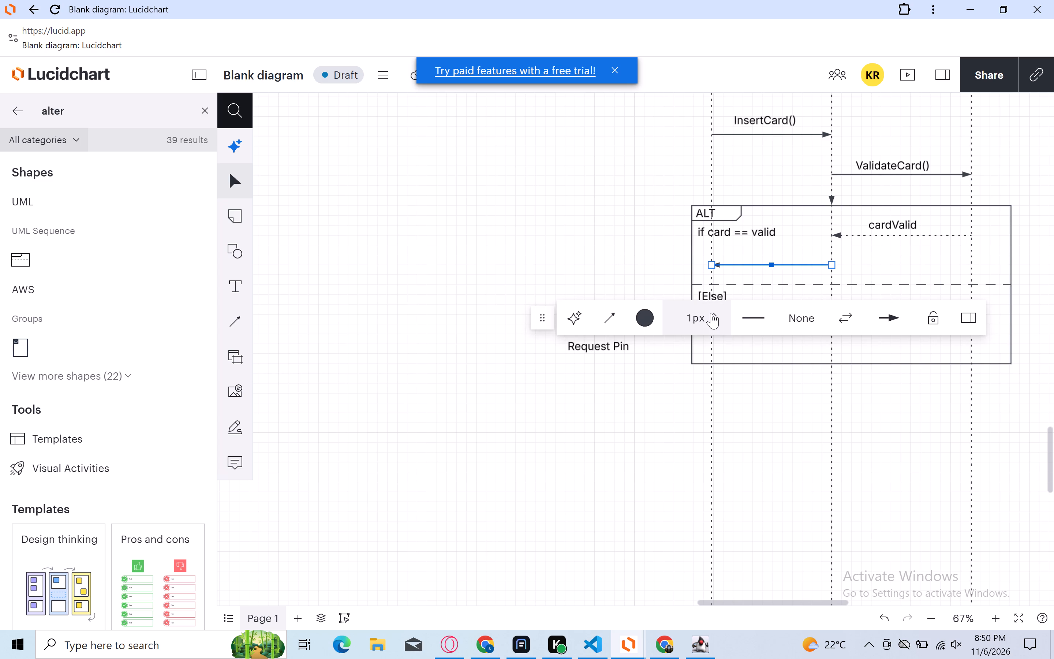
pyautogui.click(714, 314)
# Move the "Request Pin" label just above the solid arrow from :ATM to :Client in the ALT fragment's first section.
pyautogui.click(740, 255)
pyautogui.click(747, 257)
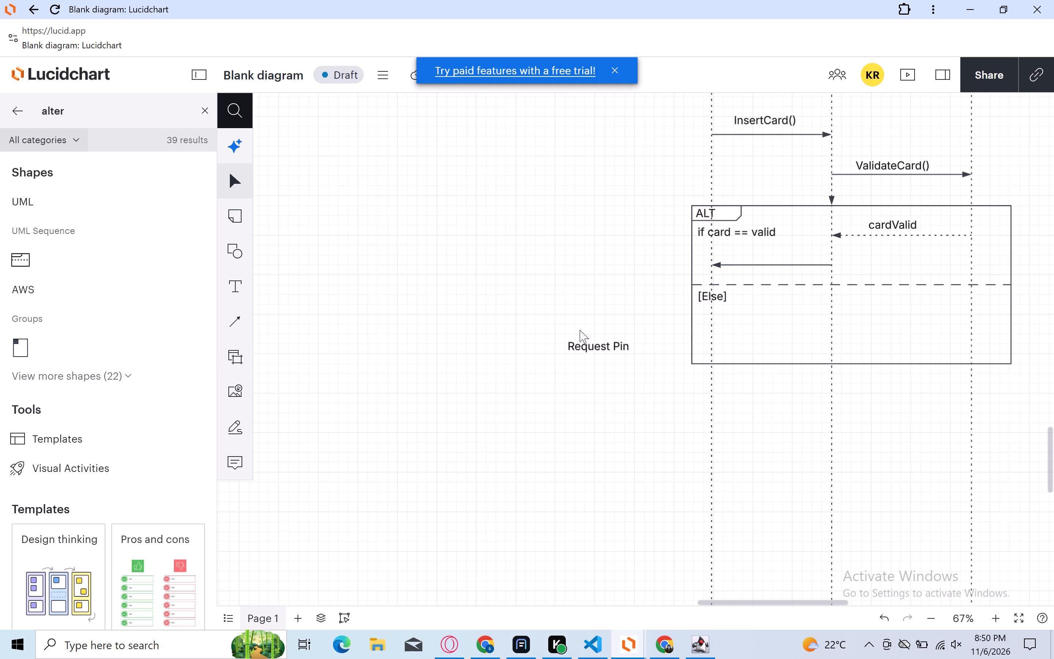
pyautogui.moveTo(596, 347); pyautogui.dragTo(661, 305)
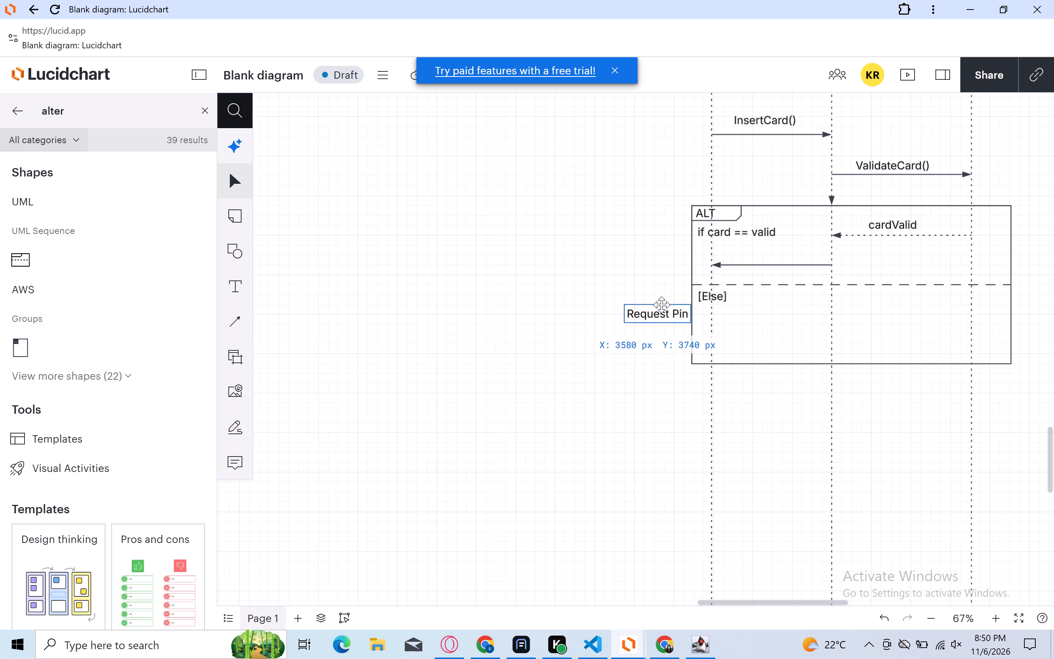
pyautogui.moveTo(661, 305); pyautogui.dragTo(750, 258)
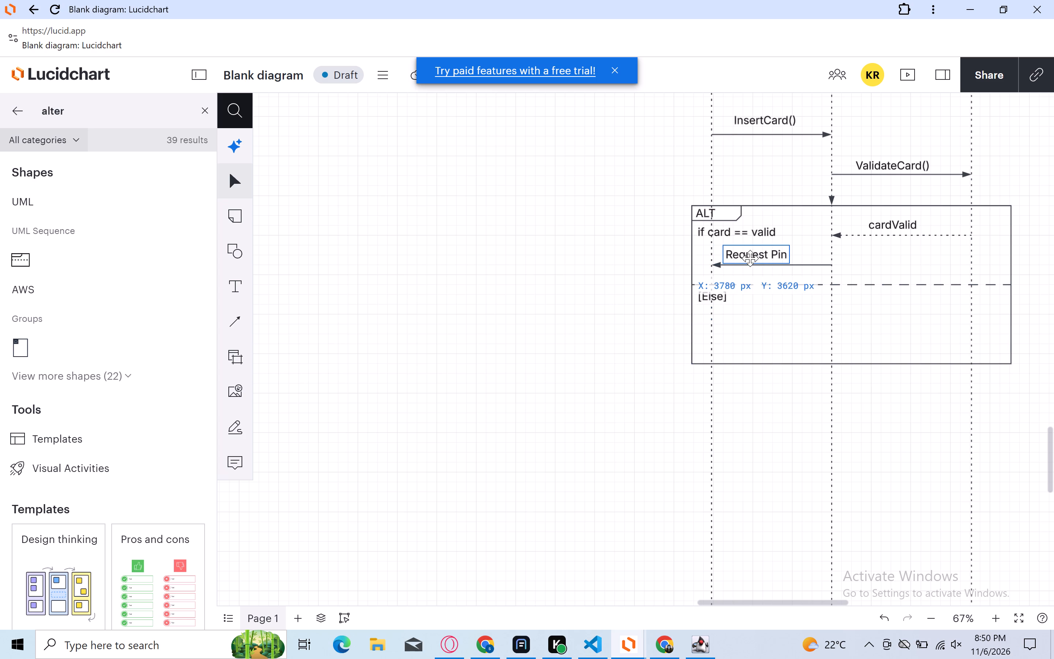
pyautogui.moveTo(750, 258); pyautogui.dragTo(753, 260)
pyautogui.moveTo(753, 260); pyautogui.dragTo(754, 260)
pyautogui.click(522, 254)
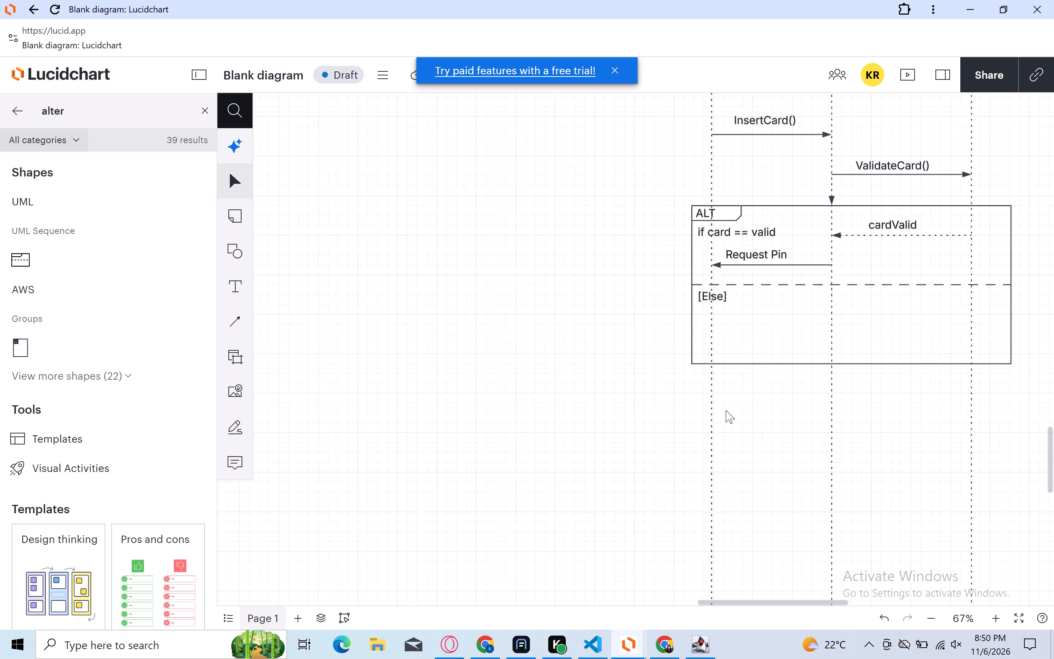
pyautogui.click(559, 394)
# Add an "Expired card" text label on the empty canvas beside the ALT fragment.
pyautogui.click(232, 288)
pyautogui.hotkey('shift', 'e')
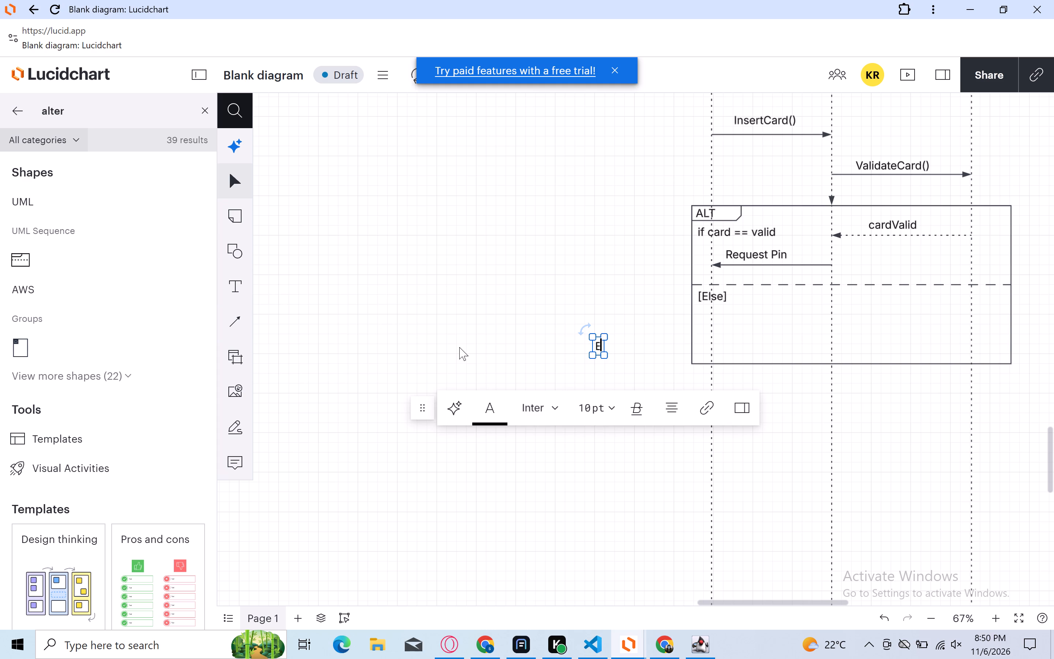
pyautogui.write('xpired')
pyautogui.press('space')
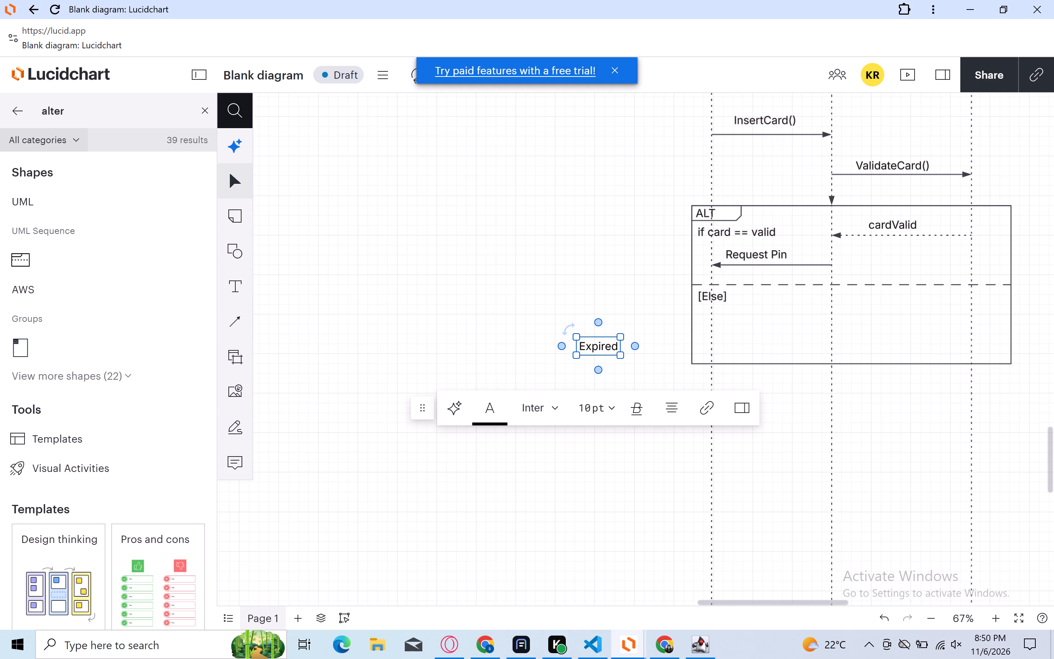
pyautogui.write('card')
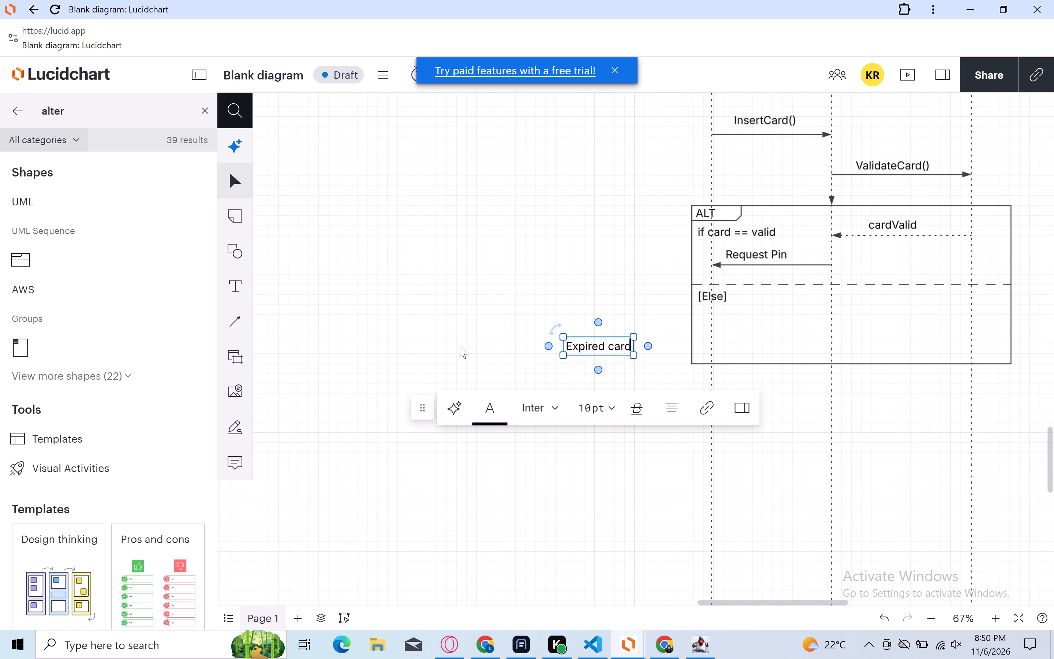
pyautogui.click(467, 349)
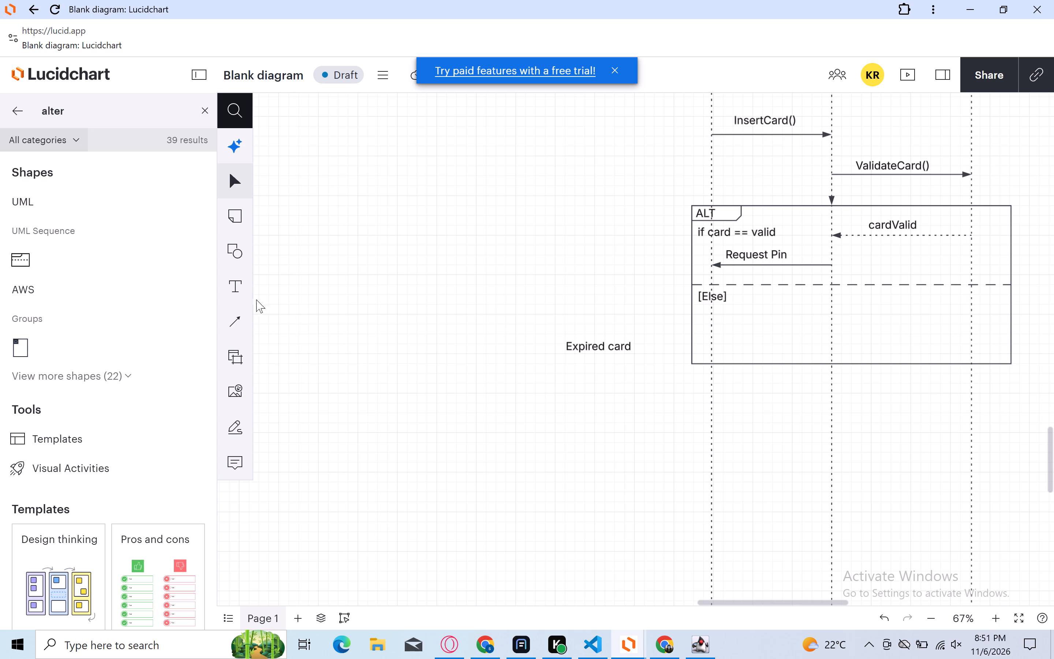
# Add a straight arrow and place it in the ALT fragment, spanning from the ValidateCard() target lifeline to the fragment's nearby edge.
pyautogui.click(237, 323)
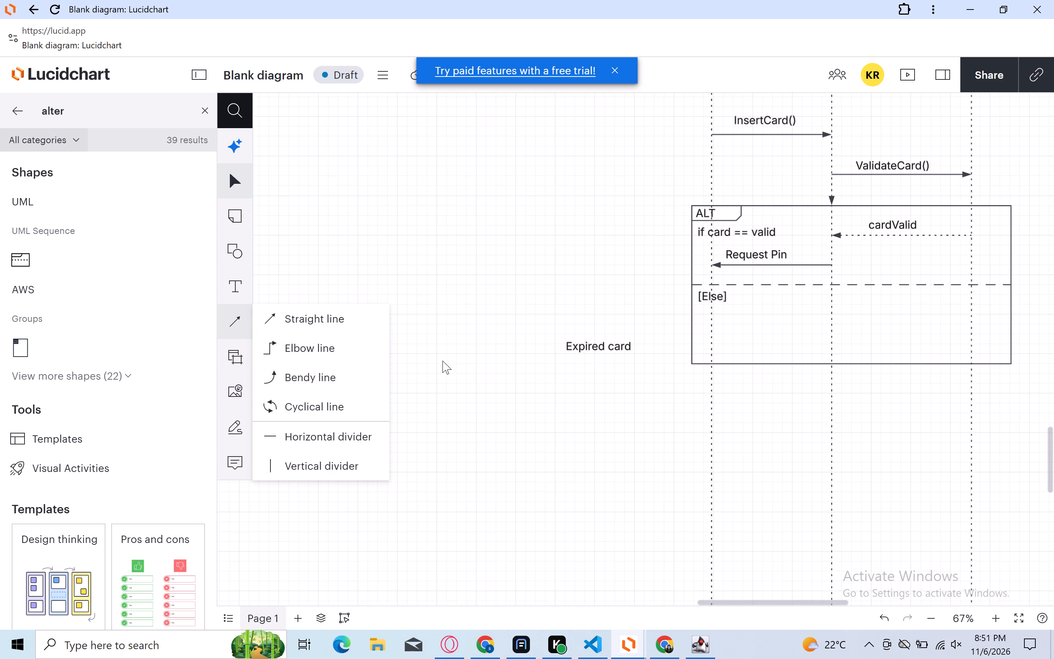
pyautogui.click(350, 325)
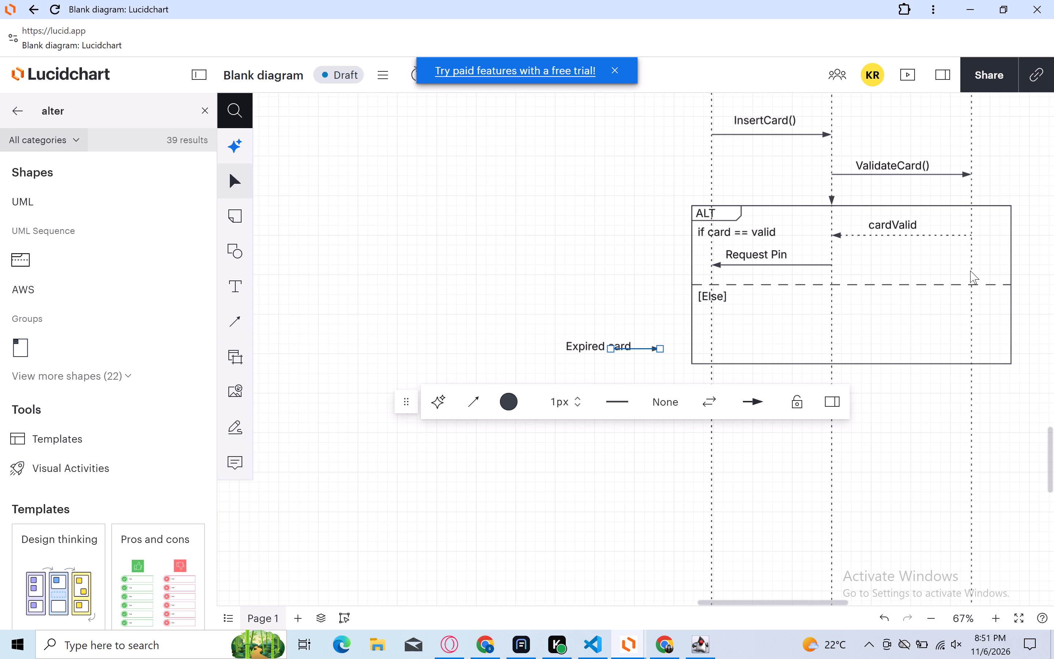
pyautogui.moveTo(971, 269); pyautogui.dragTo(892, 269)
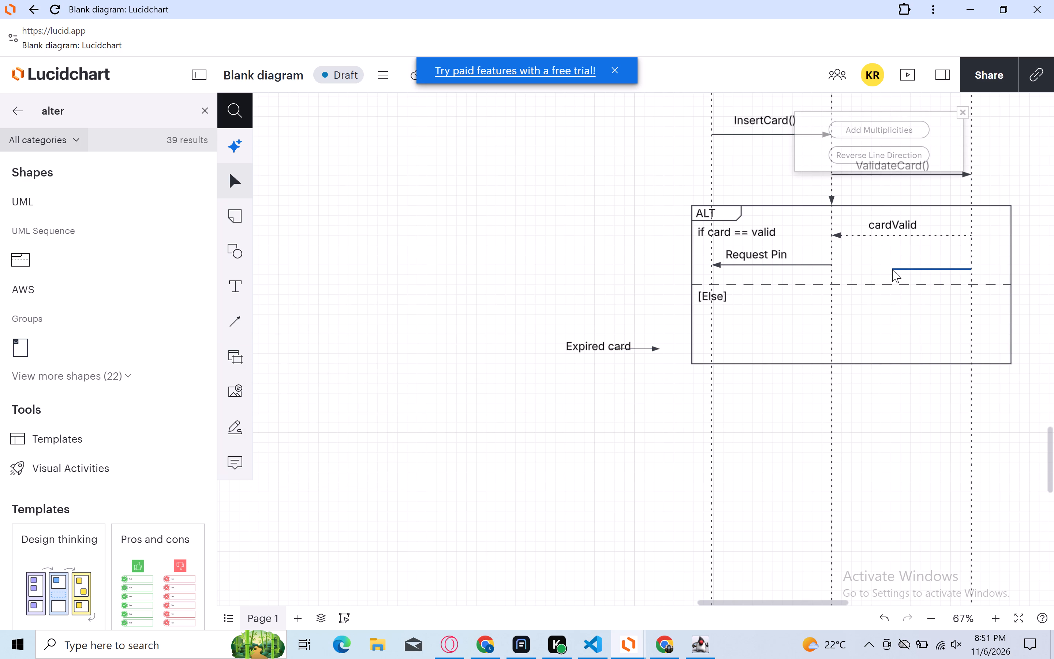
pyautogui.moveTo(892, 269); pyautogui.dragTo(842, 276)
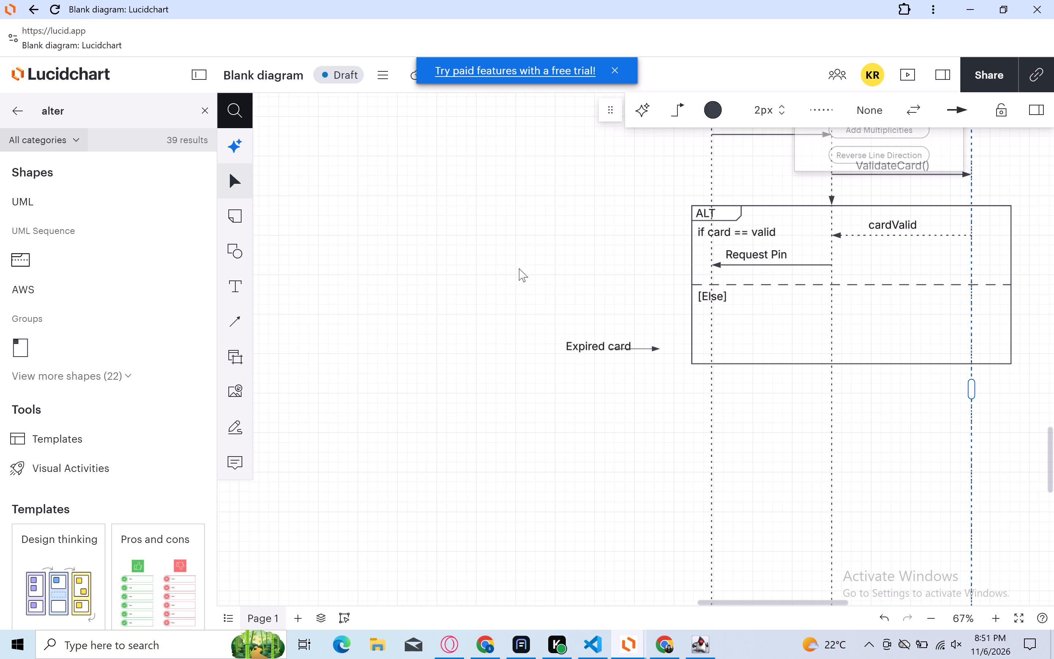
pyautogui.moveTo(646, 349); pyautogui.dragTo(700, 337)
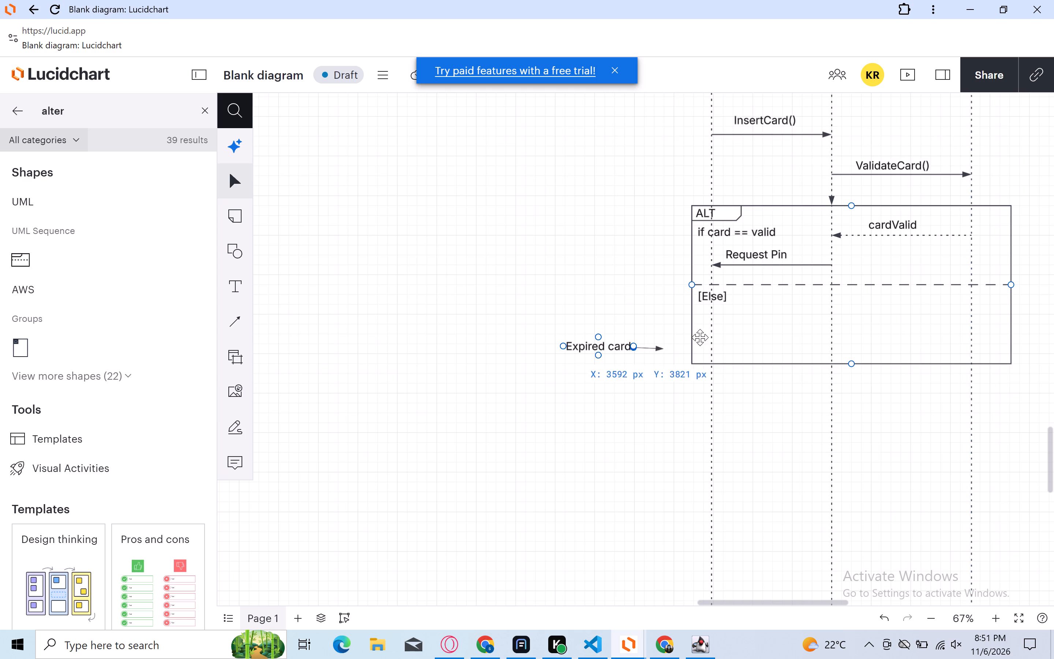
pyautogui.moveTo(700, 337); pyautogui.dragTo(774, 304)
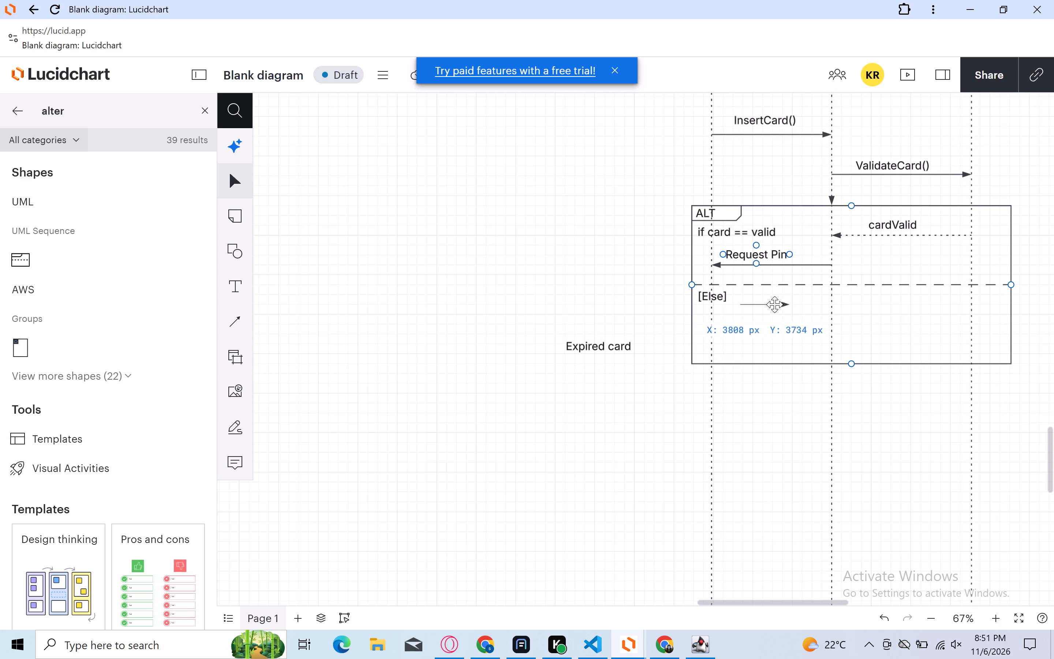
pyautogui.moveTo(774, 304); pyautogui.dragTo(786, 292)
pyautogui.moveTo(777, 294); pyautogui.dragTo(990, 267)
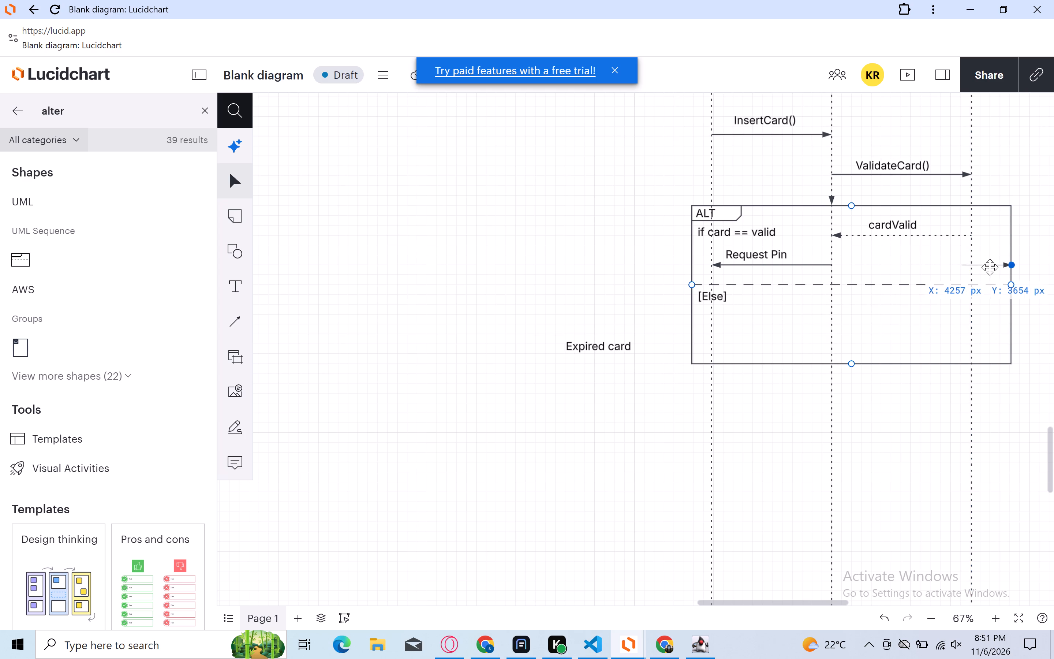
pyautogui.moveTo(990, 267); pyautogui.dragTo(990, 267)
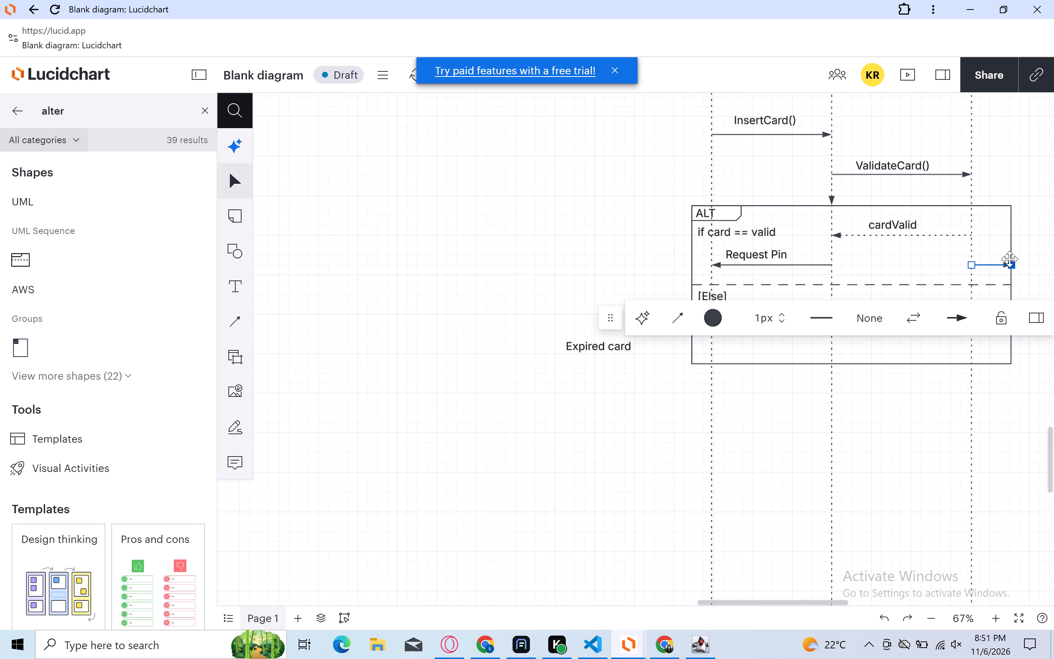
pyautogui.moveTo(984, 261); pyautogui.dragTo(986, 270)
pyautogui.moveTo(987, 261); pyautogui.dragTo(986, 271)
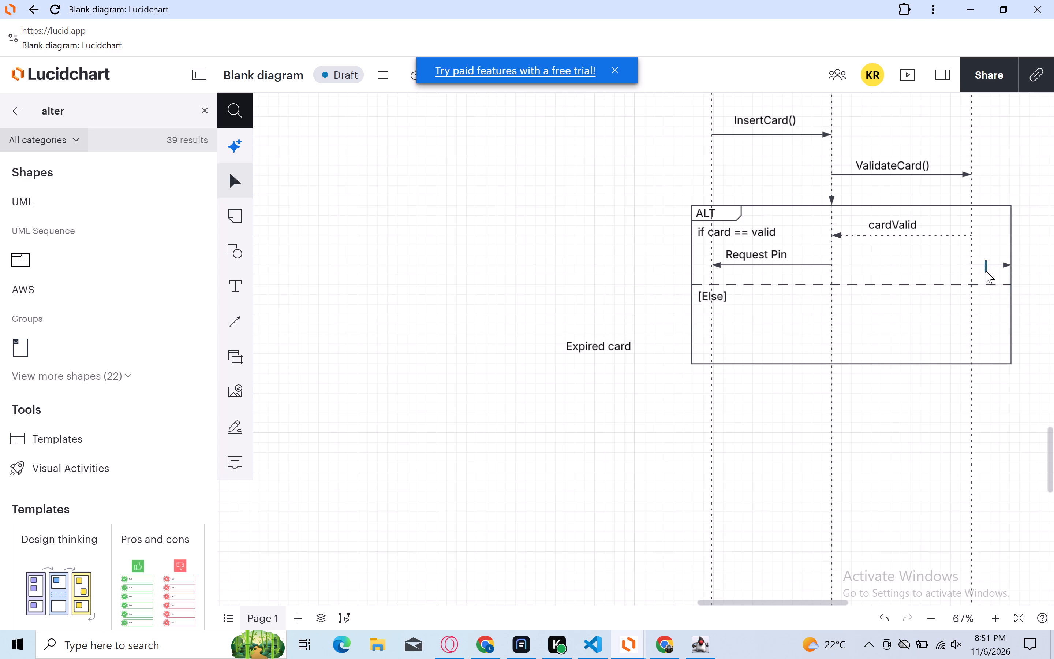
# Reattach the new arrow's ends to run horizontally from the ValidateCard() target lifeline to the :ATM lifeline in the [Else] section.
pyautogui.moveTo(974, 267); pyautogui.dragTo(973, 293)
pyautogui.moveTo(973, 293); pyautogui.dragTo(975, 313)
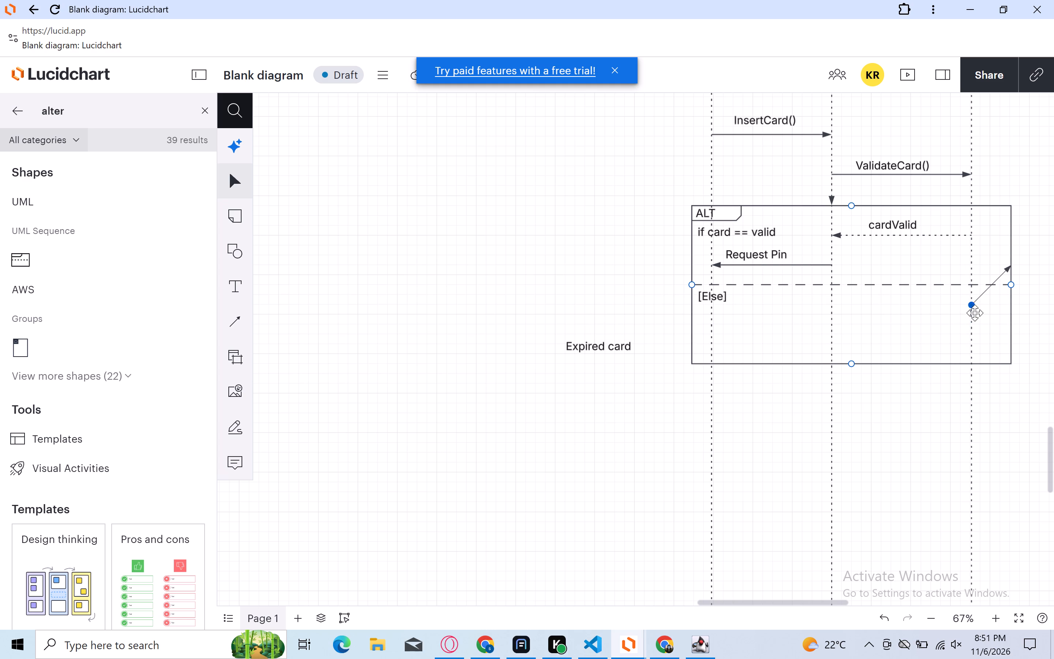
pyautogui.moveTo(975, 313); pyautogui.dragTo(975, 315)
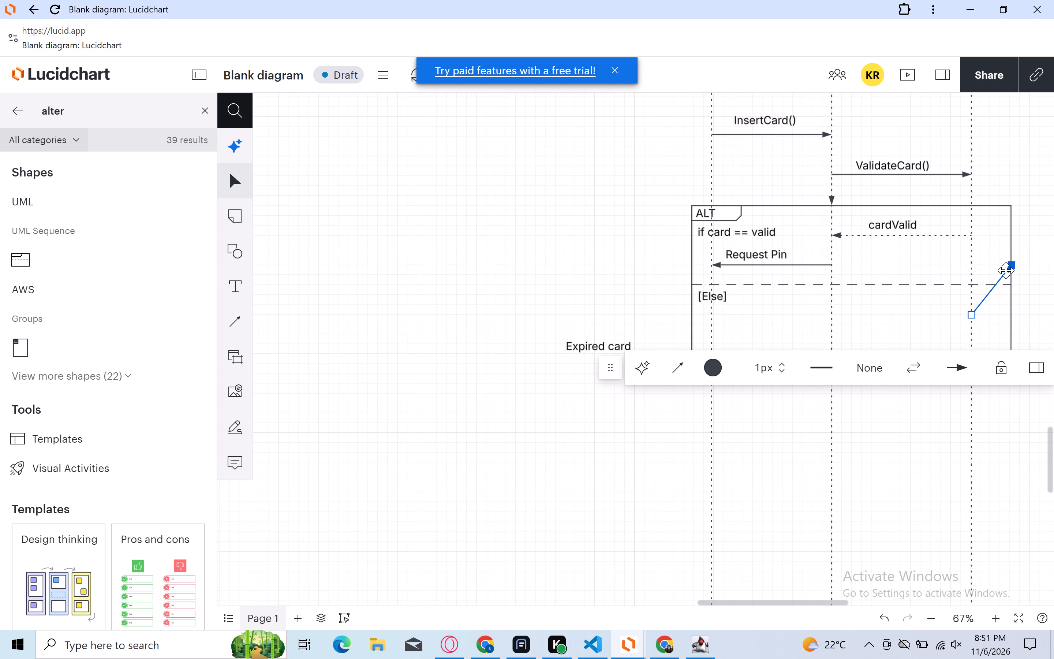
pyautogui.moveTo(1010, 267); pyautogui.dragTo(876, 312)
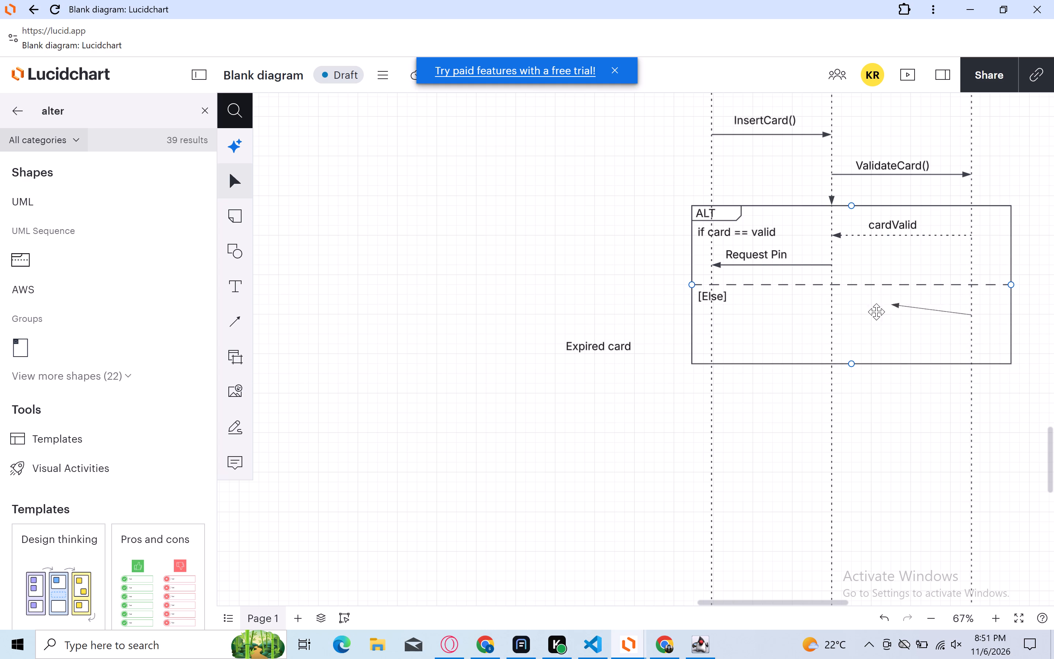
pyautogui.moveTo(876, 312); pyautogui.dragTo(834, 314)
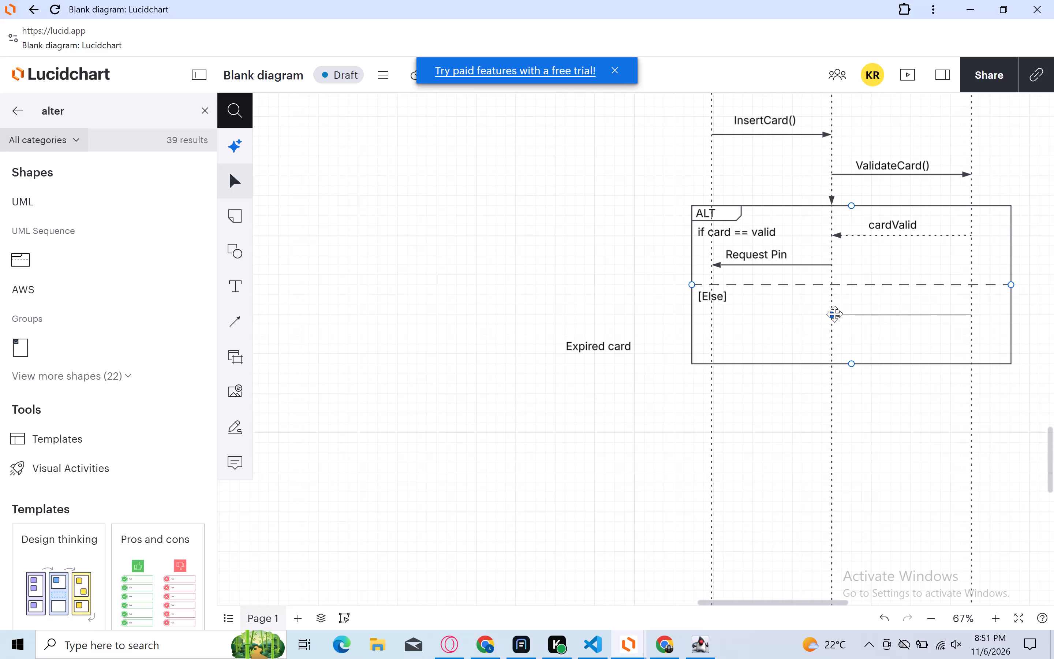
pyautogui.moveTo(834, 314); pyautogui.dragTo(837, 314)
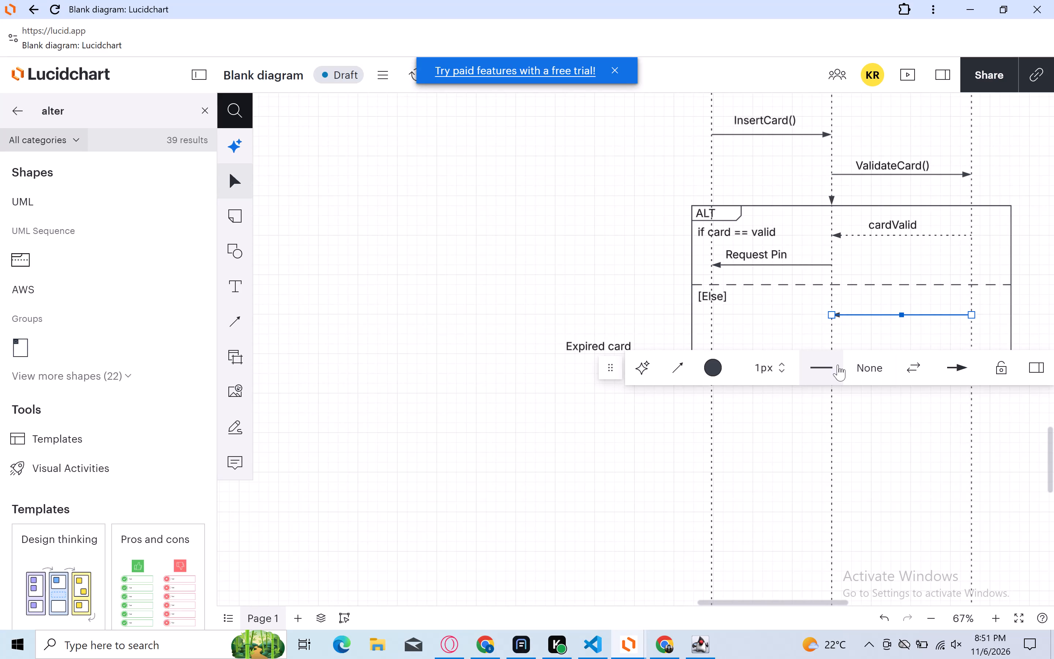
# Set the [Else] section arrow's line width to 2px and its line style to dotted.
pyautogui.click(782, 361)
pyautogui.click(829, 371)
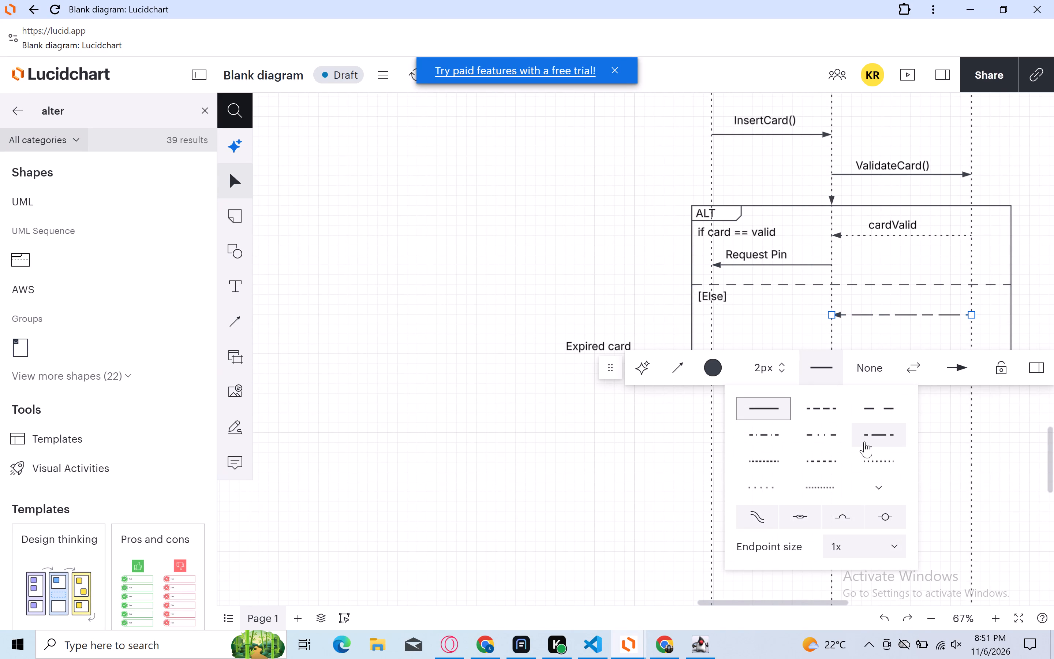
pyautogui.click(874, 455)
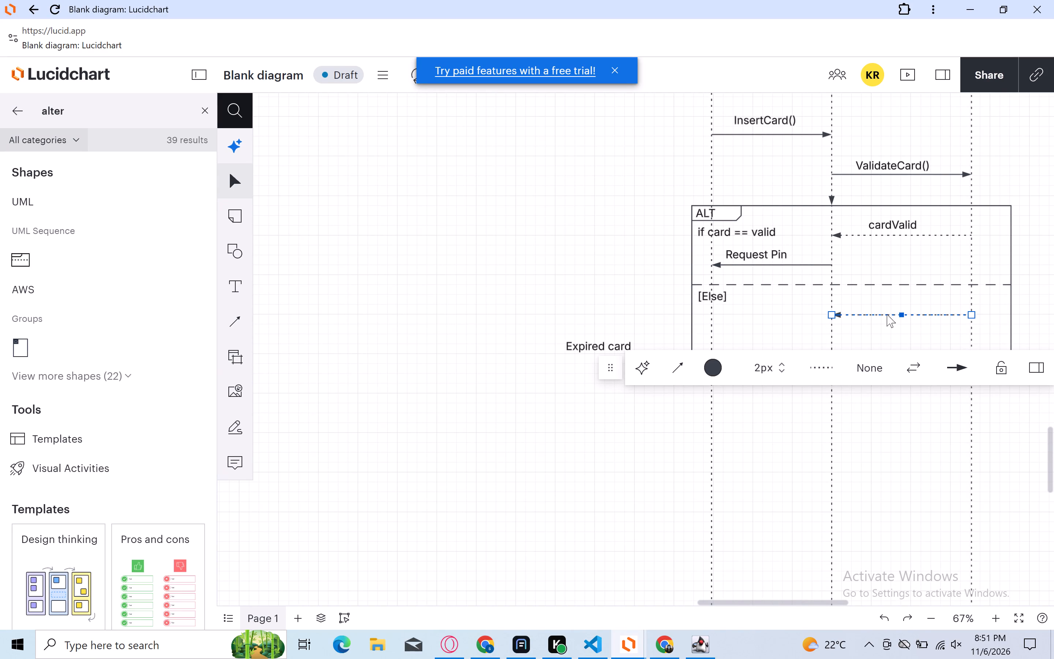
pyautogui.click(619, 327)
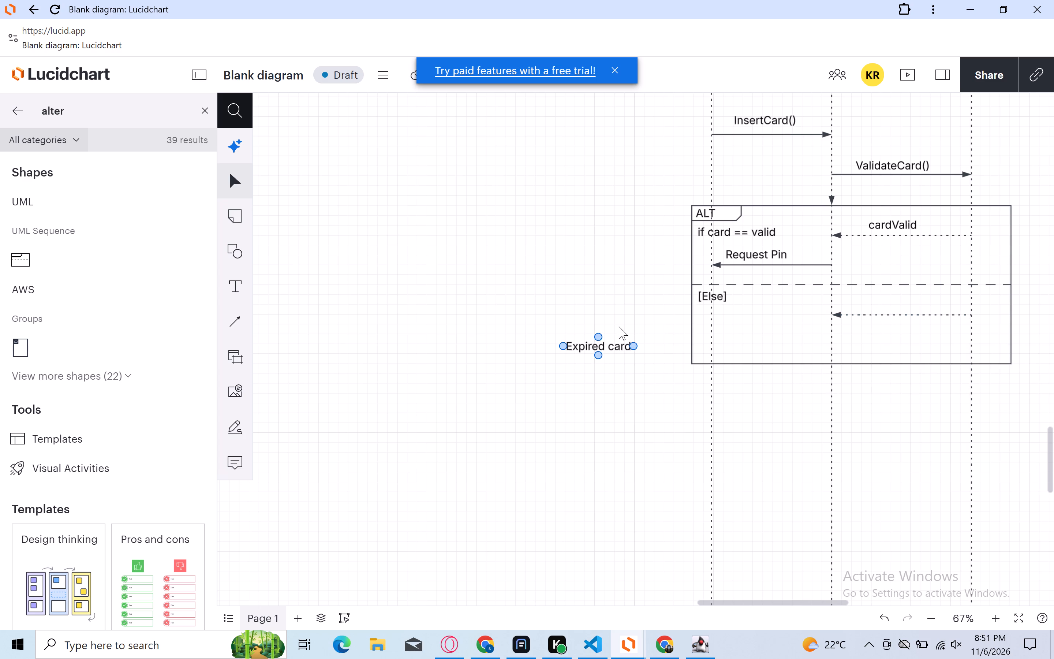
# Move the "Expired card" label just above the dotted return arrow in the ALT fragment's [Else] section.
pyautogui.moveTo(602, 347); pyautogui.dragTo(702, 330)
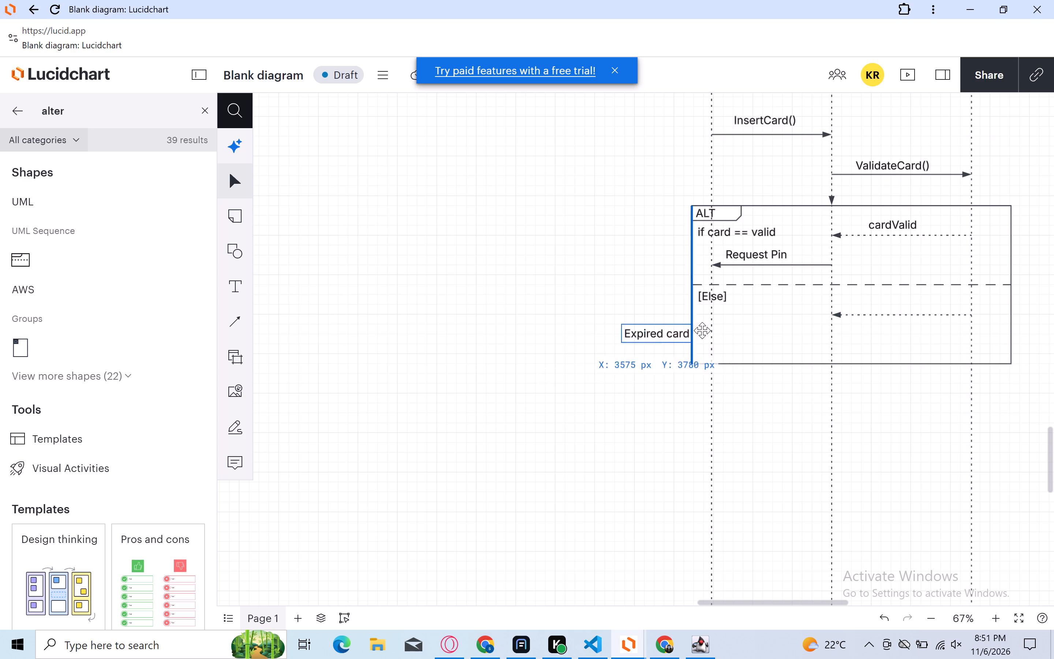
pyautogui.moveTo(702, 330); pyautogui.dragTo(900, 304)
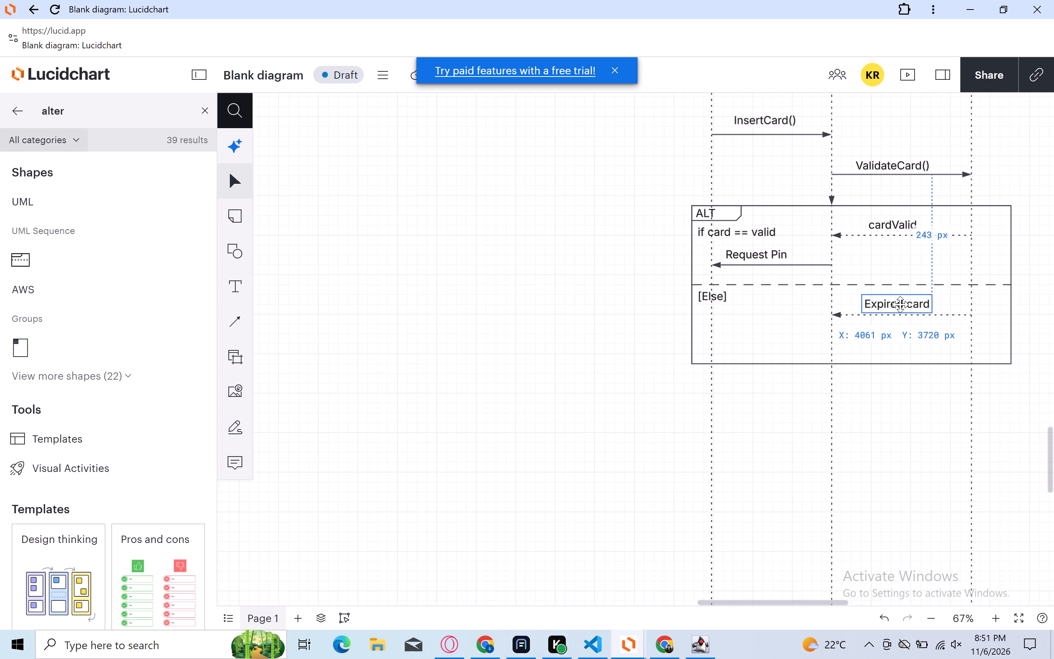
pyautogui.moveTo(900, 304); pyautogui.dragTo(898, 306)
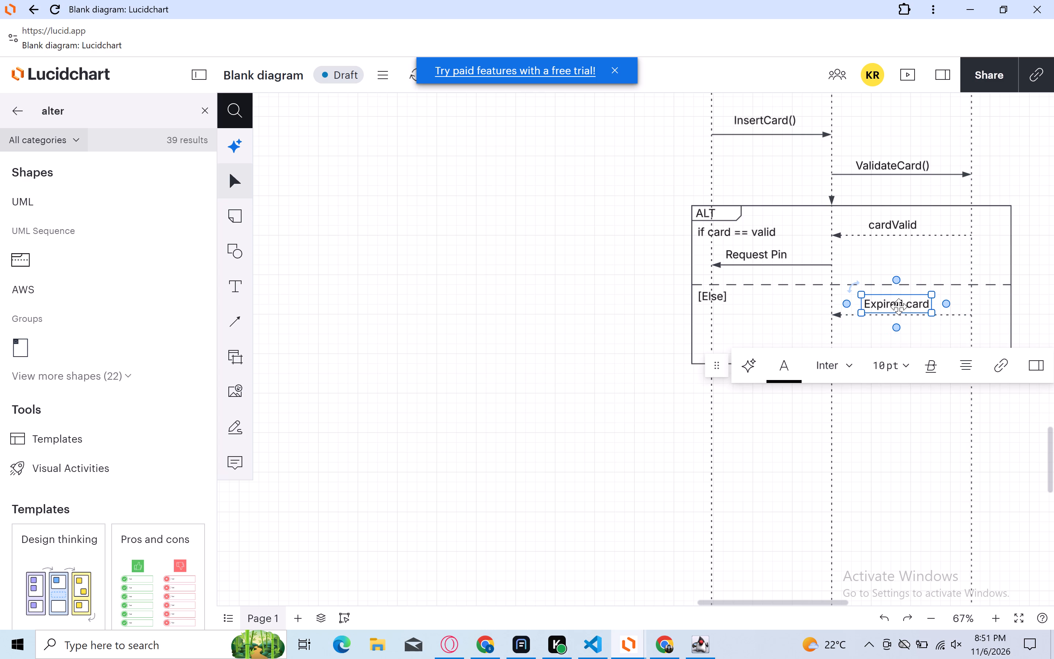
pyautogui.click(572, 288)
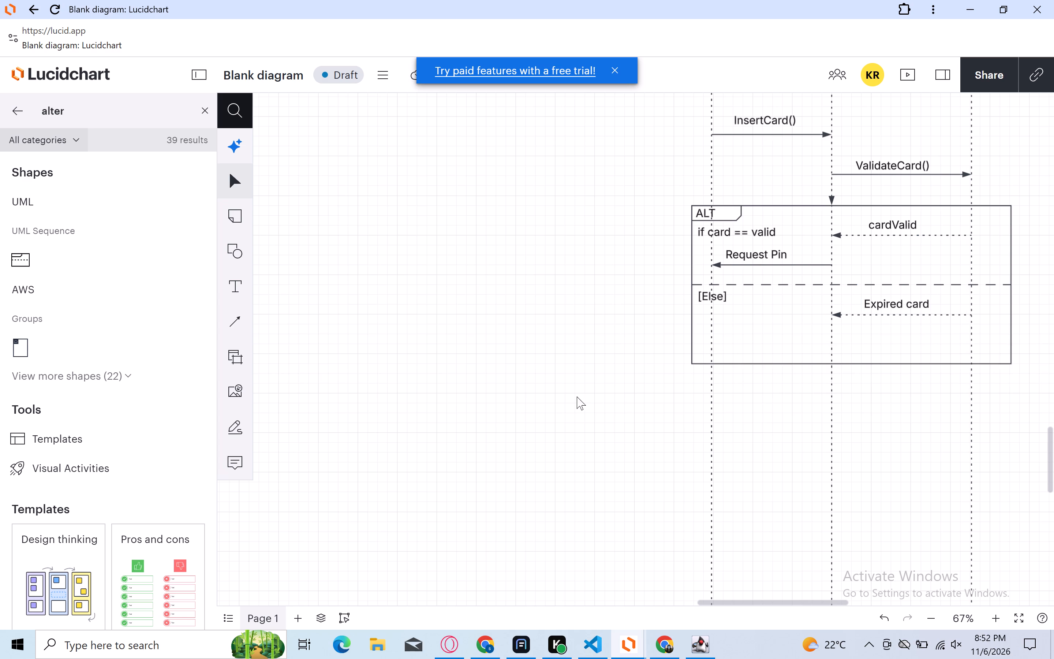
# Add a straight horizontal arrow near the base of the [Else] section, running from the :ATM lifeline to the ALT fragment's left edge.
pyautogui.click(233, 323)
pyautogui.click(336, 313)
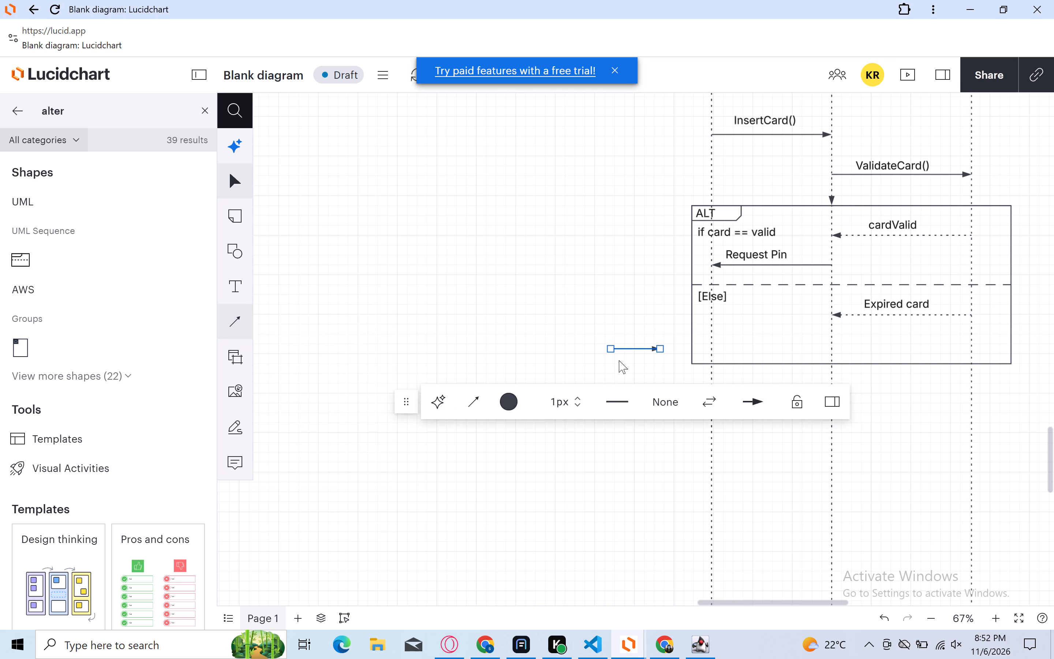
pyautogui.moveTo(627, 350); pyautogui.dragTo(751, 339)
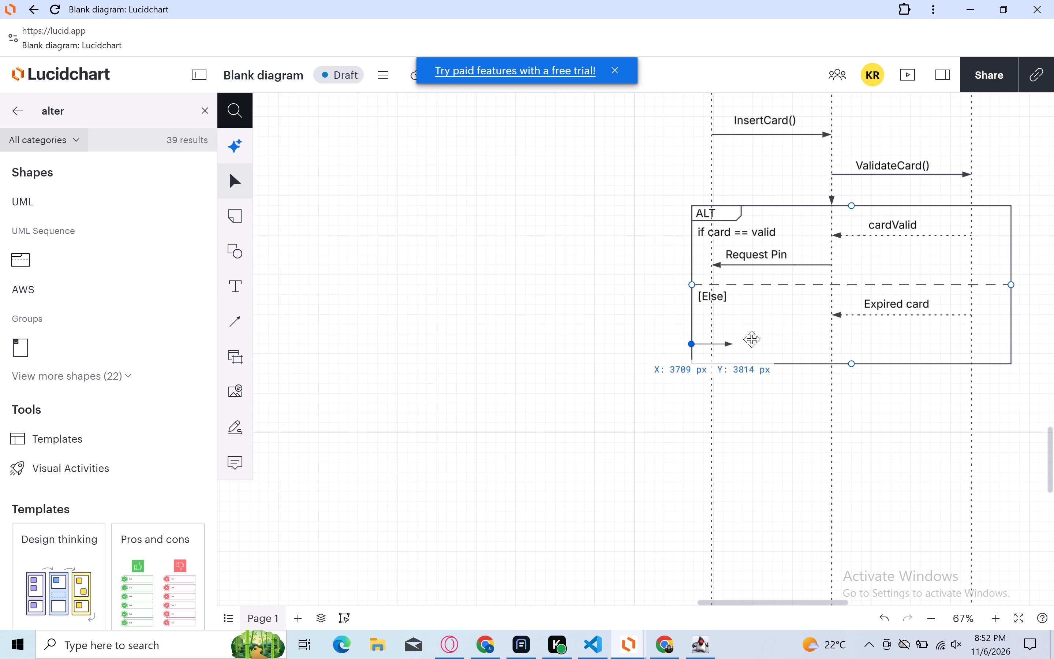
pyautogui.moveTo(751, 339); pyautogui.dragTo(838, 352)
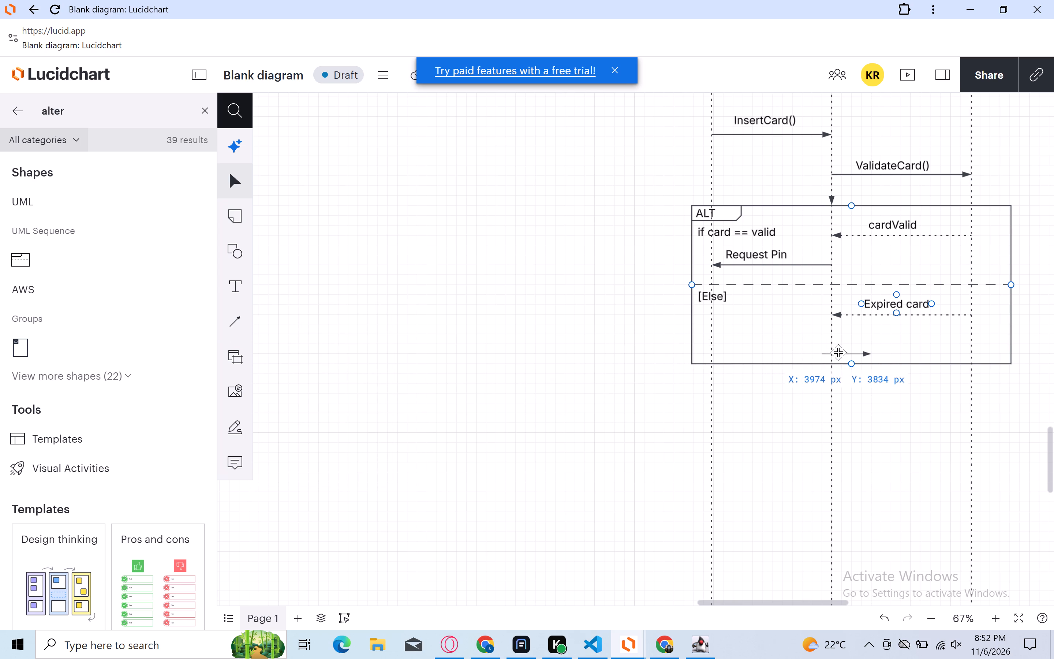
pyautogui.moveTo(838, 352); pyautogui.dragTo(842, 350)
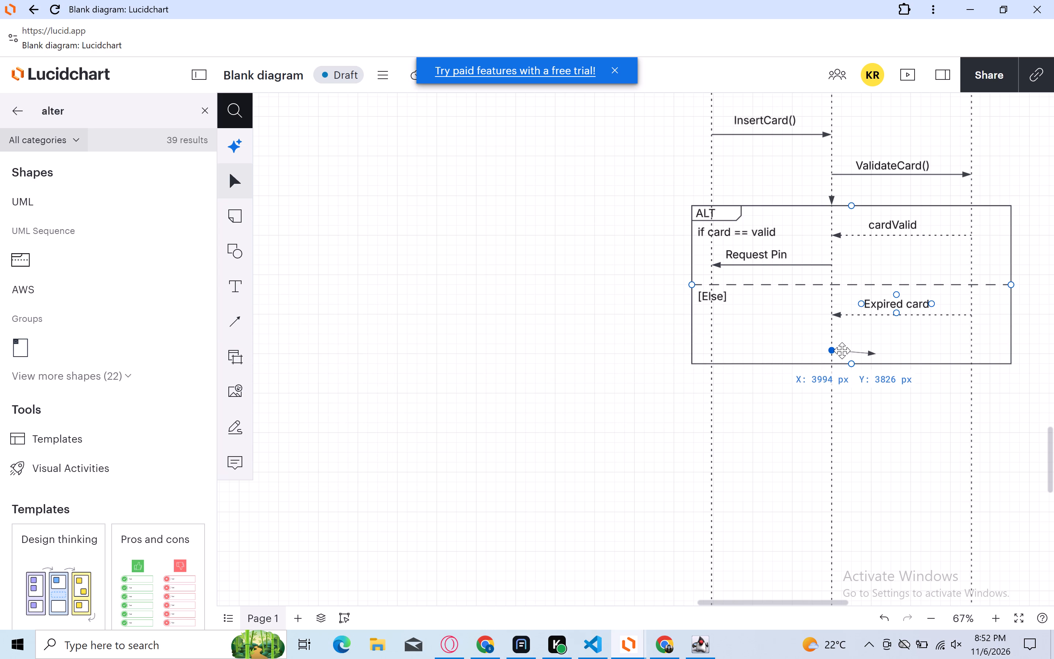
pyautogui.moveTo(842, 350); pyautogui.dragTo(842, 350)
pyautogui.moveTo(877, 349); pyautogui.dragTo(876, 349)
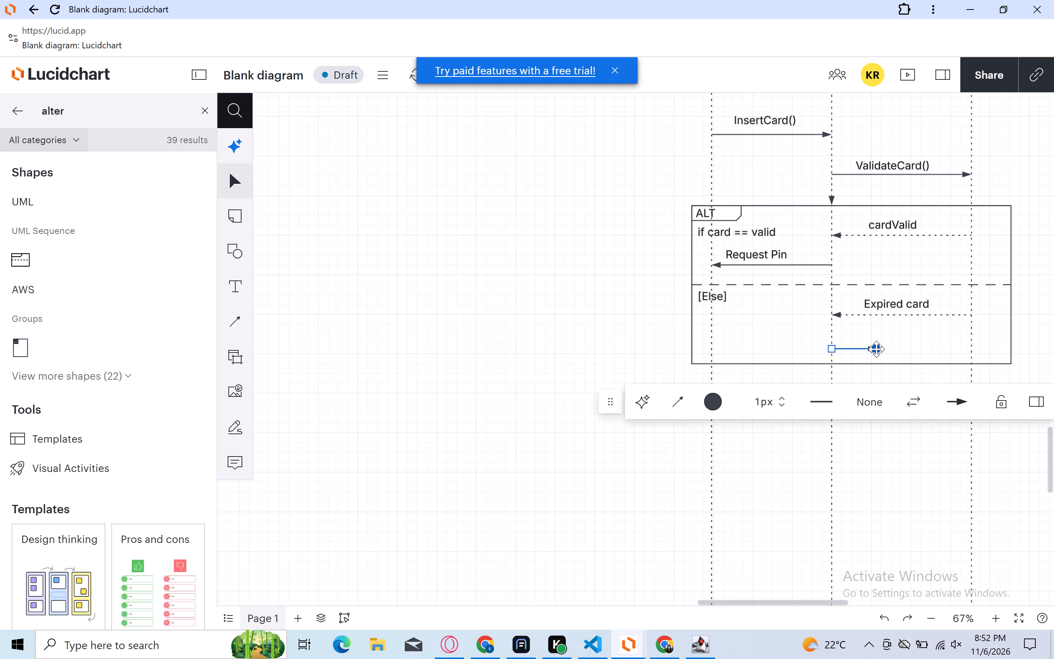
pyautogui.moveTo(876, 349); pyautogui.dragTo(695, 350)
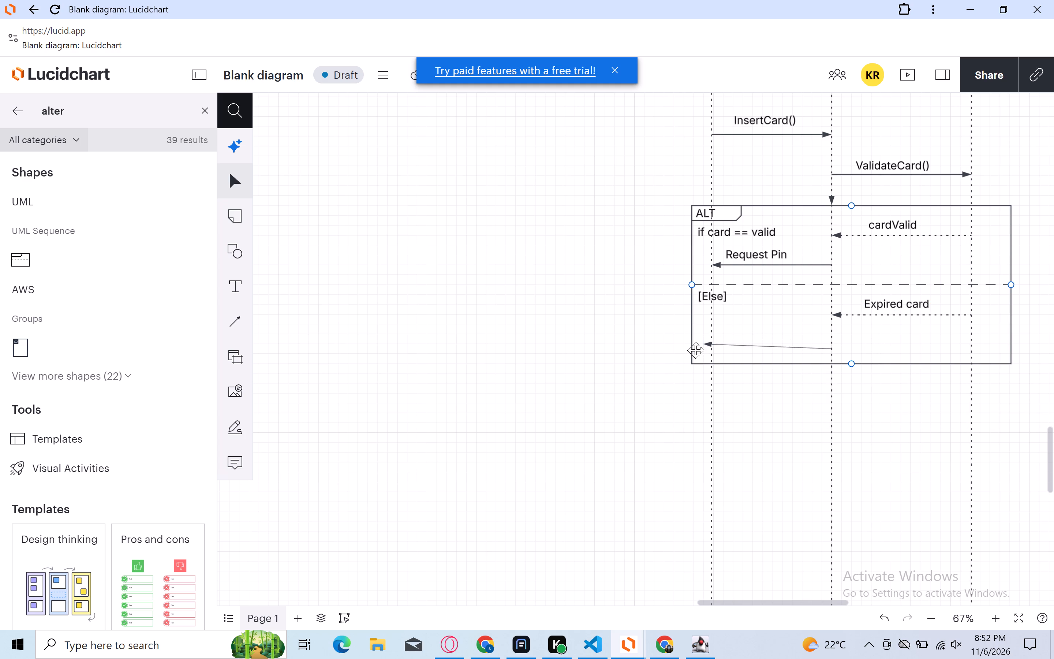
pyautogui.moveTo(695, 350); pyautogui.dragTo(695, 349)
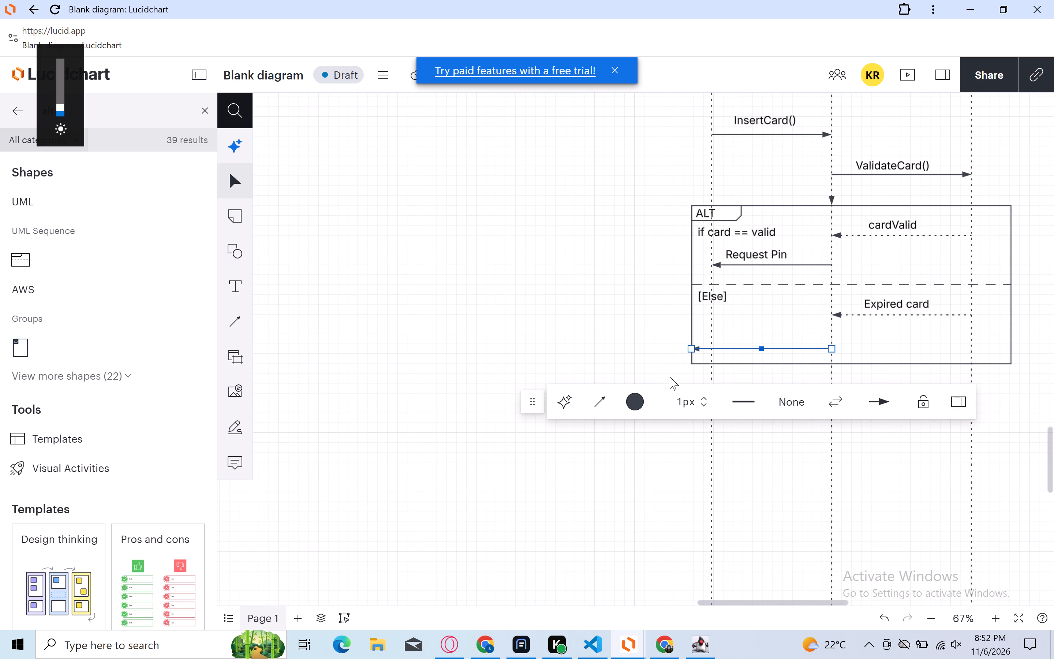
# Set the line width of the new lower arrow in the [Else] section to 2px.
pyautogui.click(704, 395)
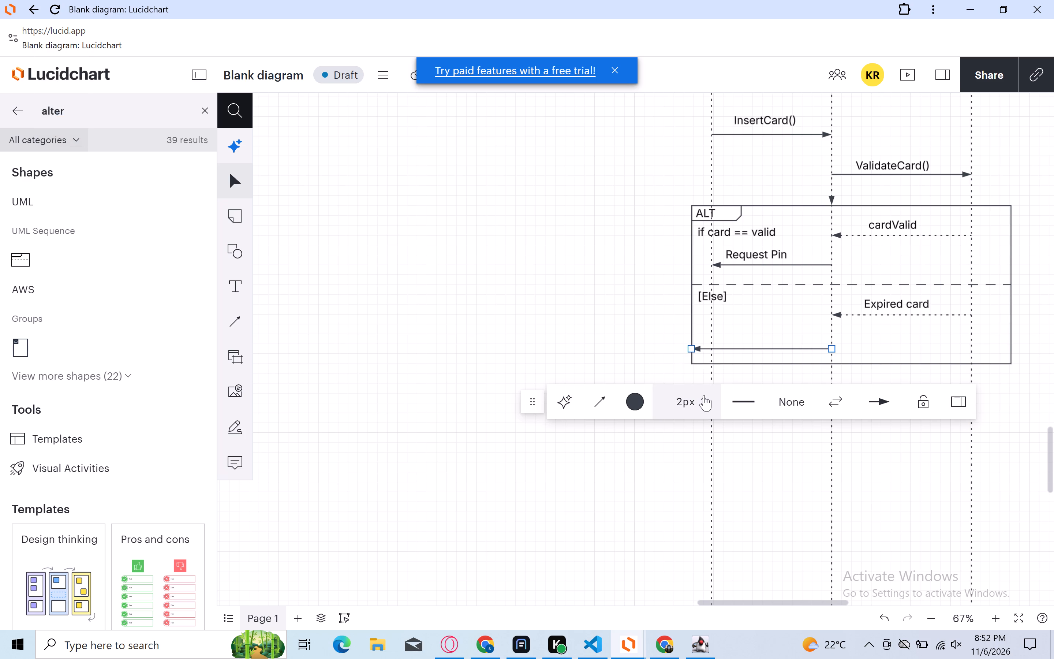
pyautogui.click(599, 326)
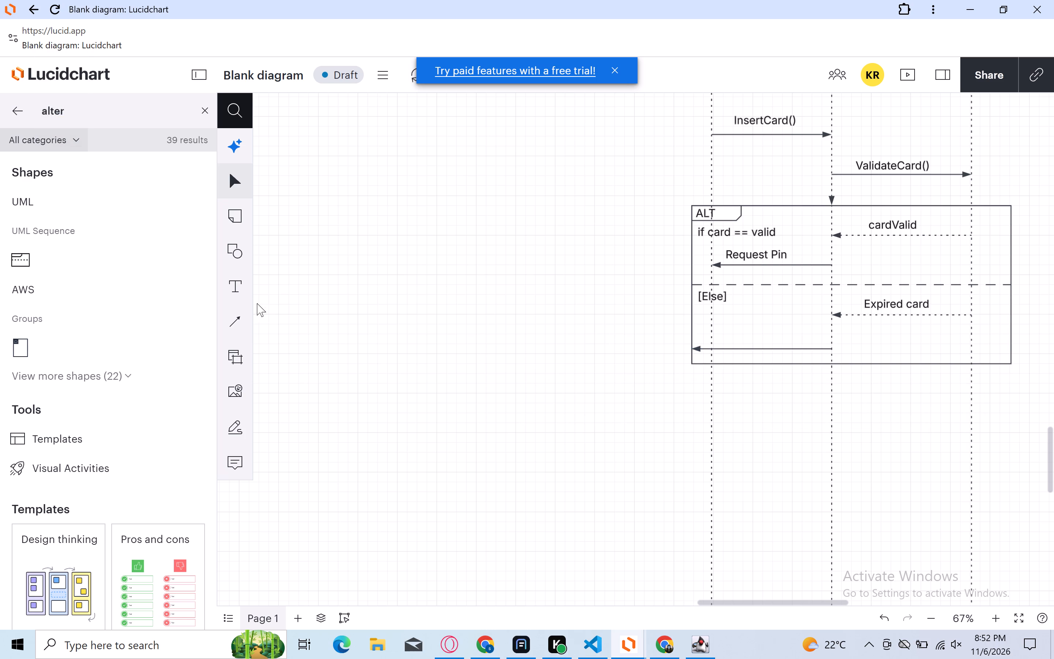
# Add the text label "Eject Card" just above the lower solid arrow in the ALT fragment's [Else] section.
pyautogui.click(240, 290)
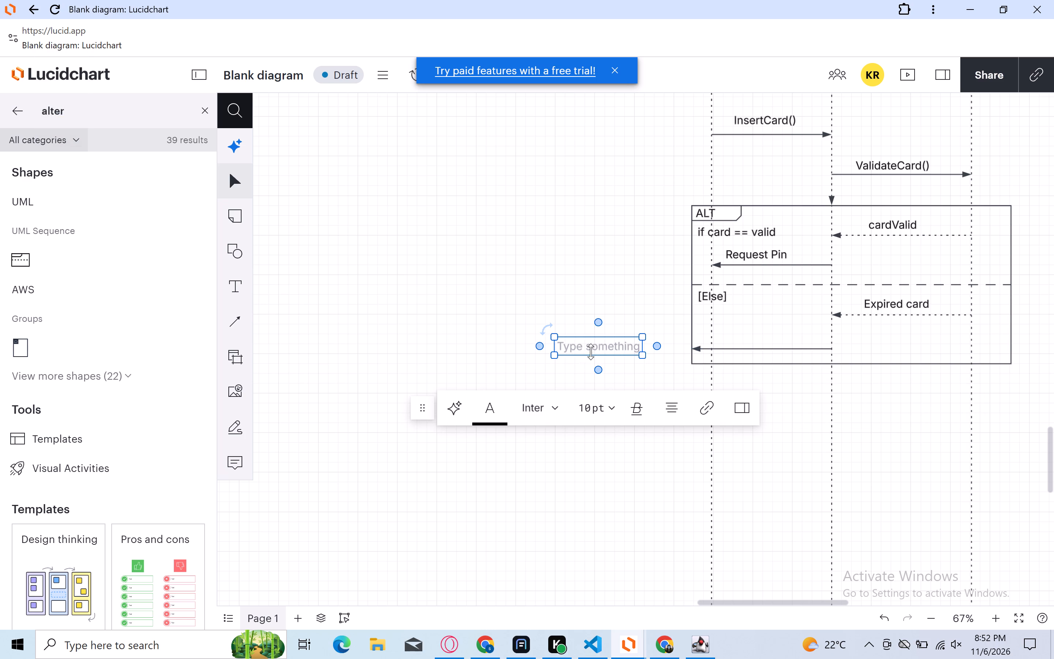
pyautogui.moveTo(594, 347); pyautogui.dragTo(724, 340)
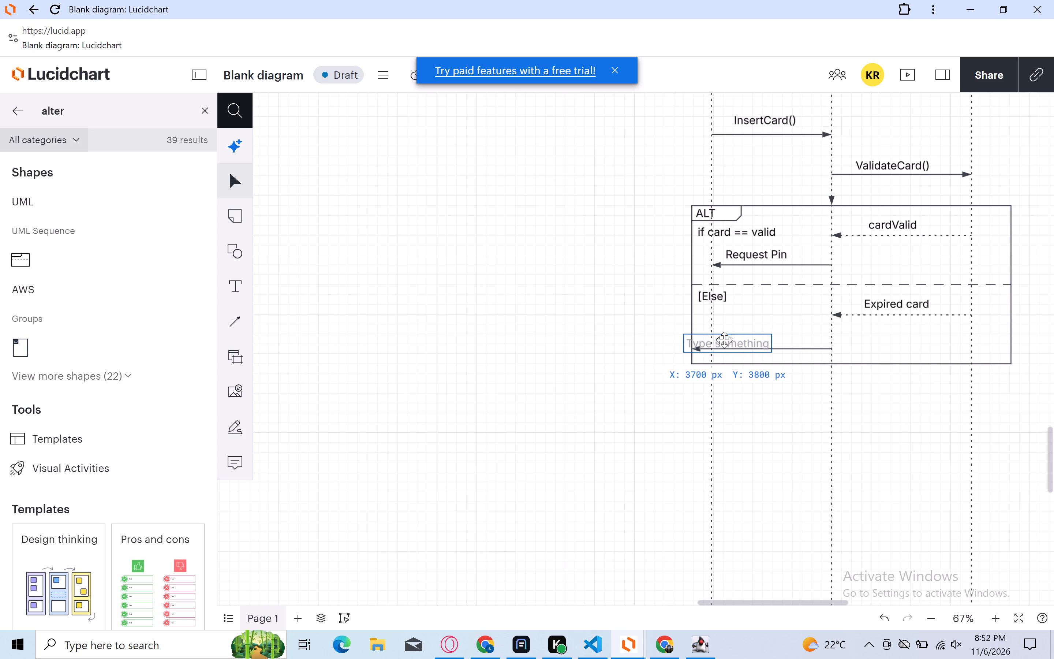
pyautogui.moveTo(724, 340); pyautogui.dragTo(740, 340)
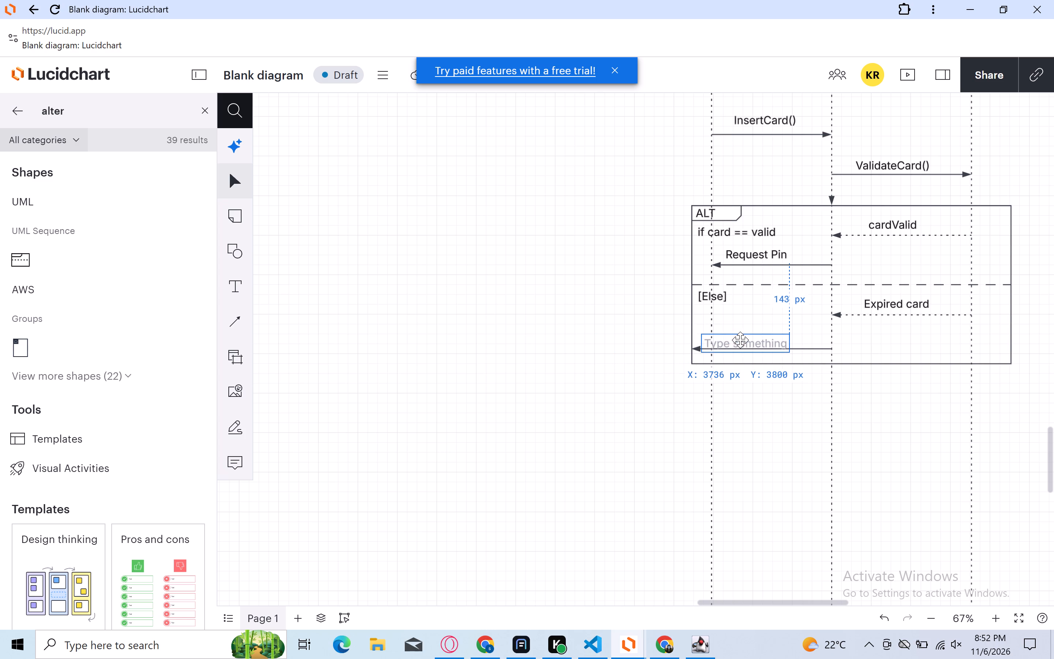
pyautogui.moveTo(740, 340); pyautogui.dragTo(743, 342)
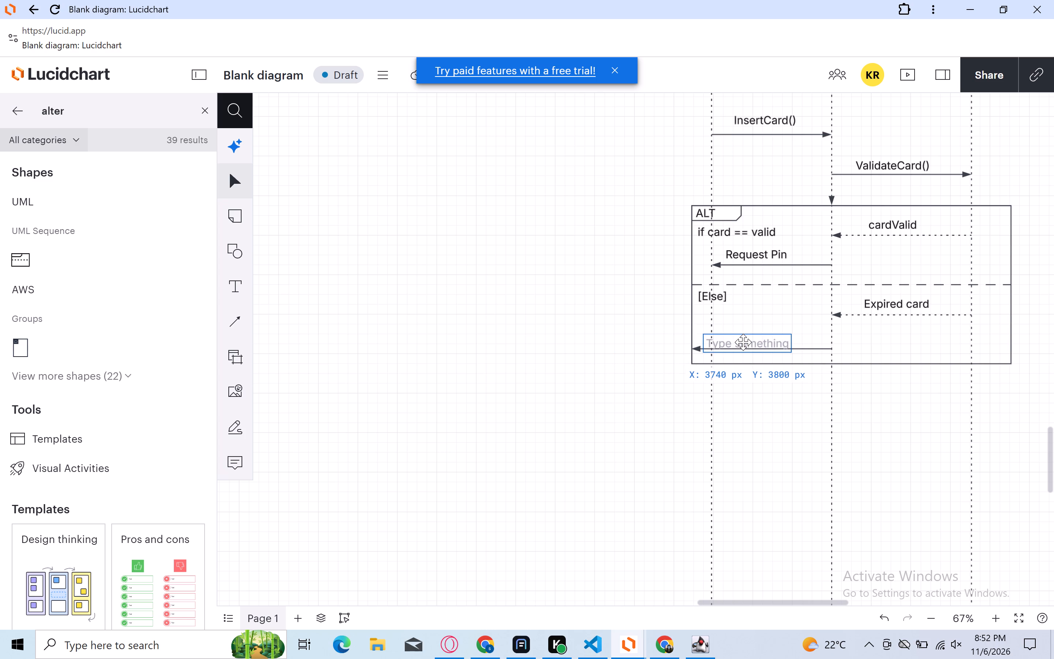
pyautogui.moveTo(743, 342); pyautogui.dragTo(744, 340)
pyautogui.moveTo(744, 340); pyautogui.dragTo(744, 339)
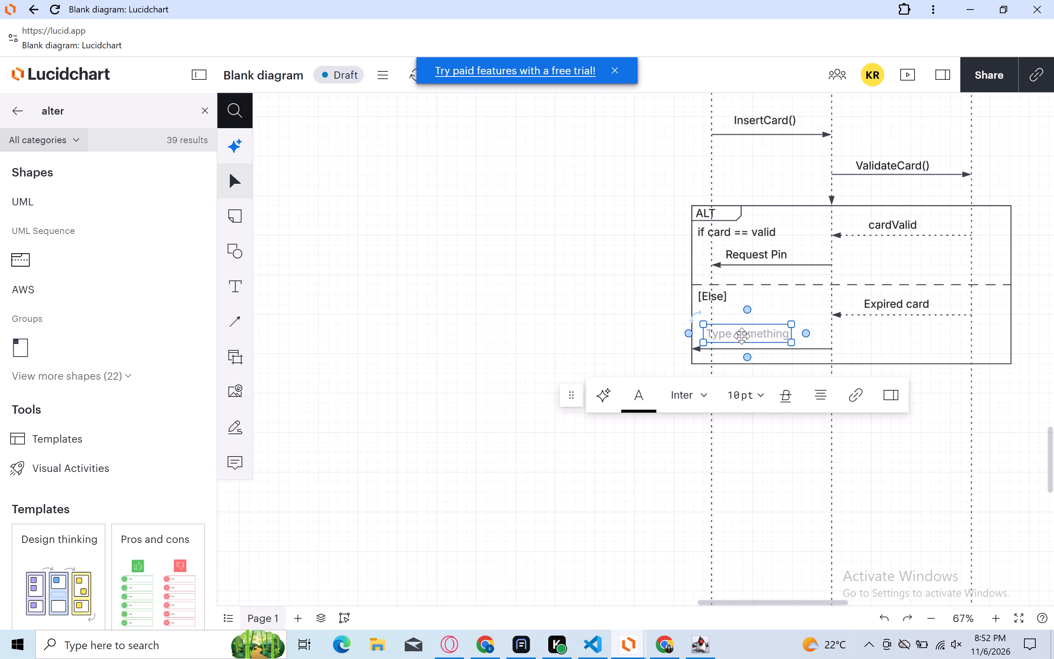
pyautogui.hotkey('shift', 'e')
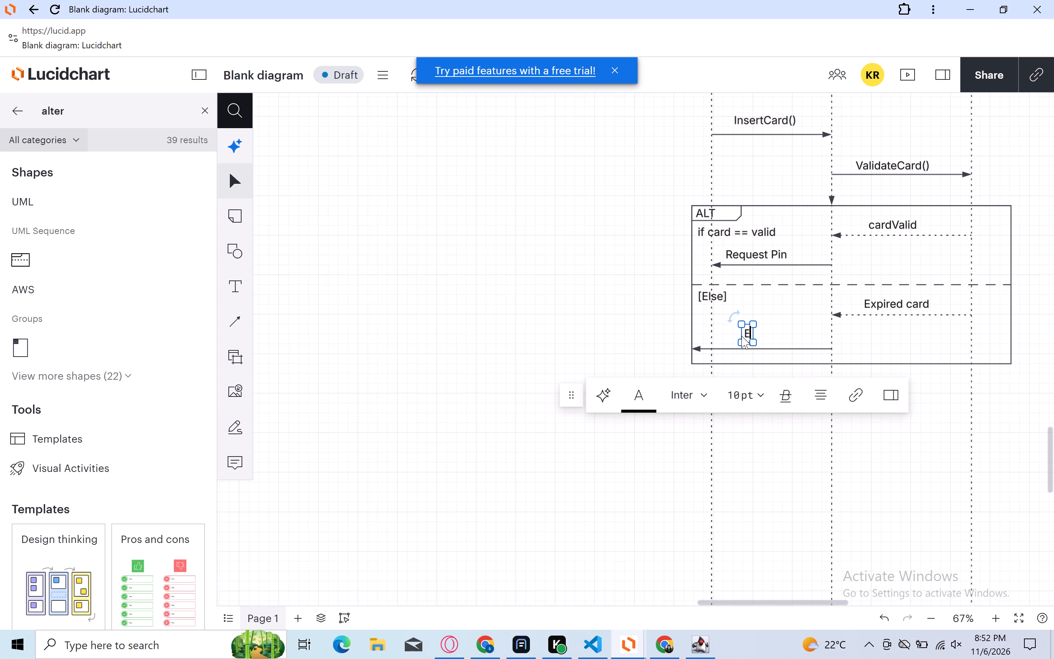
pyautogui.write('ject')
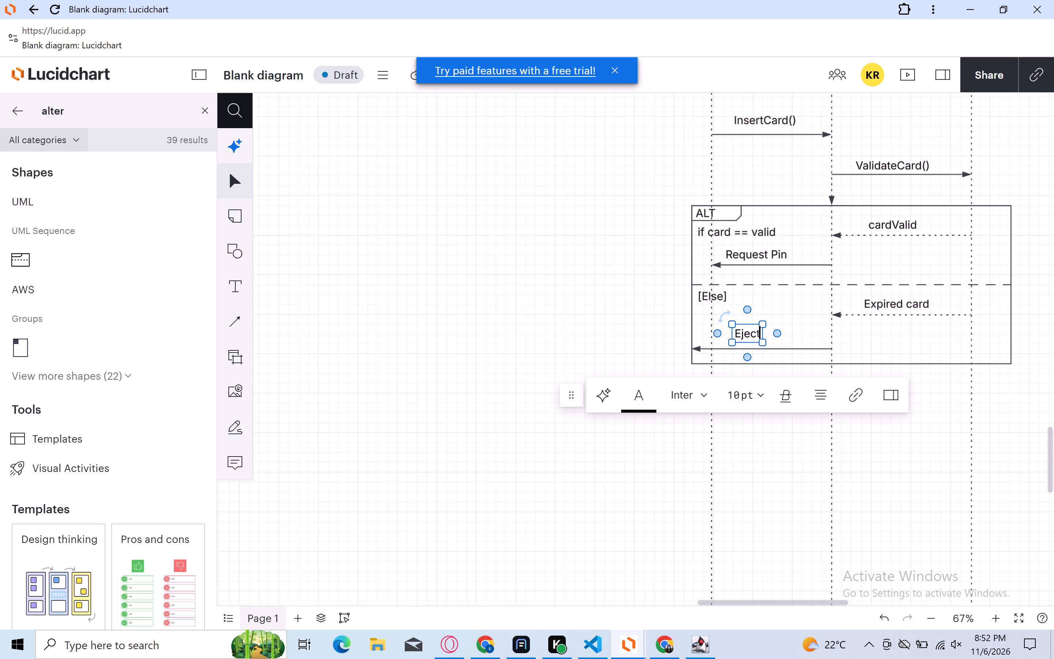
pyautogui.press('space')
pyautogui.write('Ca')
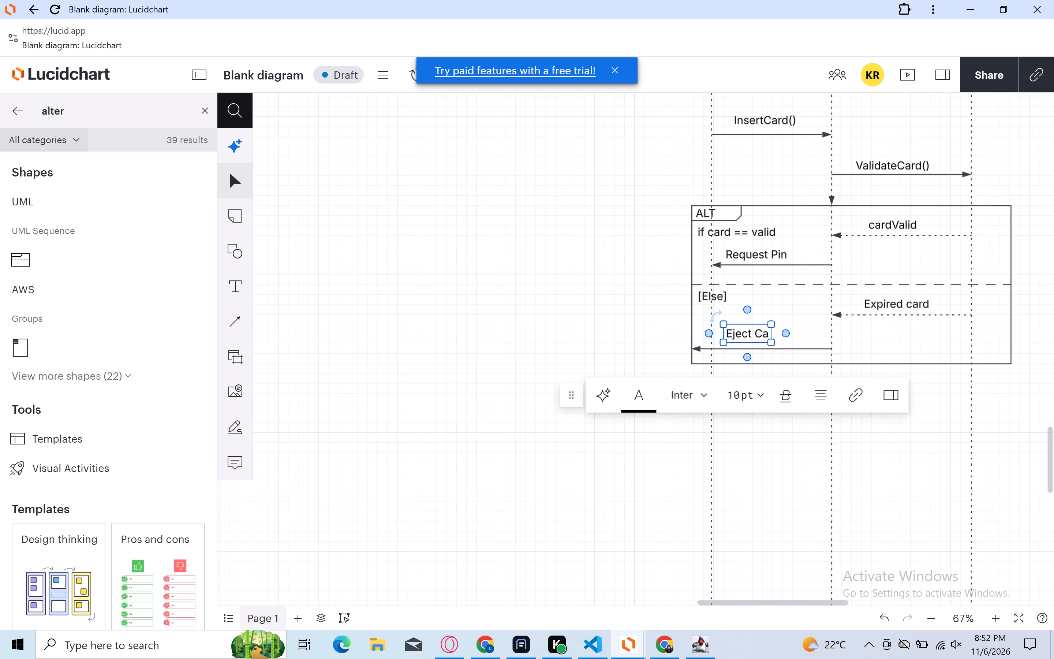
pyautogui.write('rd')
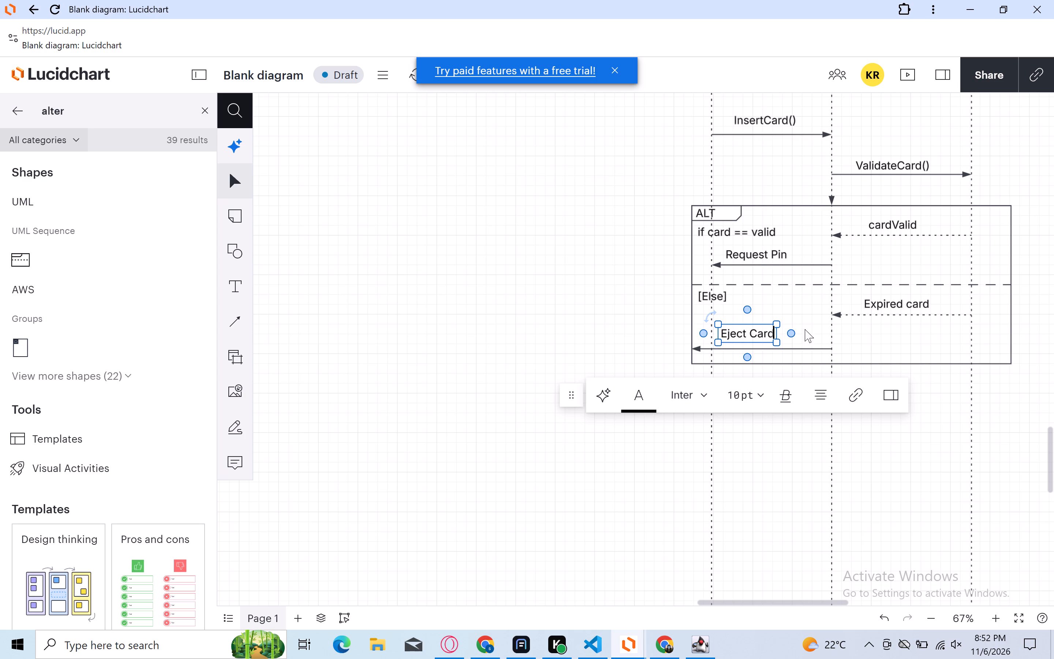
pyautogui.click(879, 344)
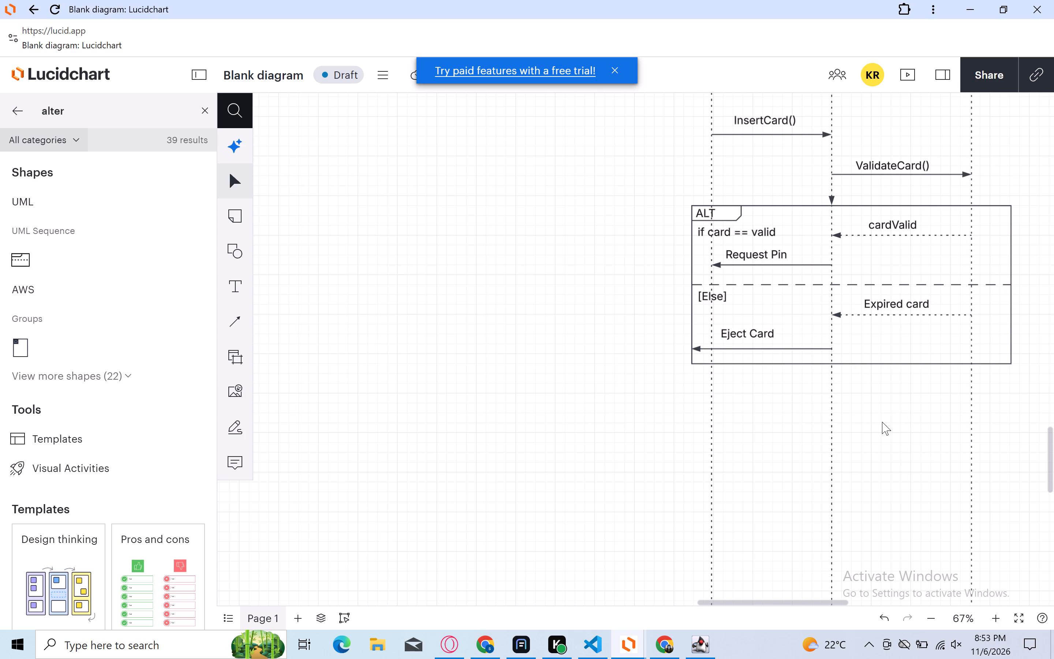
# Add another straight arrow to the Withdraw cash sequence diagram.
pyautogui.hscroll(7, 882, 422)
pyautogui.hscroll(-11, 882, 422)
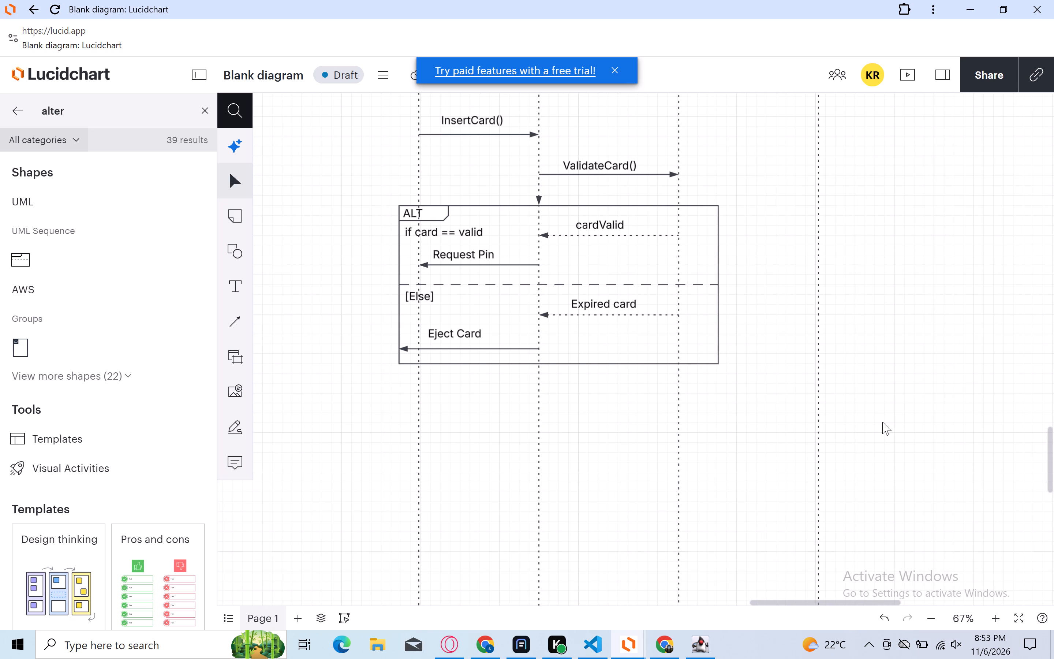
pyautogui.scroll(4, 882, 422)
pyautogui.scroll(-6, 882, 422)
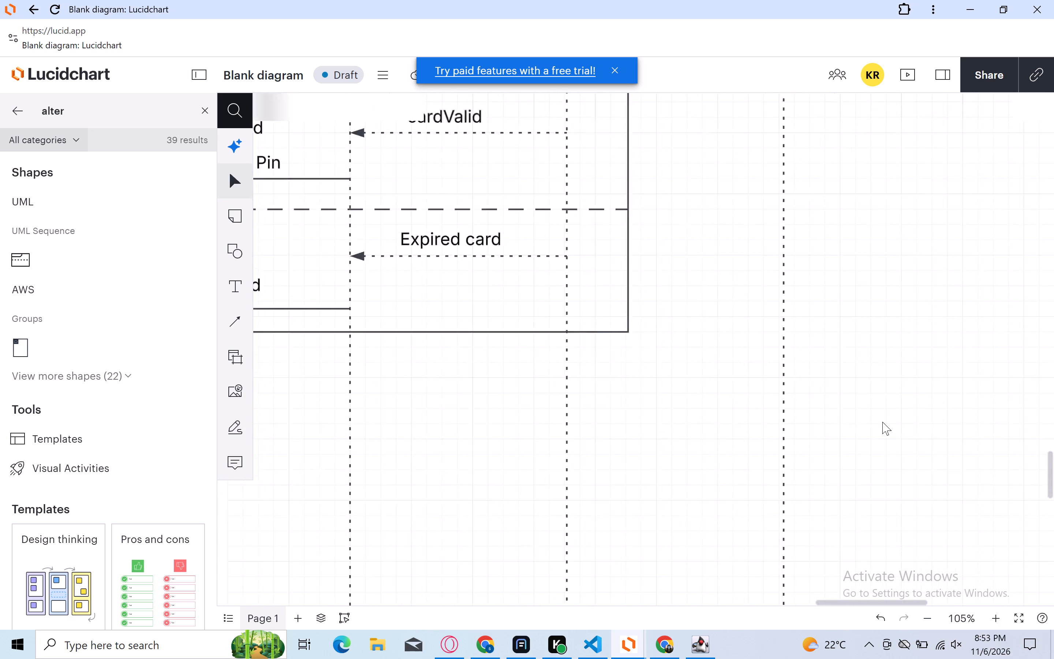
pyautogui.click(1014, 332)
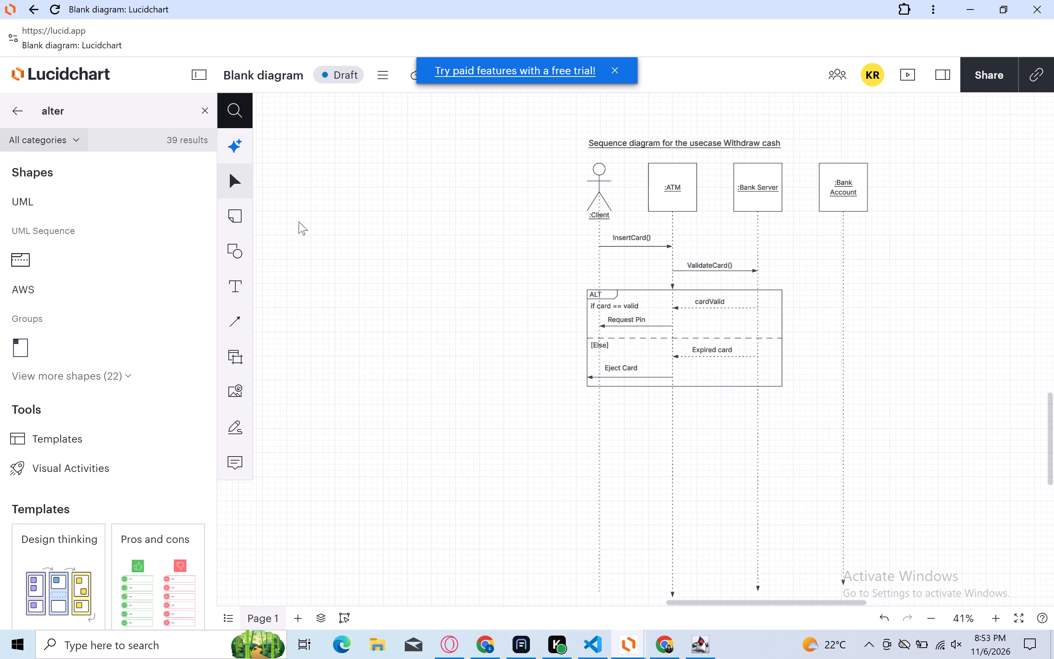
pyautogui.click(235, 321)
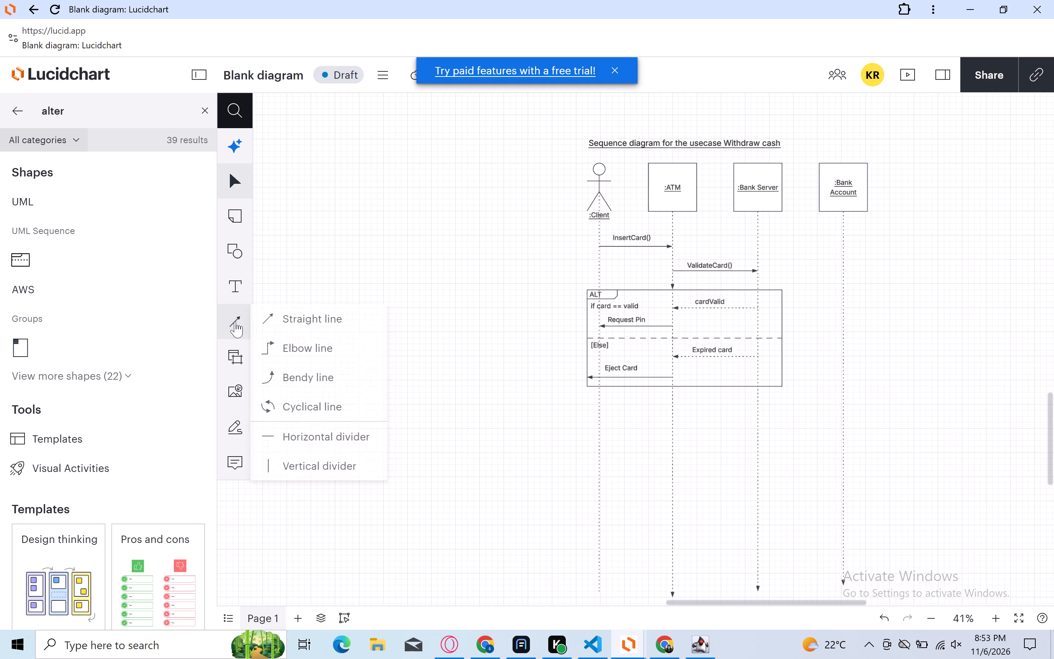
pyautogui.click(332, 321)
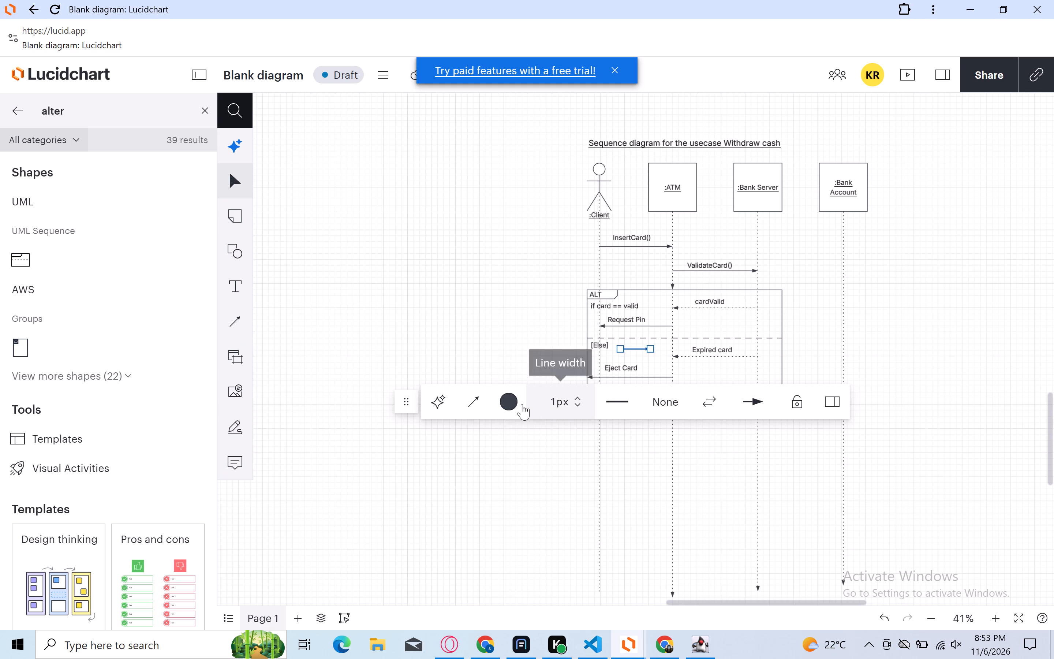
pyautogui.click(350, 325)
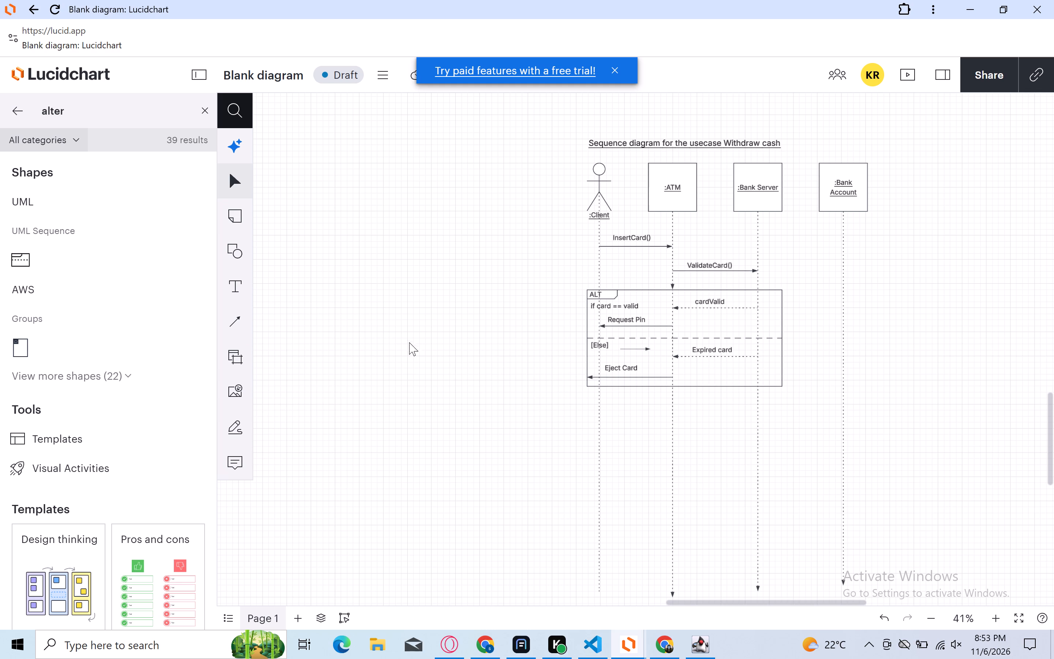
# Move the new arrow just below the ALT fragment, attaching its start to the :Client lifeline and keeping it horizontal.
pyautogui.moveTo(633, 351); pyautogui.dragTo(620, 403)
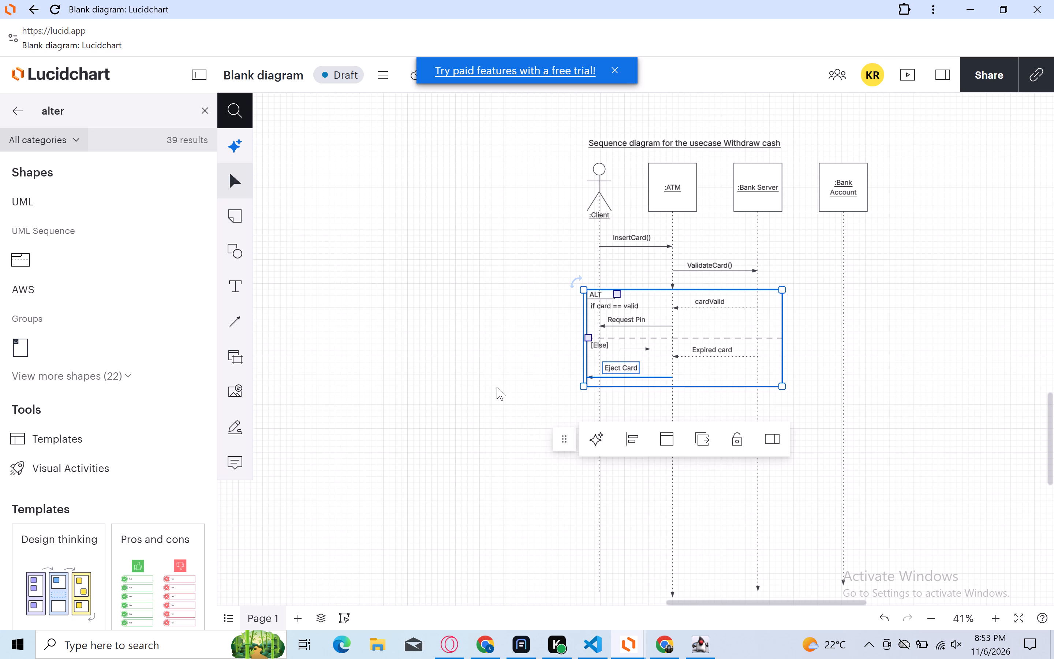
pyautogui.click(496, 386)
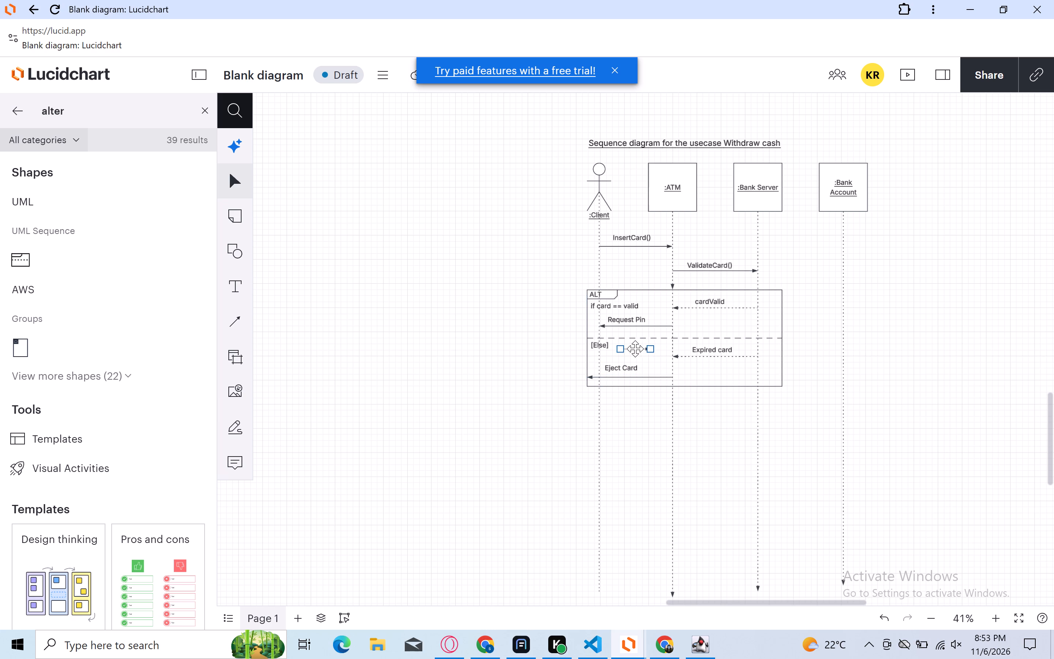
pyautogui.moveTo(635, 349); pyautogui.dragTo(629, 383)
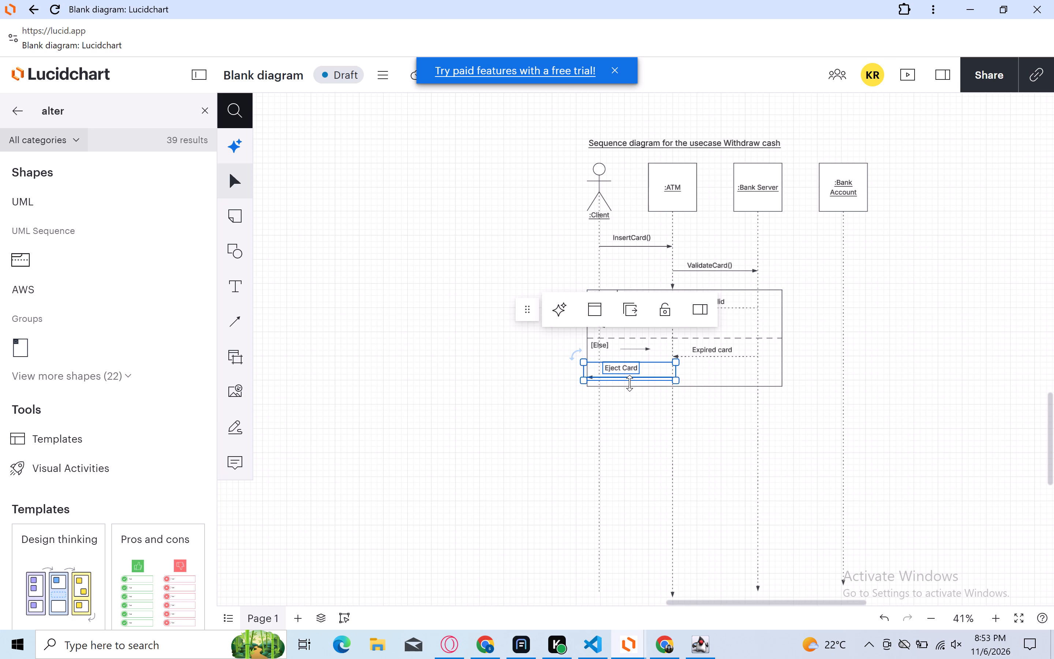
pyautogui.click(582, 447)
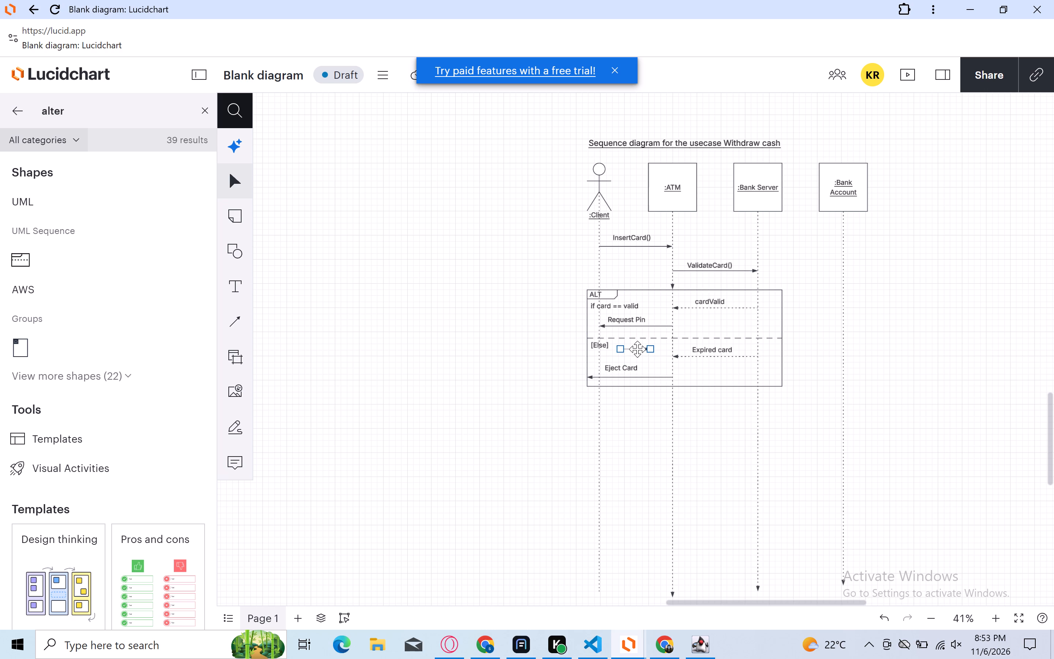
pyautogui.moveTo(636, 349); pyautogui.dragTo(623, 414)
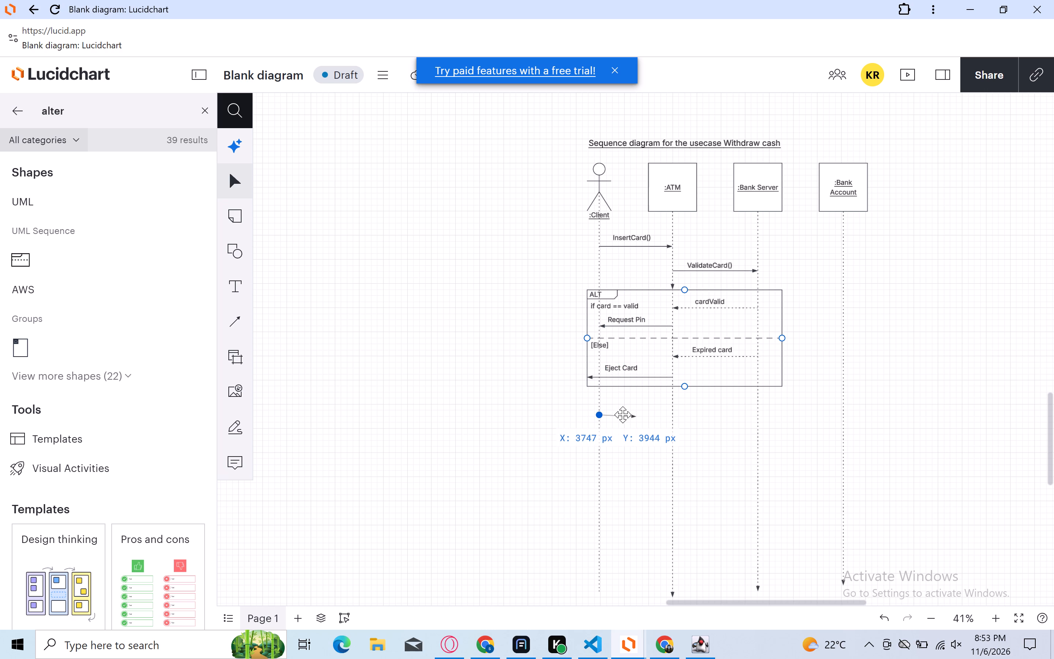
pyautogui.moveTo(623, 414); pyautogui.dragTo(623, 411)
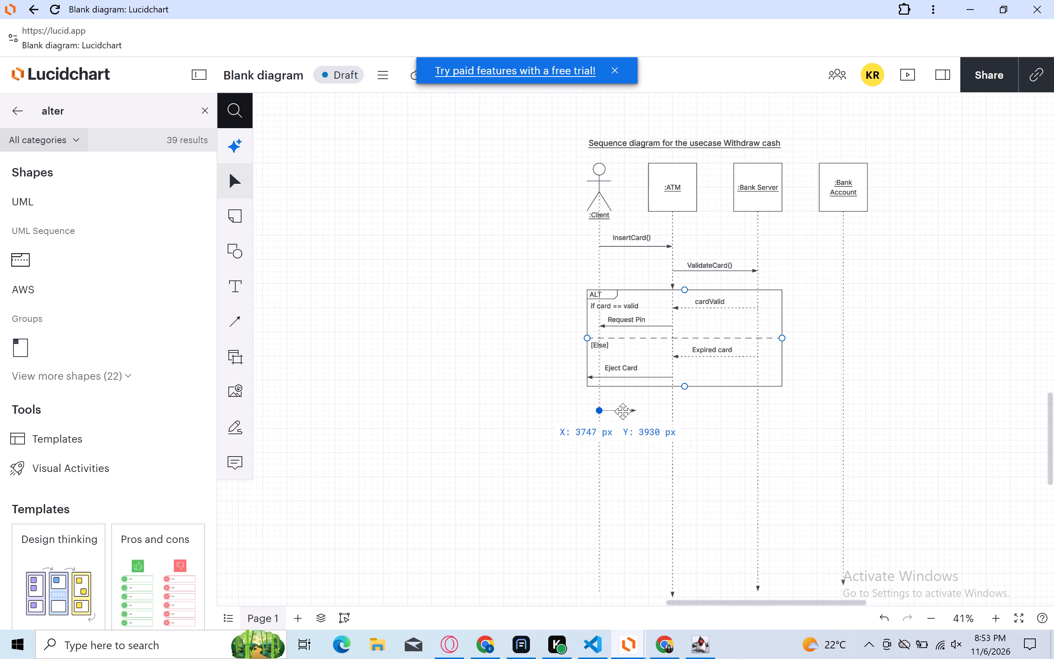
pyautogui.moveTo(623, 411); pyautogui.dragTo(621, 408)
pyautogui.moveTo(621, 408); pyautogui.dragTo(622, 408)
pyautogui.moveTo(622, 408); pyautogui.dragTo(622, 410)
pyautogui.moveTo(622, 410); pyautogui.dragTo(622, 412)
pyautogui.moveTo(622, 412); pyautogui.dragTo(622, 413)
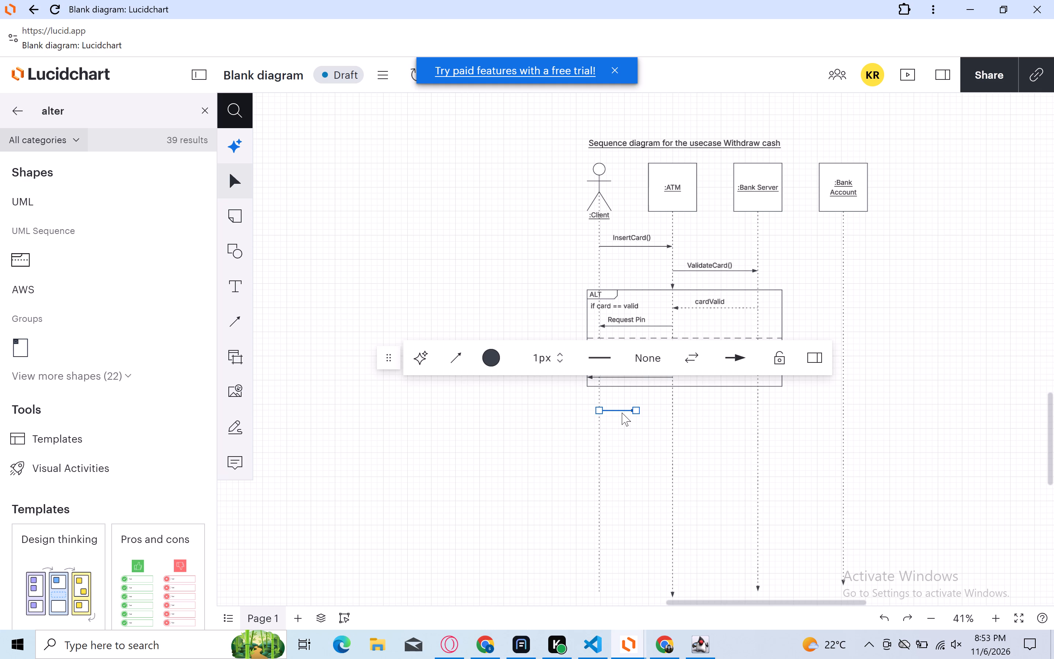
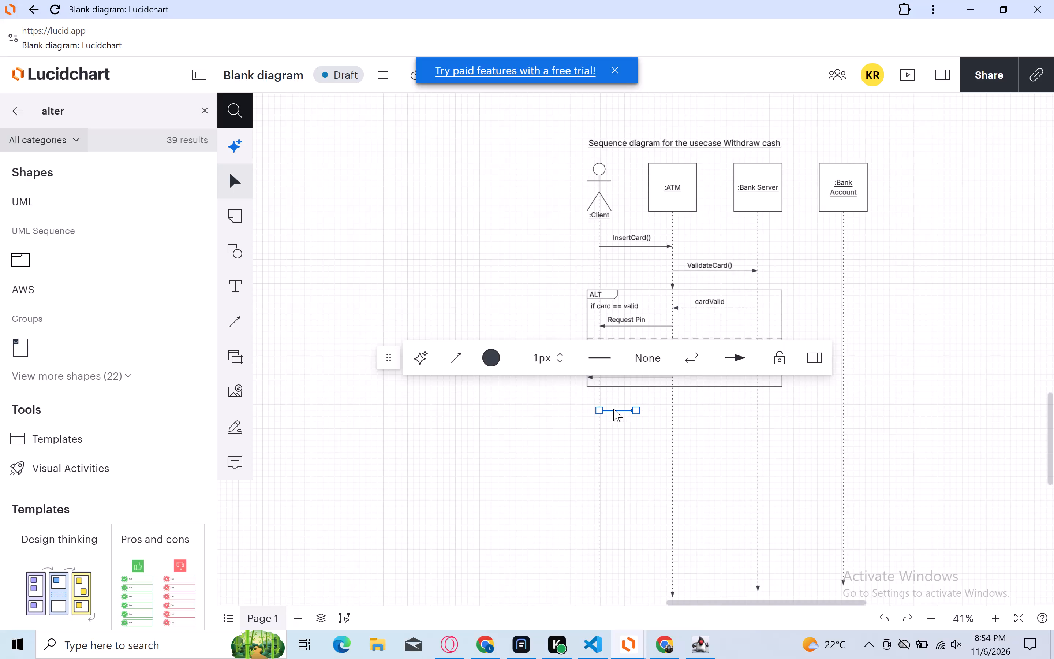
# Extend the end of the new arrow below the ALT fragment to the :ATM lifeline, keeping it horizontal.
pyautogui.moveTo(637, 411); pyautogui.dragTo(642, 411)
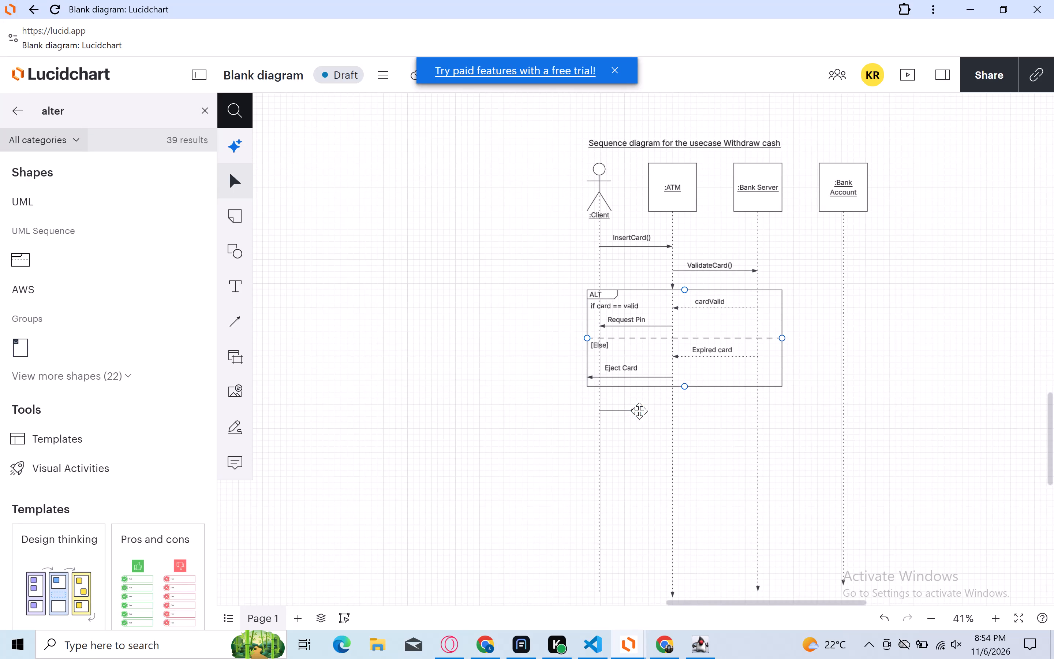
pyautogui.moveTo(642, 411); pyautogui.dragTo(669, 414)
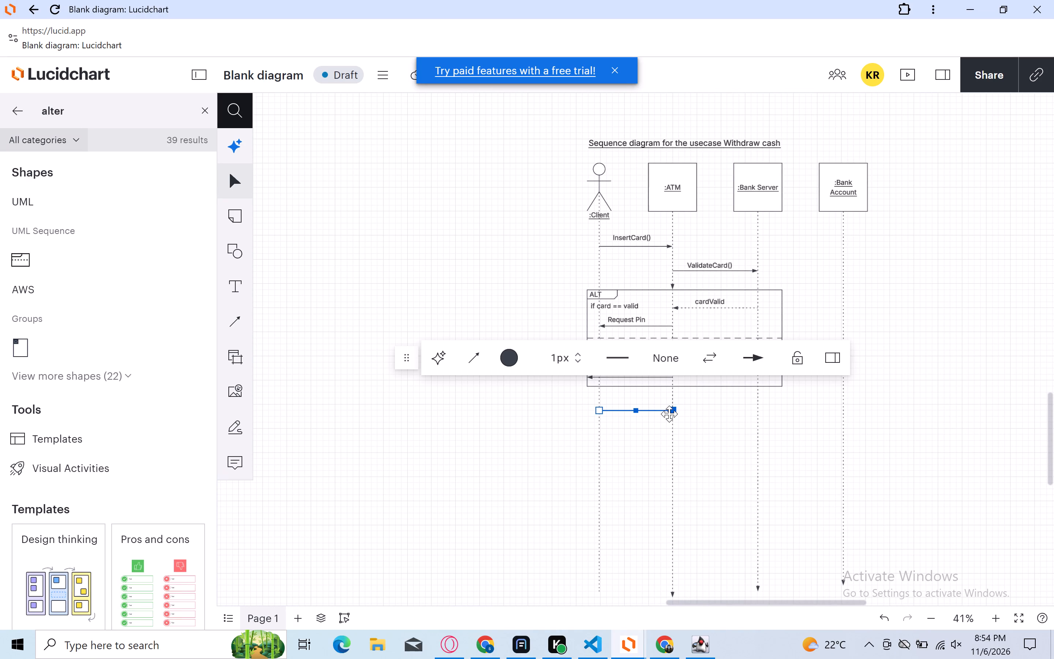
# Set the line width of the new arrow below the ALT fragment to 2px and its line style to dotted.
pyautogui.click(578, 353)
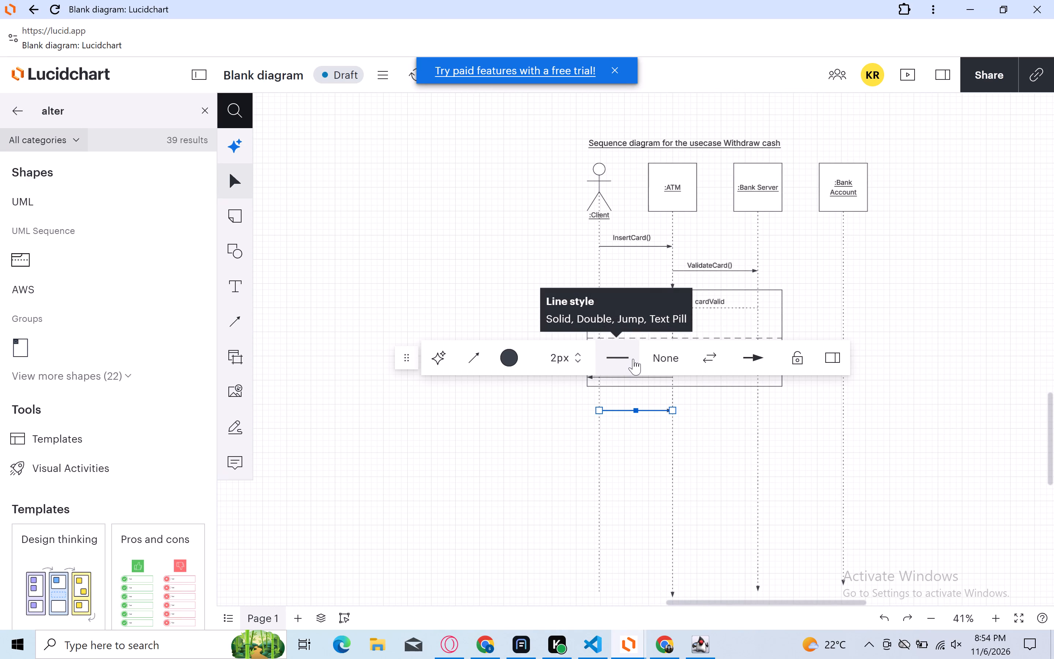
pyautogui.click(619, 357)
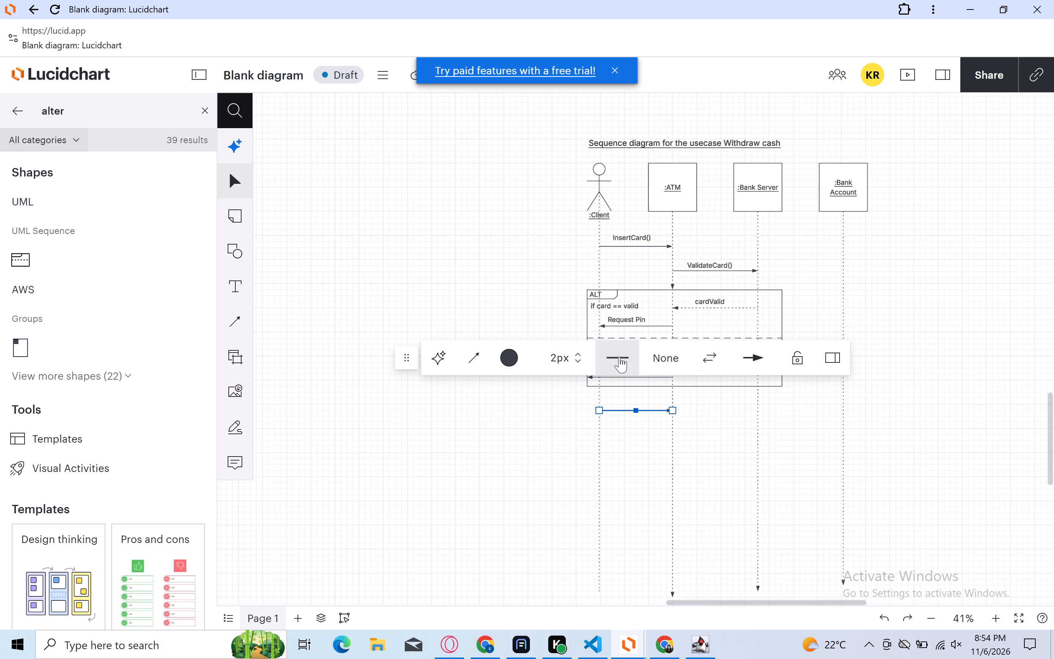
pyautogui.click(667, 451)
pyautogui.click(535, 448)
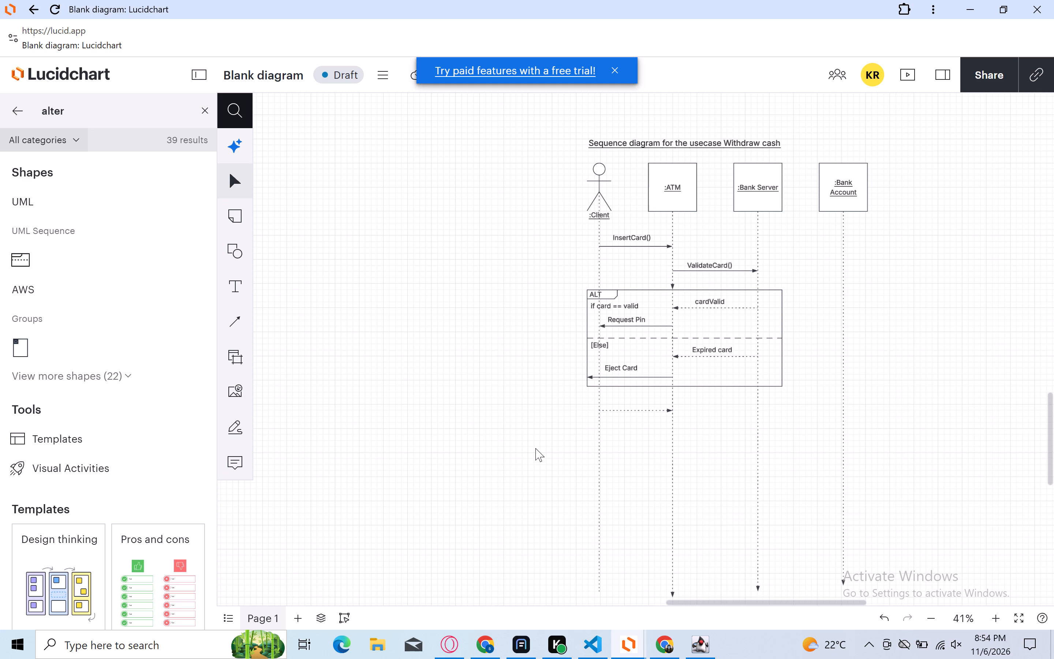
pyautogui.click(497, 406)
# Add the text label "Pin Entered" by the dotted arrow below the ALT fragment.
pyautogui.scroll(-10, 1053, 333)
pyautogui.scroll(-2, 646, 423)
pyautogui.scroll(2, 646, 423)
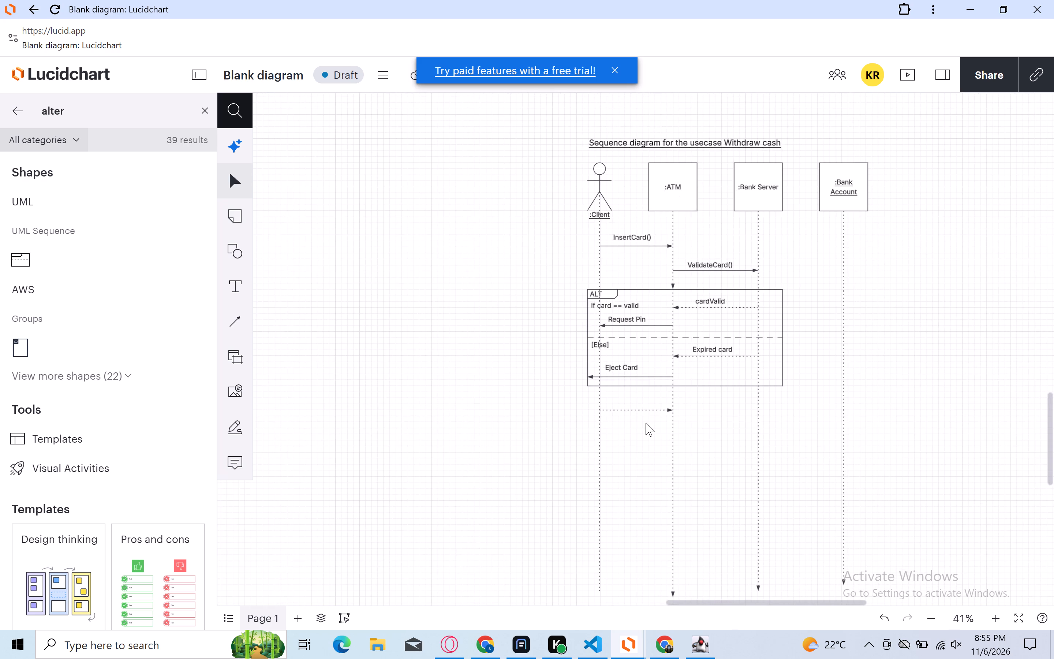
pyautogui.scroll(5, 646, 423)
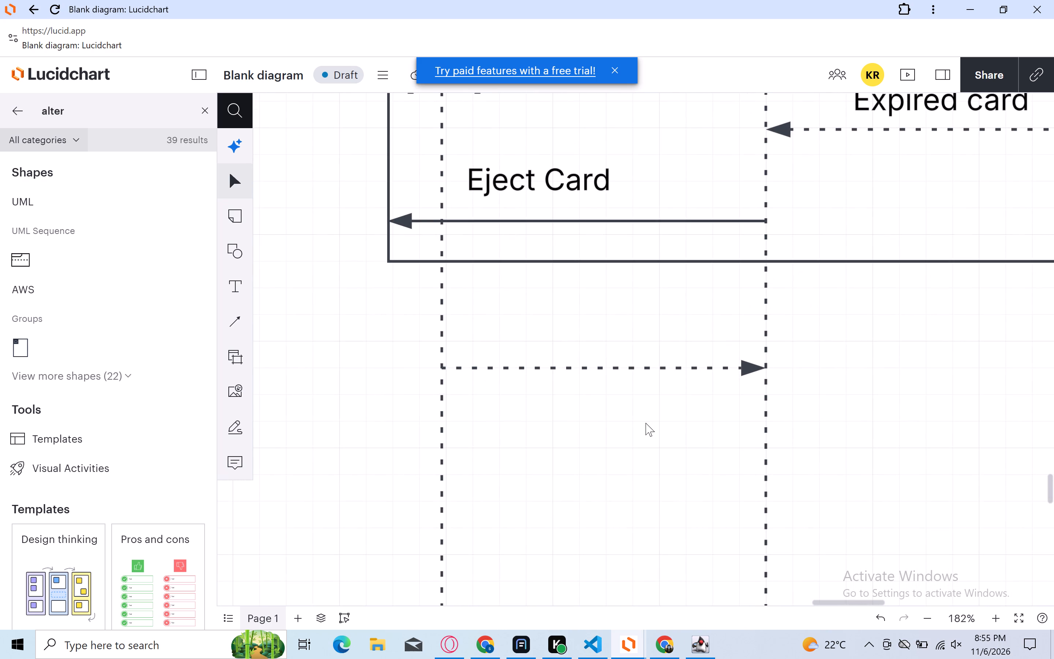
pyautogui.click(225, 275)
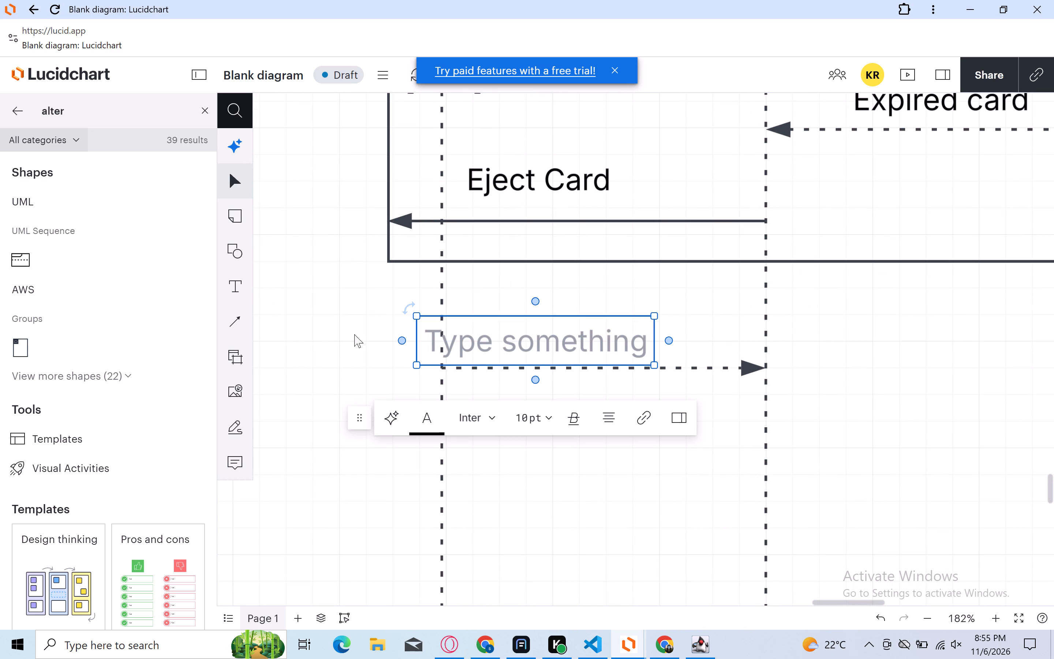
pyautogui.click(506, 345)
pyautogui.write('Pi')
pyautogui.write('n')
pyautogui.press('space')
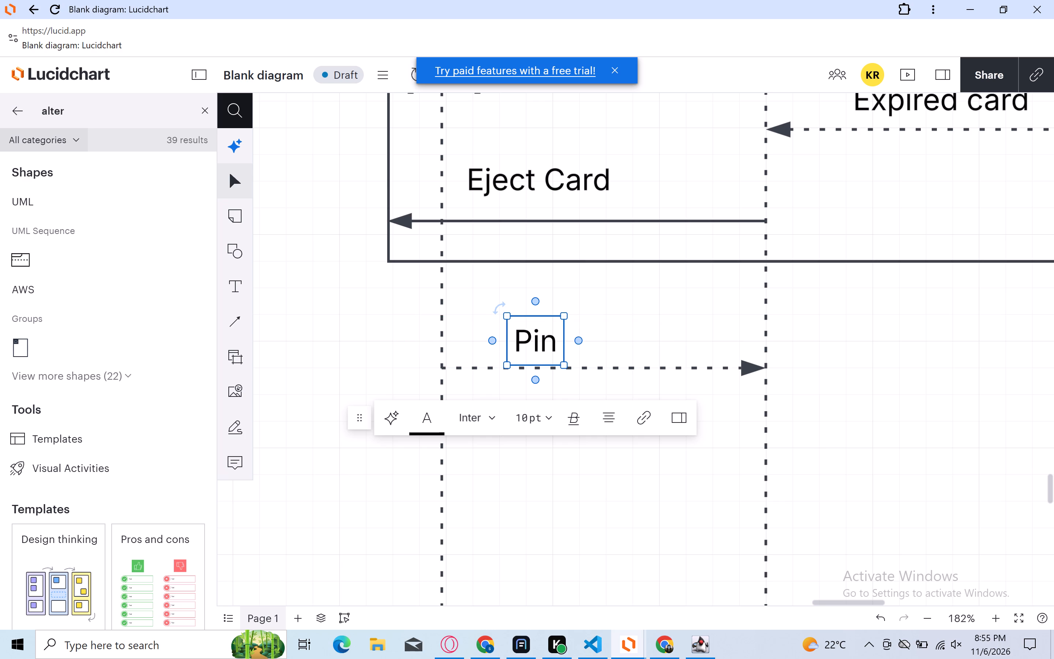
pyautogui.hotkey('shift', 'e')
pyautogui.write('ntered')
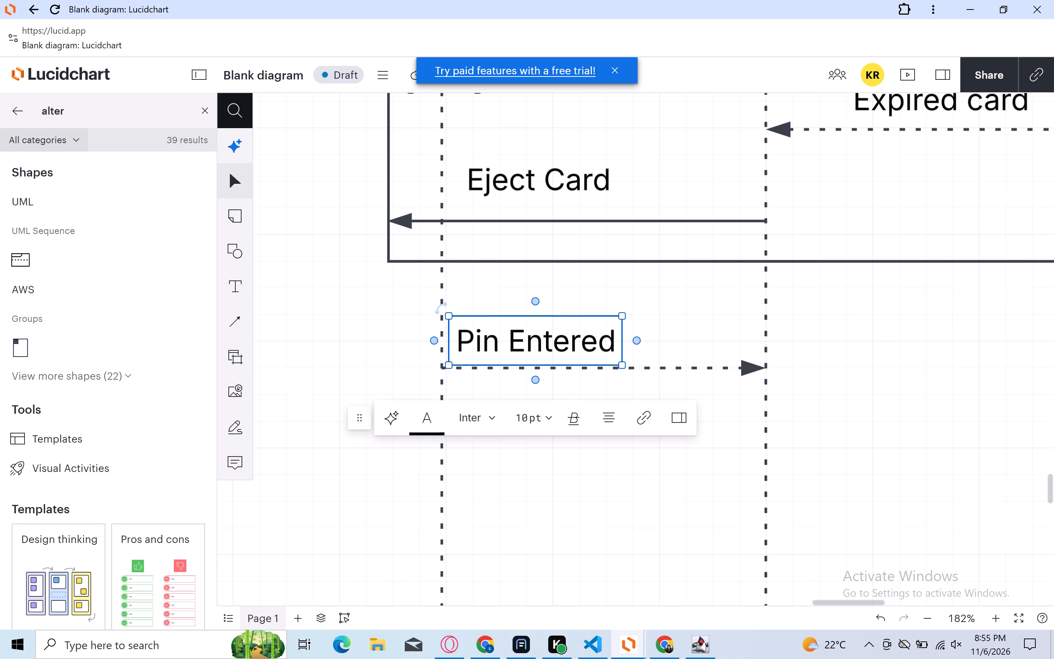
pyautogui.click(368, 351)
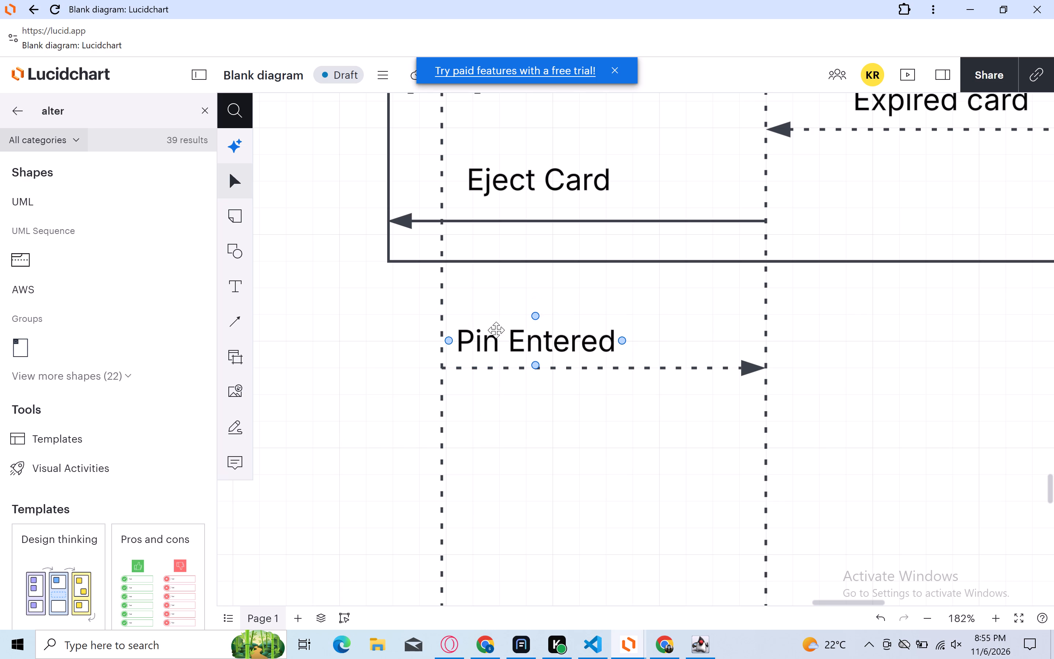
# Move the "Pin Entered" label to about X 3800 px, Y 3900 px, just above the middle of the dotted arrow.
pyautogui.moveTo(522, 340); pyautogui.dragTo(531, 340)
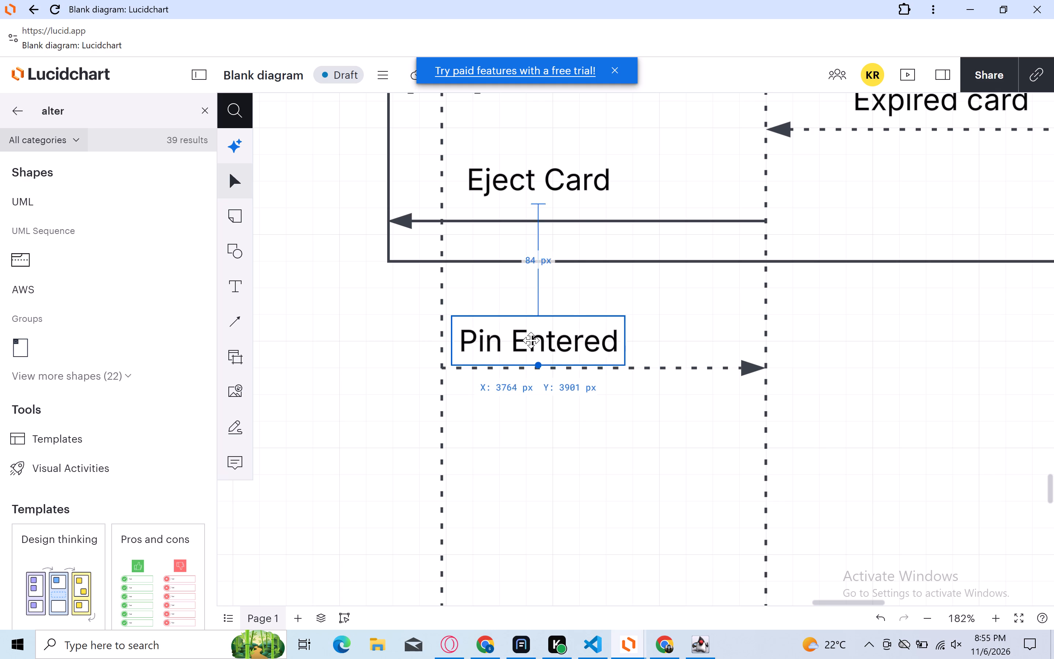
pyautogui.moveTo(531, 340); pyautogui.dragTo(561, 343)
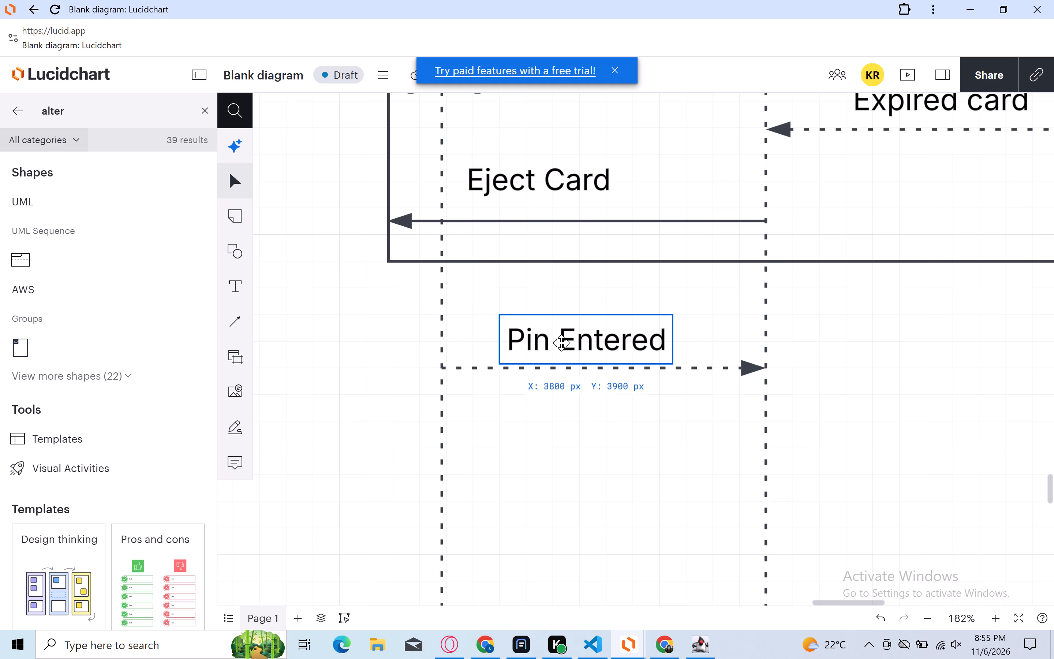
pyautogui.moveTo(561, 343); pyautogui.dragTo(560, 347)
pyautogui.moveTo(560, 347); pyautogui.dragTo(560, 347)
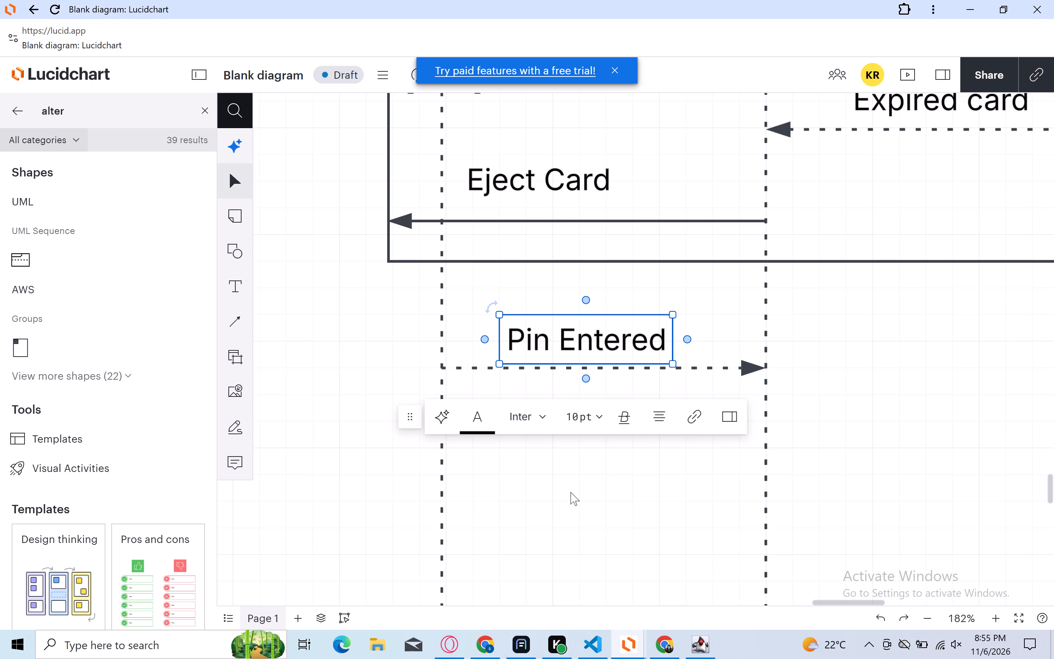
pyautogui.click(587, 535)
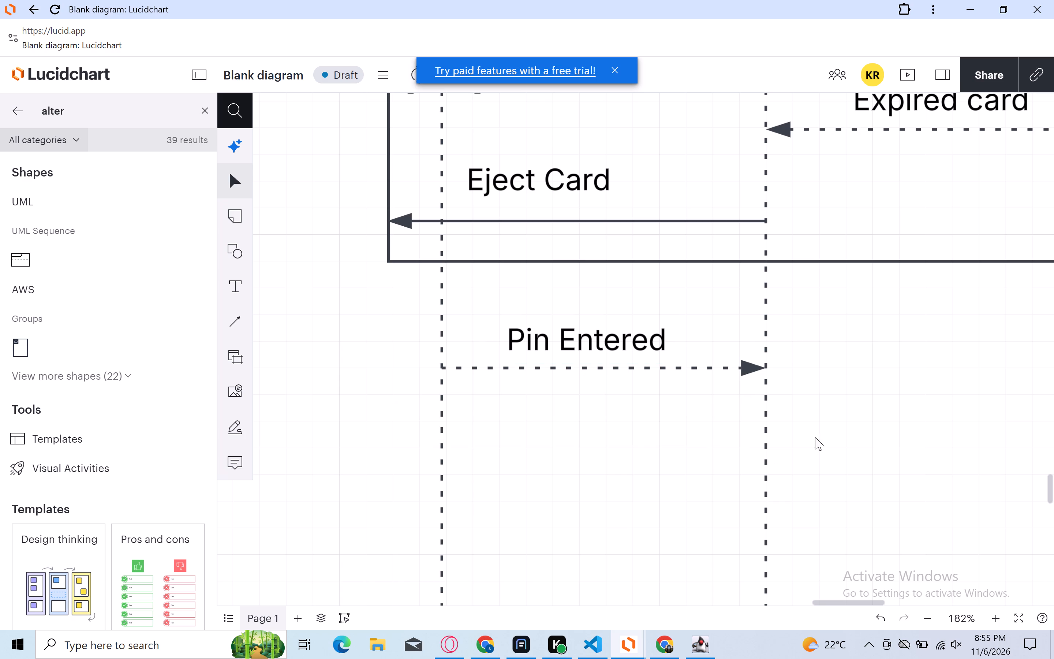
# Add the text label "Verify Pin" in the empty space just right of the :Bank Account lifeline.
pyautogui.hscroll(6, 893, 416)
pyautogui.hscroll(-13, 893, 416)
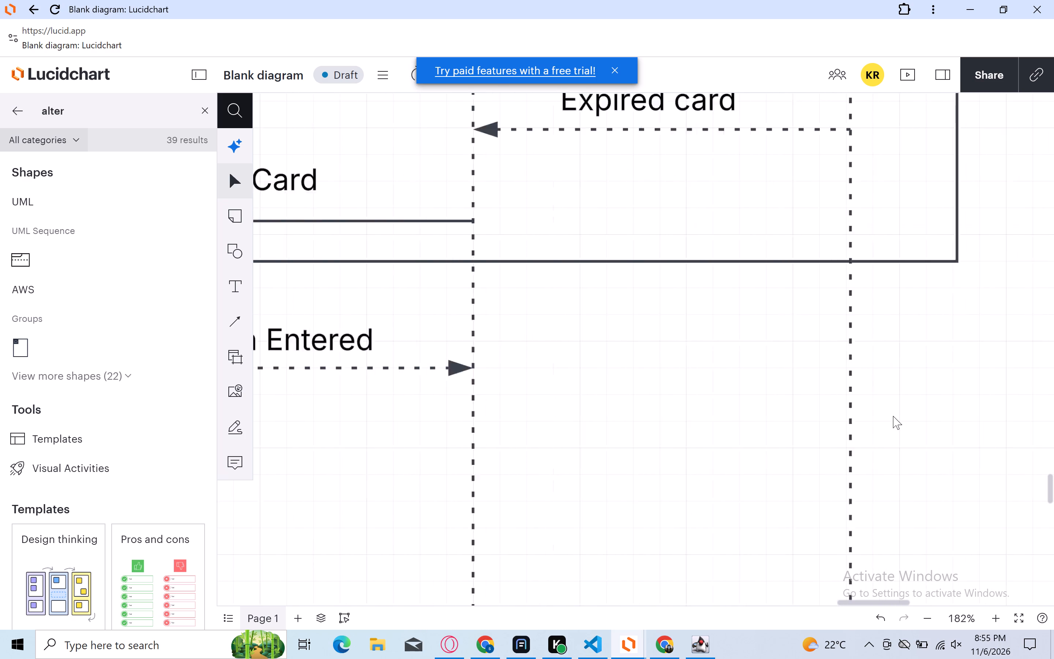
pyautogui.scroll(-6, 893, 416)
pyautogui.scroll(2, 893, 416)
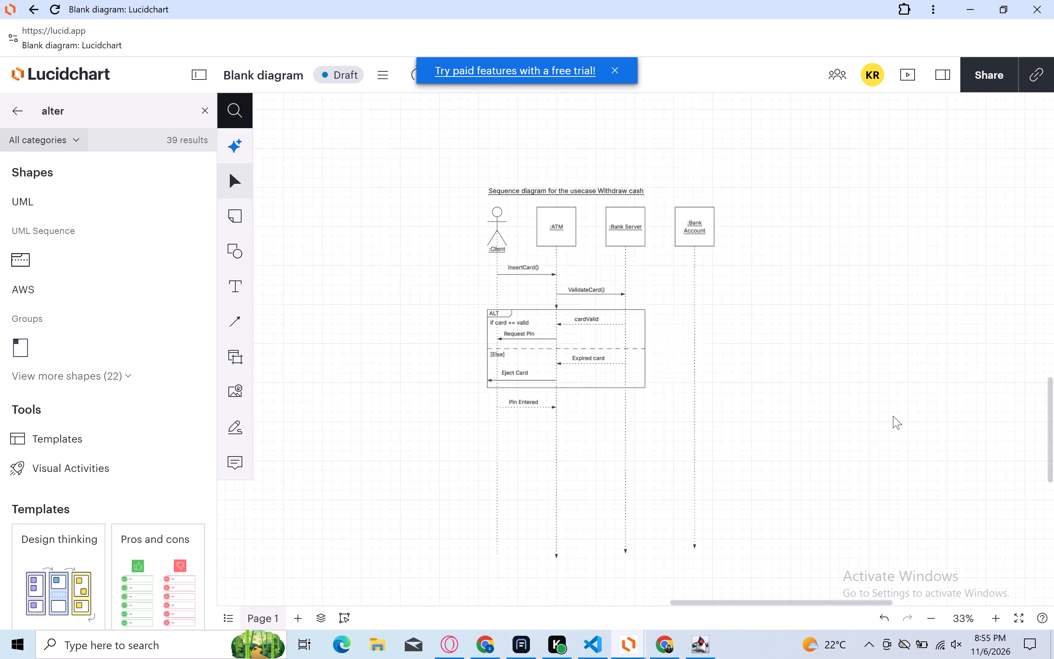
pyautogui.hscroll(-1, 893, 416)
pyautogui.scroll(-1, 893, 416)
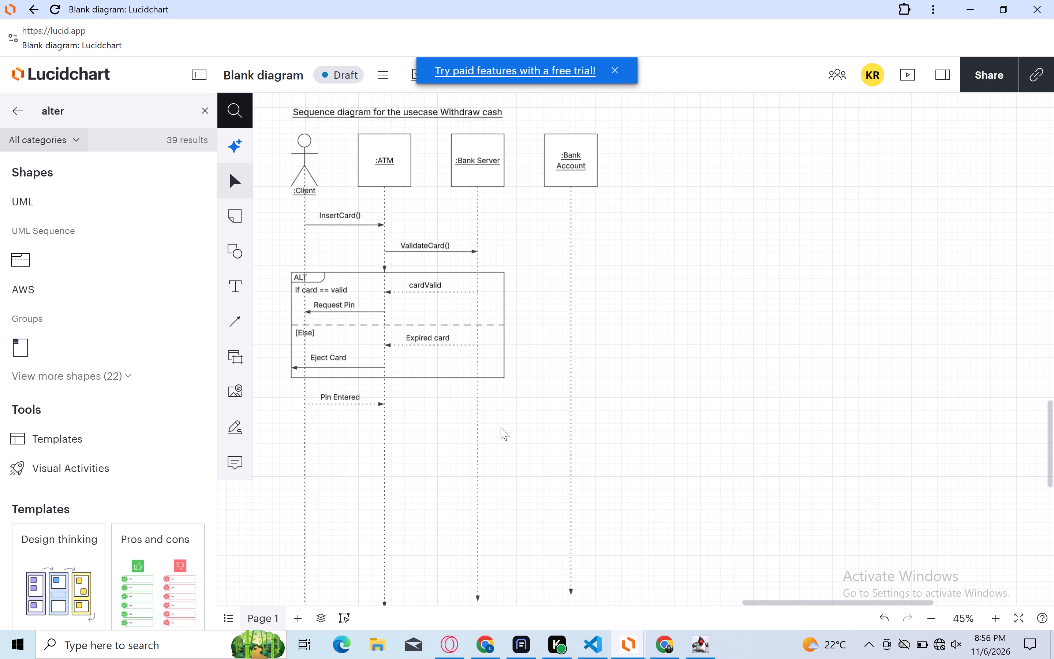
pyautogui.click(235, 290)
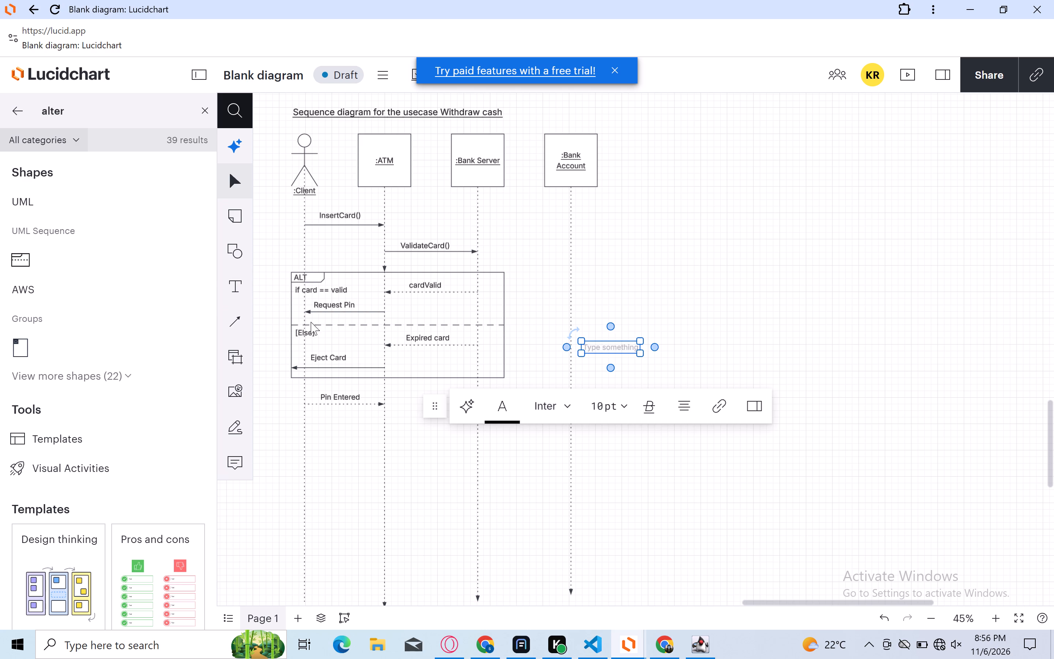
pyautogui.click(606, 350)
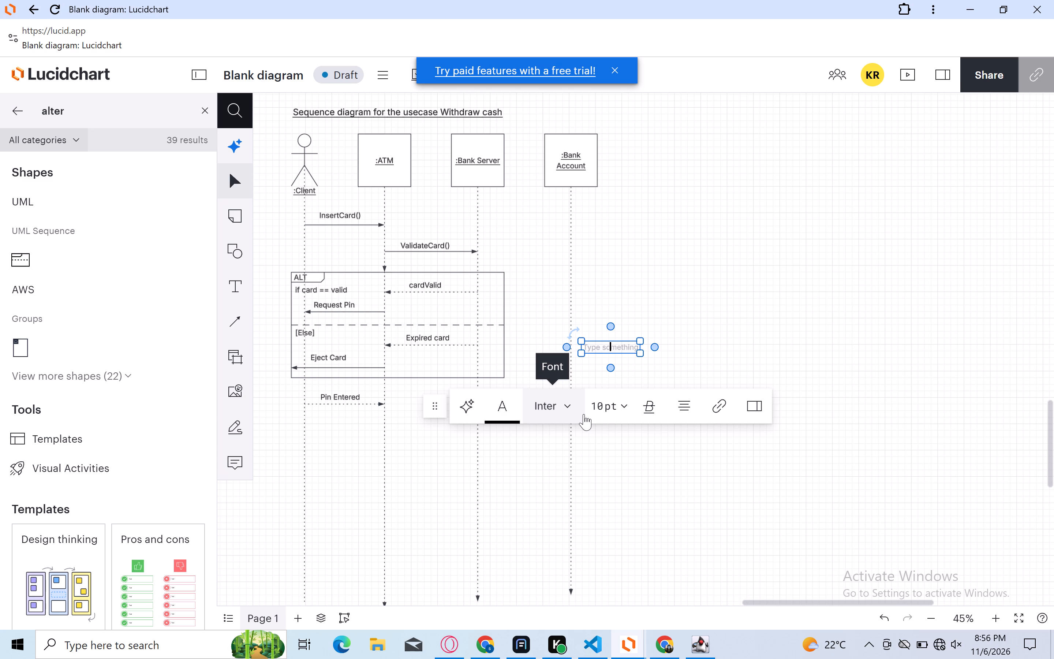
pyautogui.write('Ve')
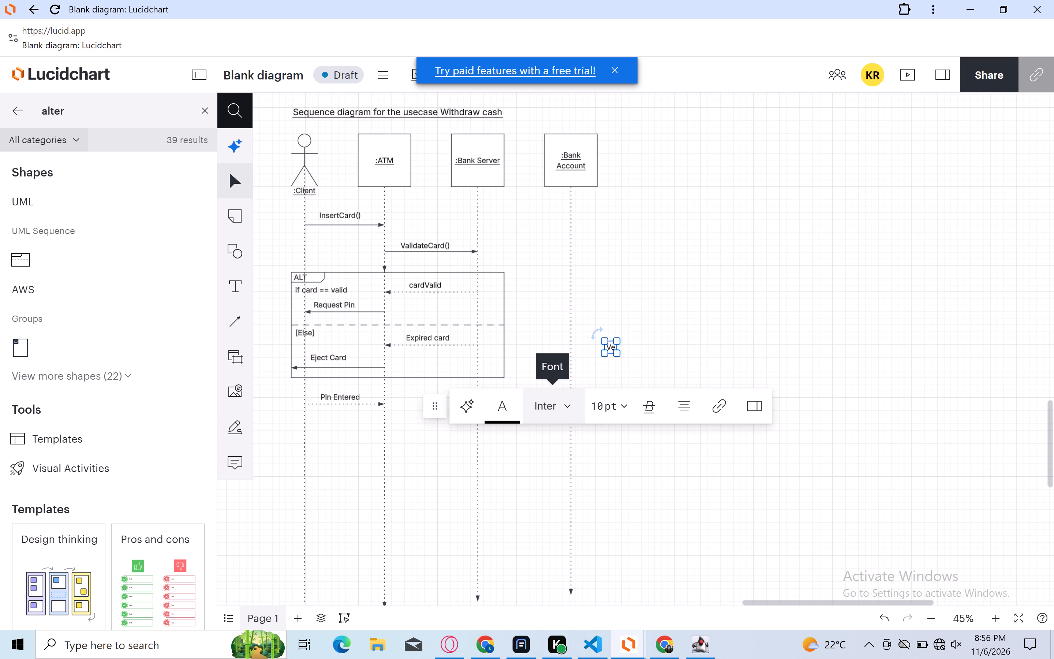
pyautogui.write('ry')
pyautogui.press('BackSpace')
pyautogui.write('ify')
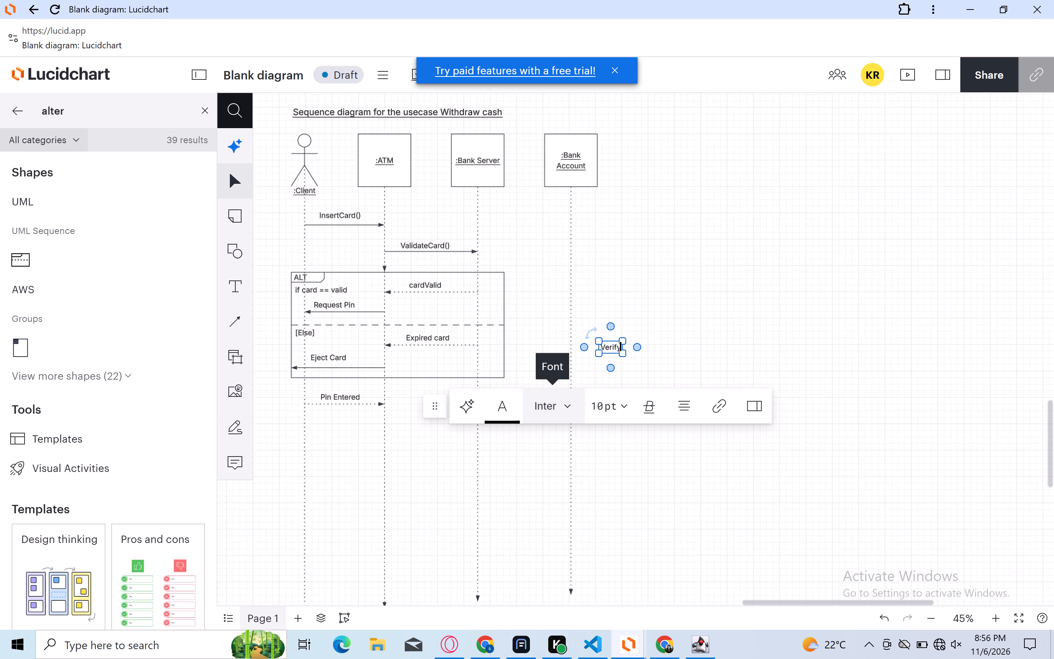
pyautogui.hotkey('shift', 'p')
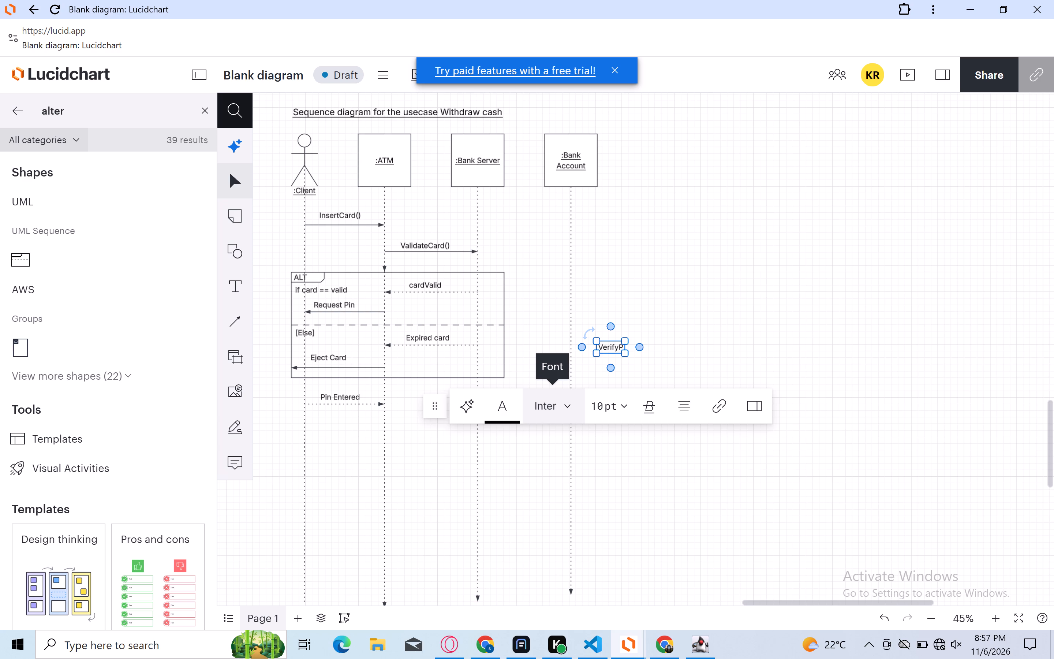
pyautogui.press('BackSpace')
pyautogui.press('space')
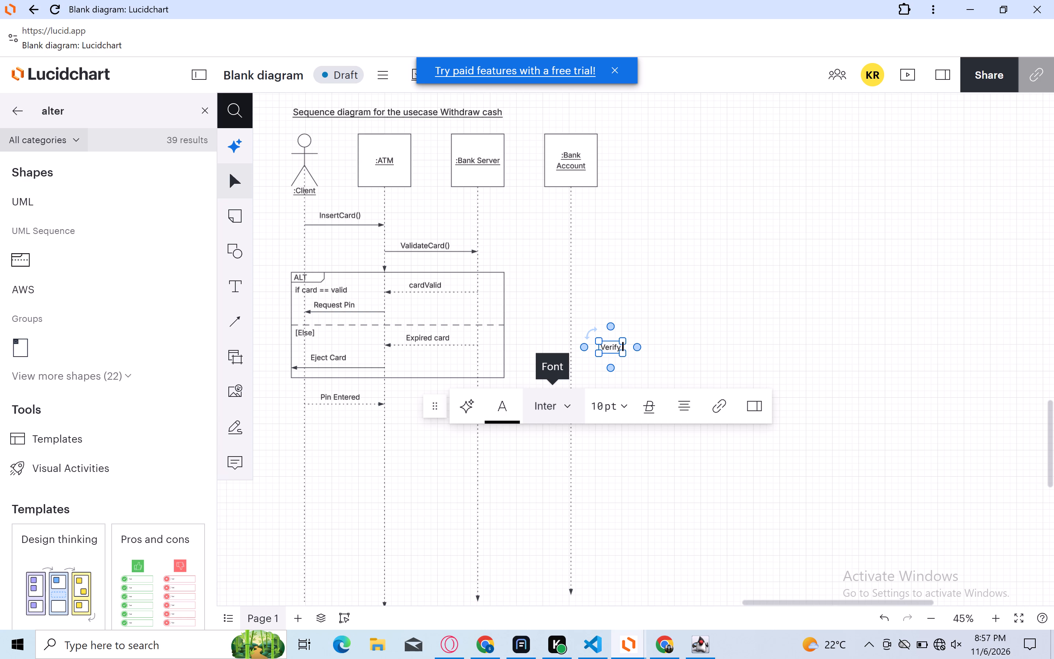
pyautogui.write('Pin')
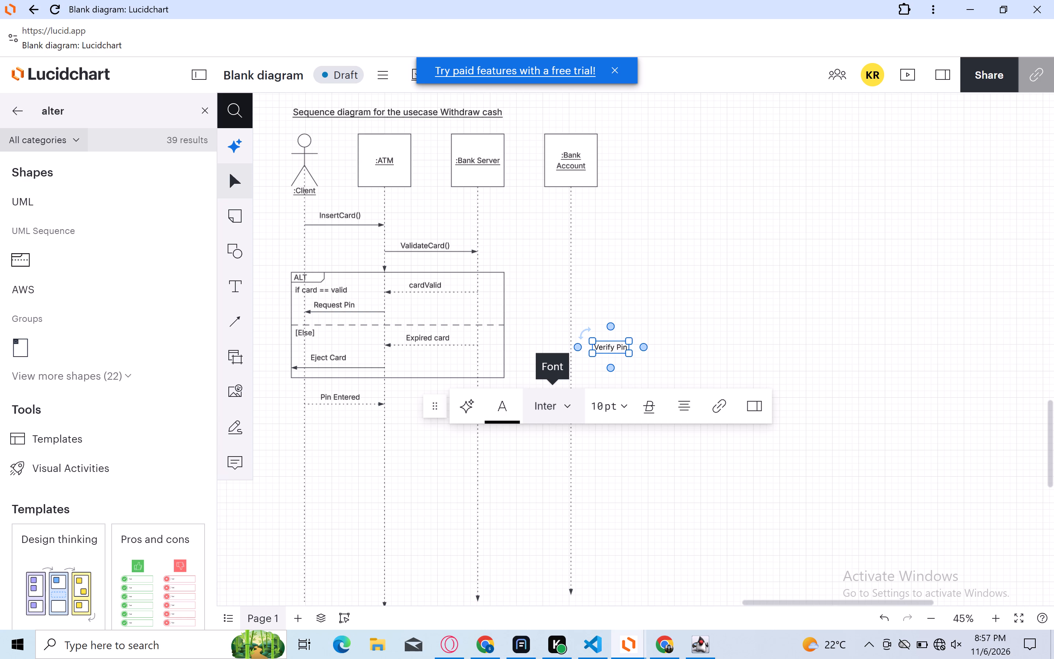
pyautogui.click(671, 356)
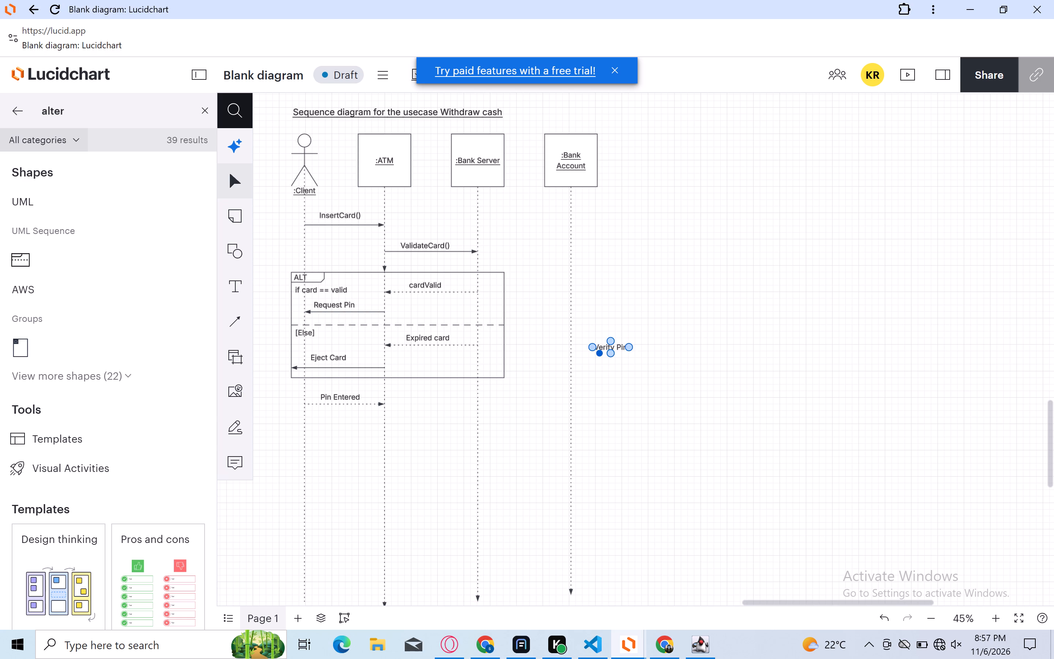
pyautogui.click(621, 447)
# Move the Eject Card arrow's head from the ALT fragment's border onto the :Client lifeline, keeping the arrow horizontal.
pyautogui.moveTo(291, 366); pyautogui.dragTo(305, 365)
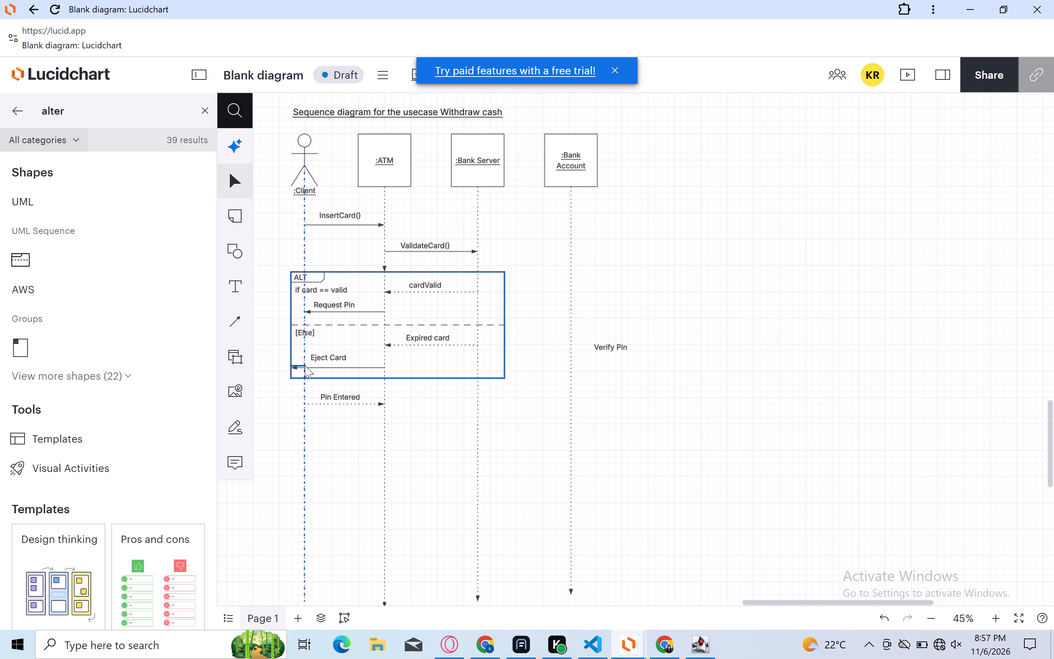
pyautogui.moveTo(305, 365); pyautogui.dragTo(299, 365)
pyautogui.click(270, 362)
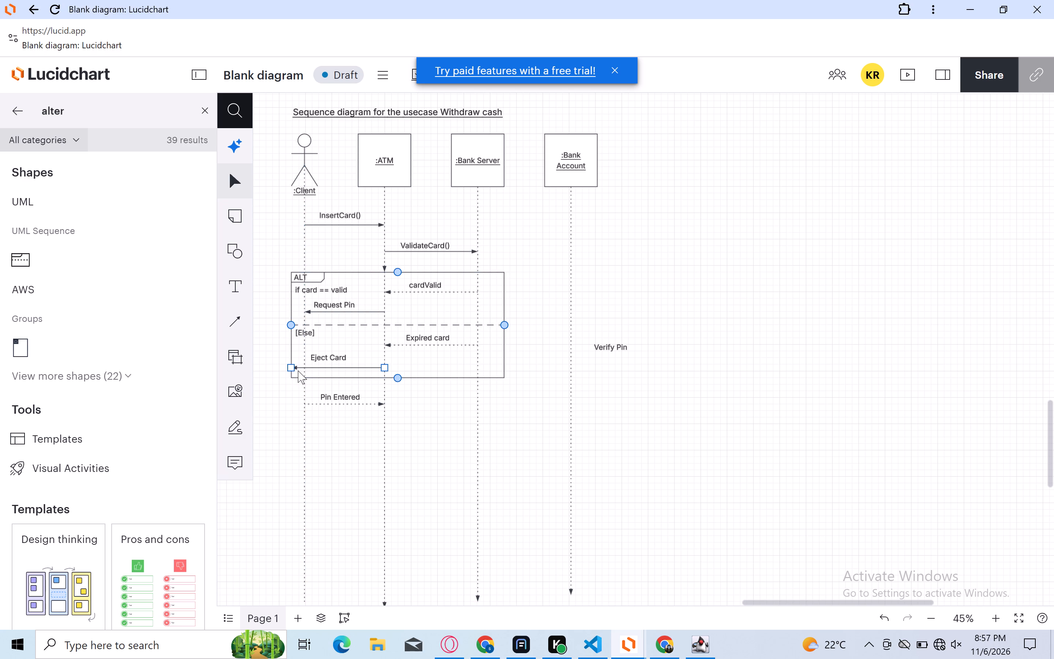
pyautogui.moveTo(289, 365); pyautogui.dragTo(290, 365)
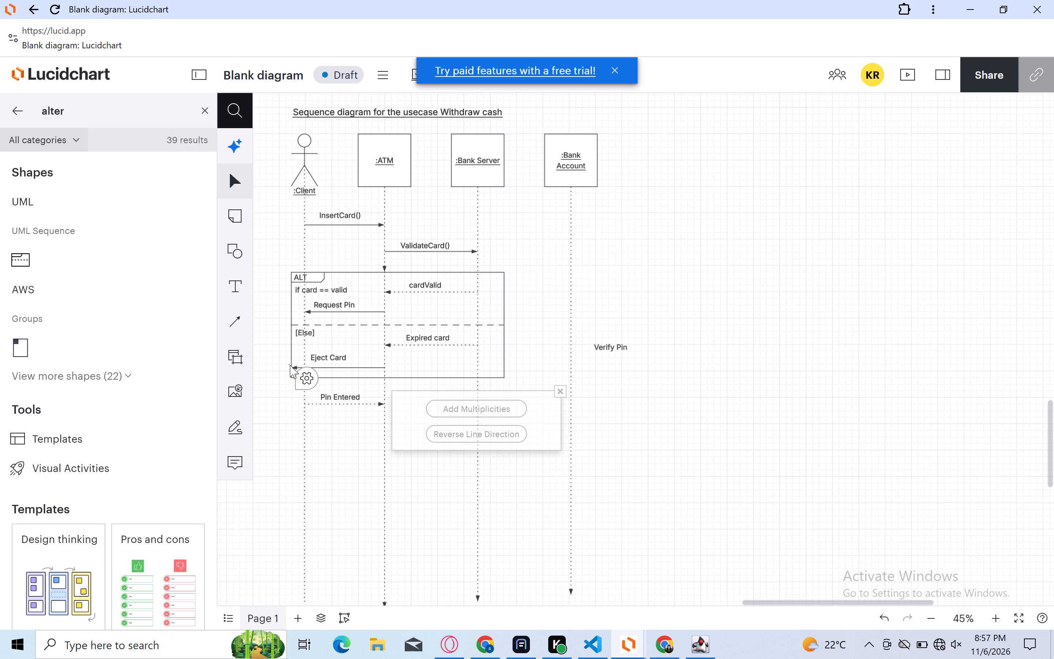
pyautogui.moveTo(290, 365); pyautogui.dragTo(294, 365)
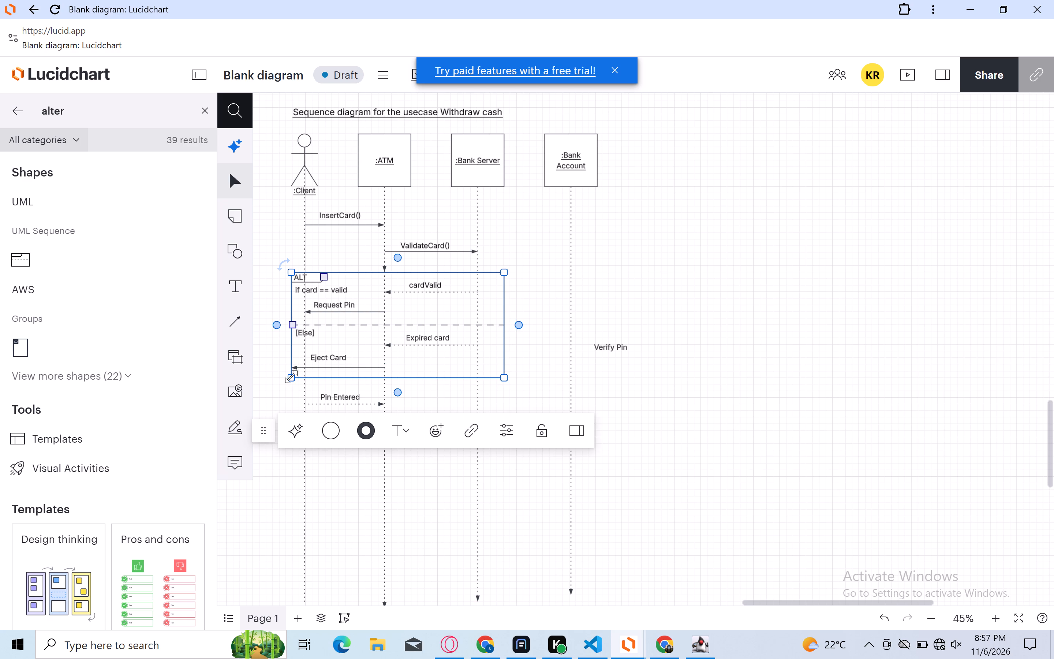
pyautogui.click(277, 356)
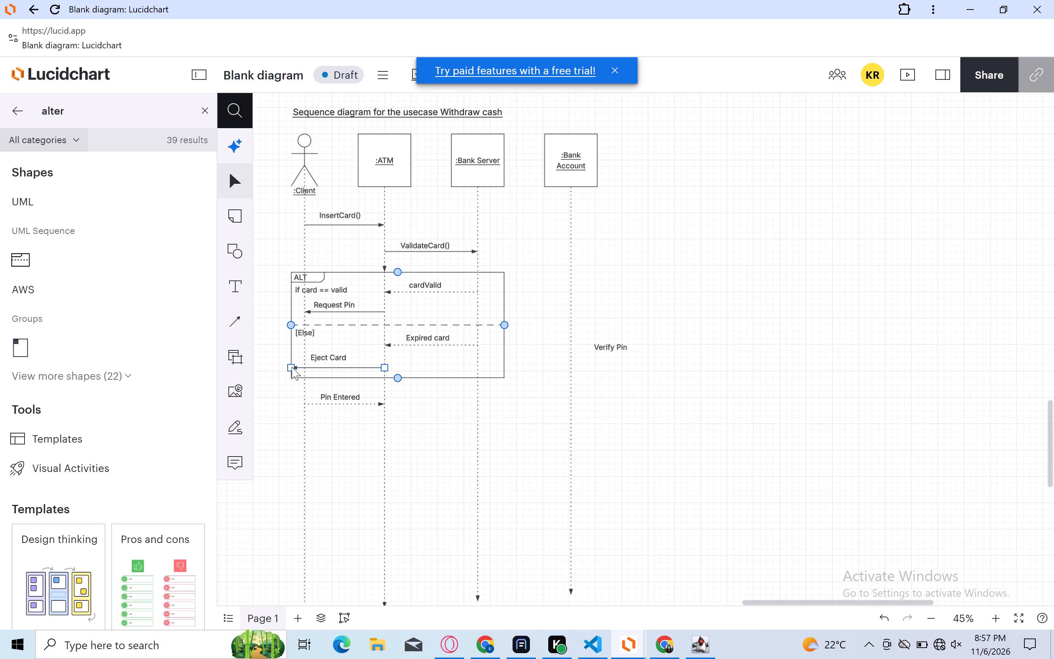
pyautogui.moveTo(291, 367); pyautogui.dragTo(297, 367)
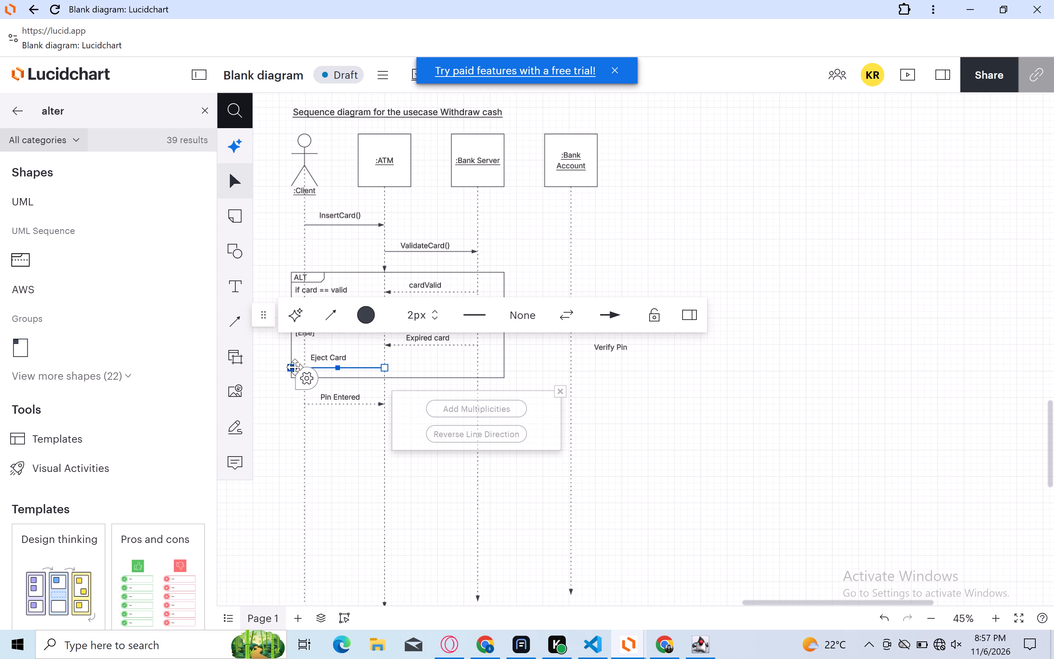
pyautogui.click(262, 384)
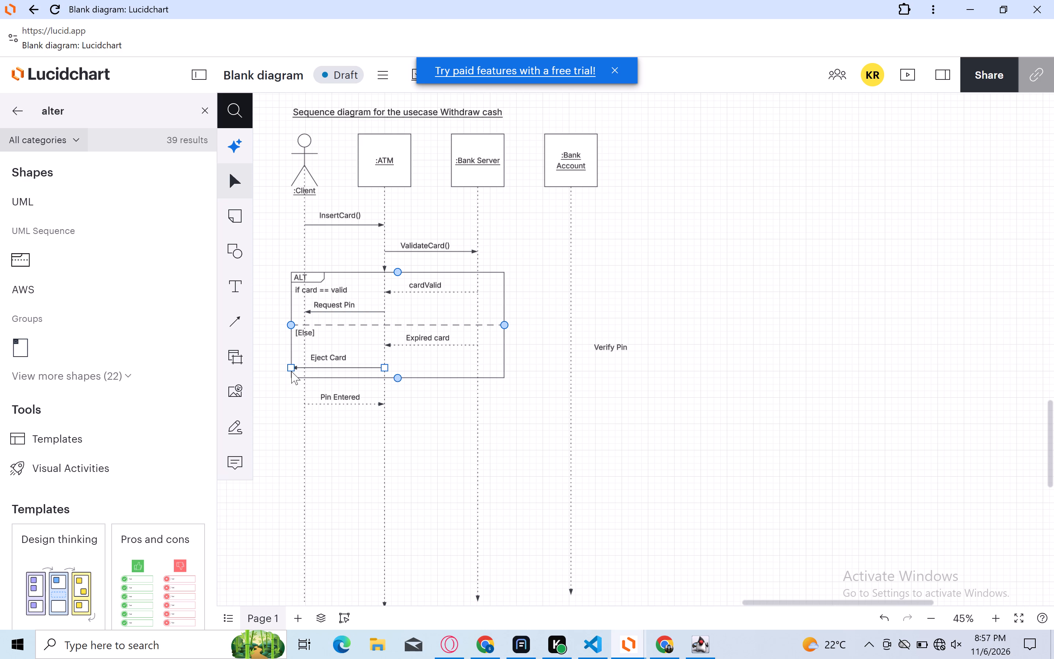
pyautogui.moveTo(291, 370); pyautogui.dragTo(295, 370)
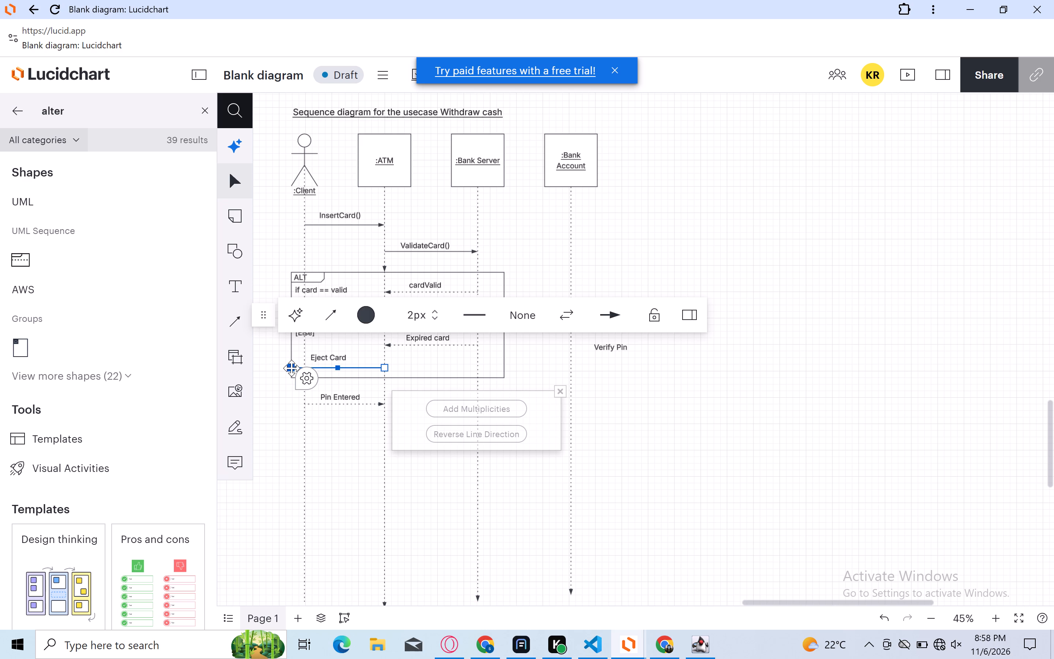
pyautogui.moveTo(291, 368); pyautogui.dragTo(302, 368)
pyautogui.click(291, 413)
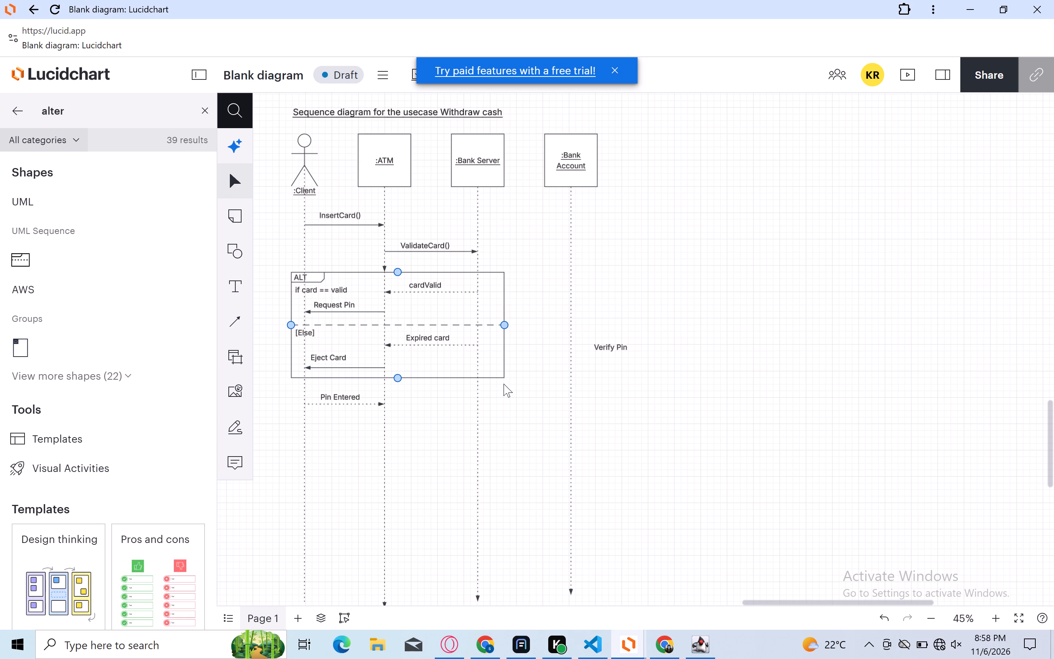
# Add a short straight arrow beside the "Verify Pin" label and set its line width to 2px.
pyautogui.click(240, 321)
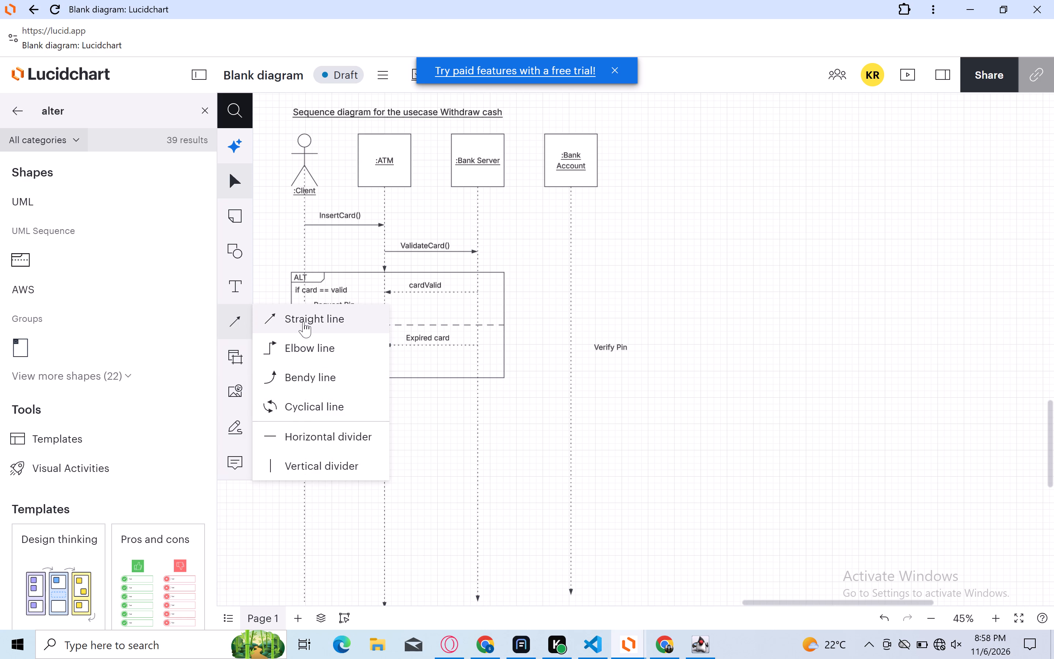
pyautogui.click(304, 321)
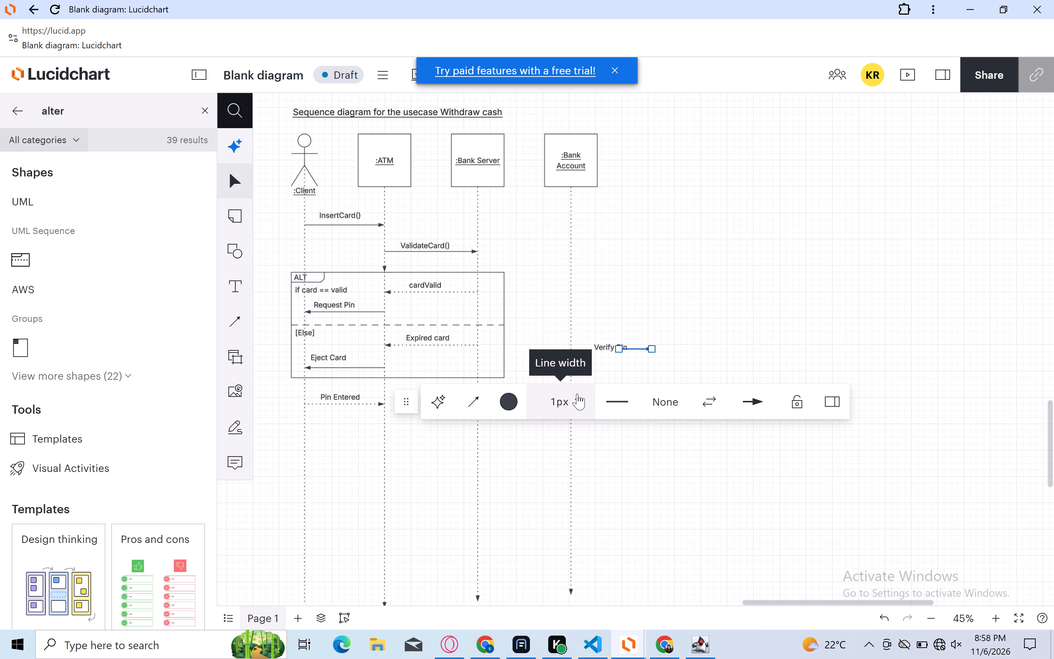
pyautogui.click(577, 396)
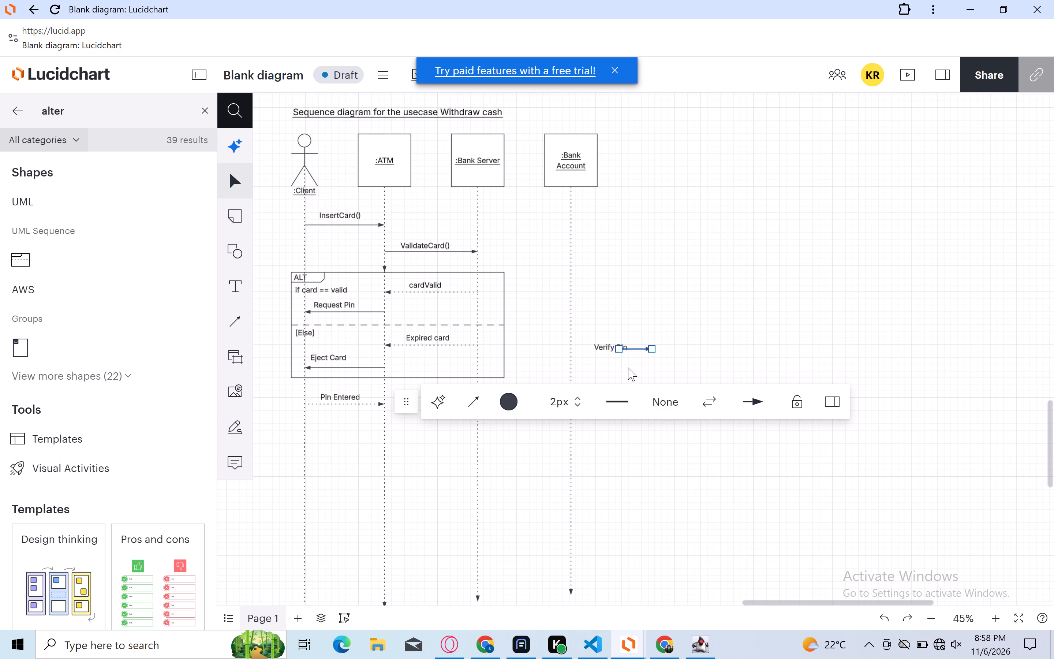
pyautogui.click(631, 363)
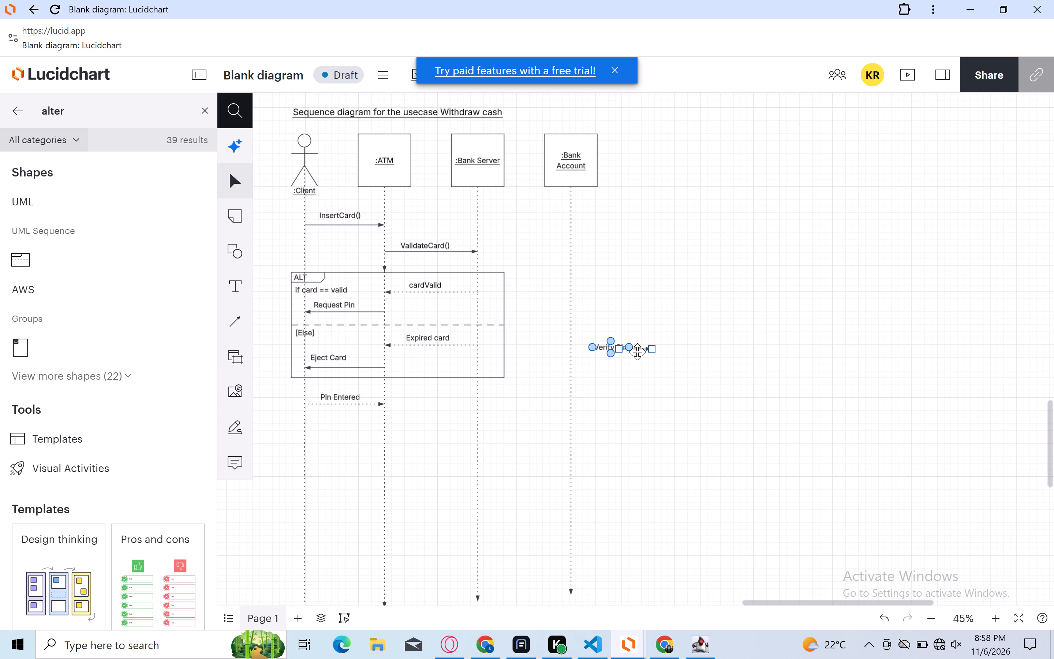
# Attach the new arrow horizontally from the :ATM lifeline to the :Bank Server lifeline, just below the Pin Entered arrow.
pyautogui.moveTo(638, 351); pyautogui.dragTo(596, 381)
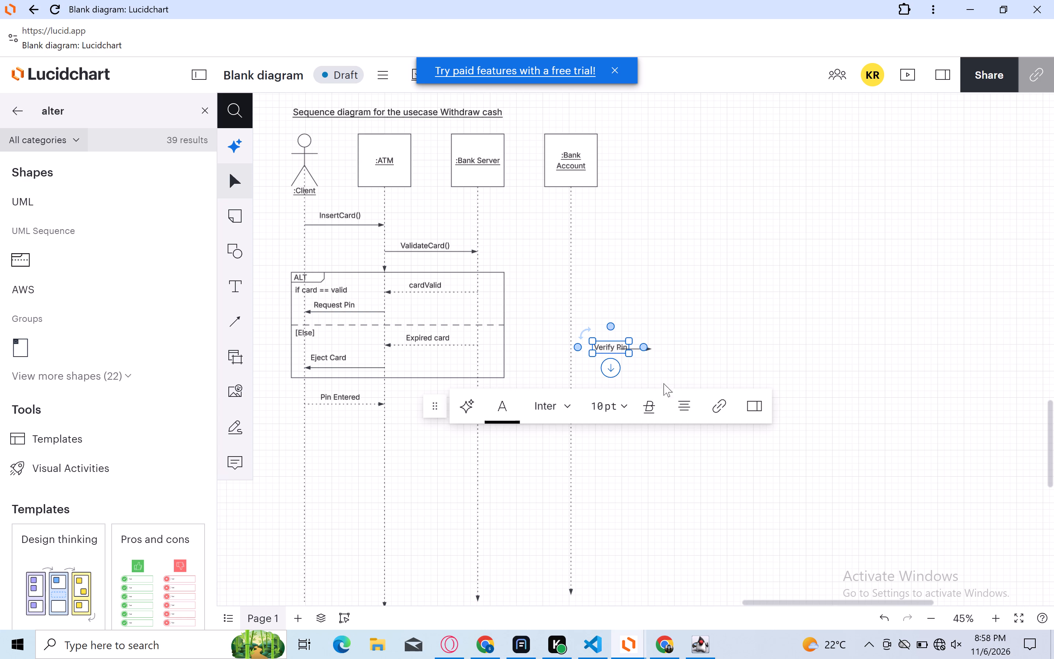
pyautogui.click(722, 358)
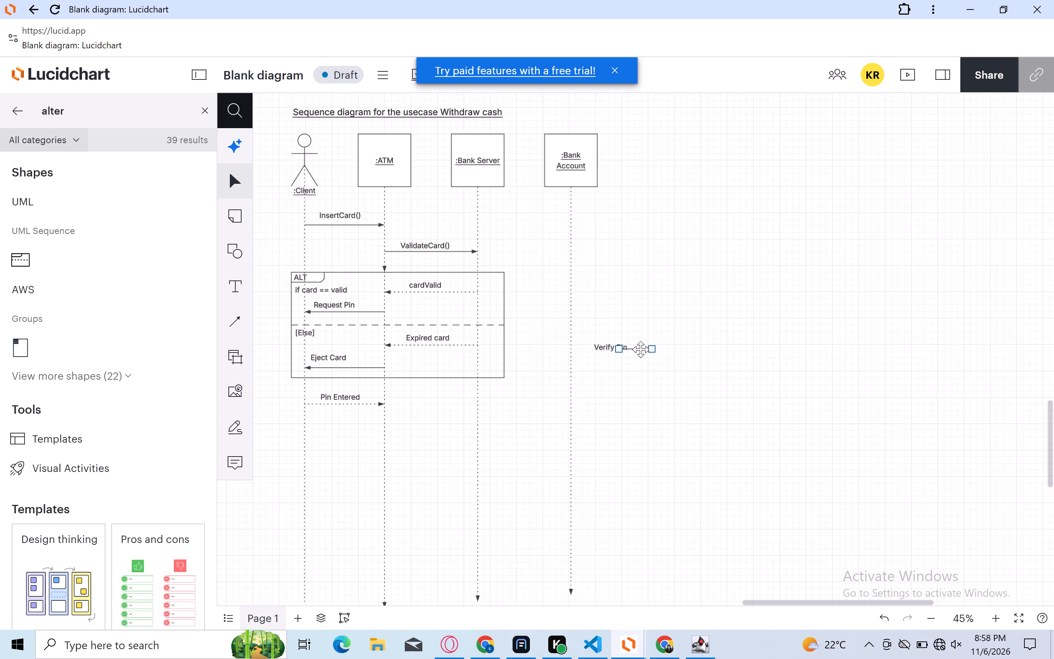
pyautogui.moveTo(649, 349); pyautogui.dragTo(640, 379)
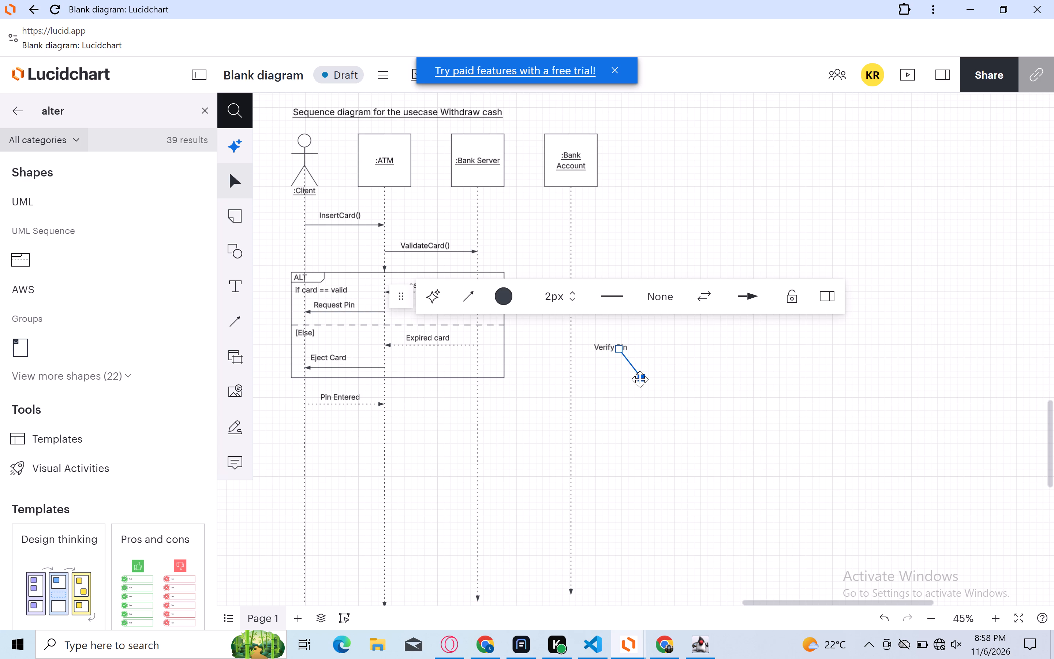
pyautogui.moveTo(628, 361); pyautogui.dragTo(570, 394)
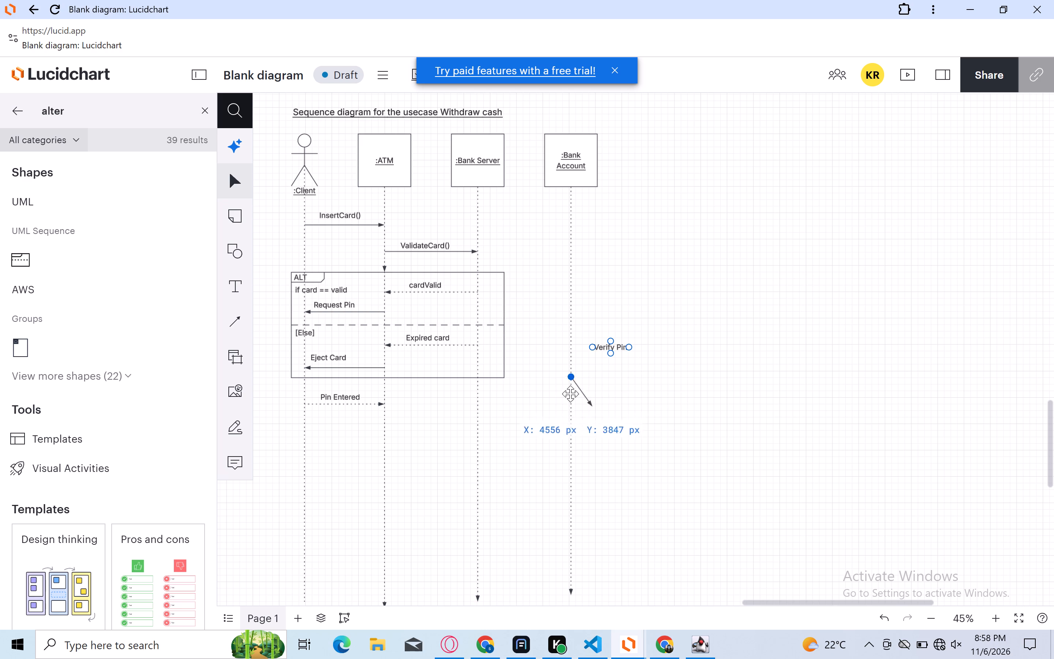
pyautogui.moveTo(570, 394); pyautogui.dragTo(408, 435)
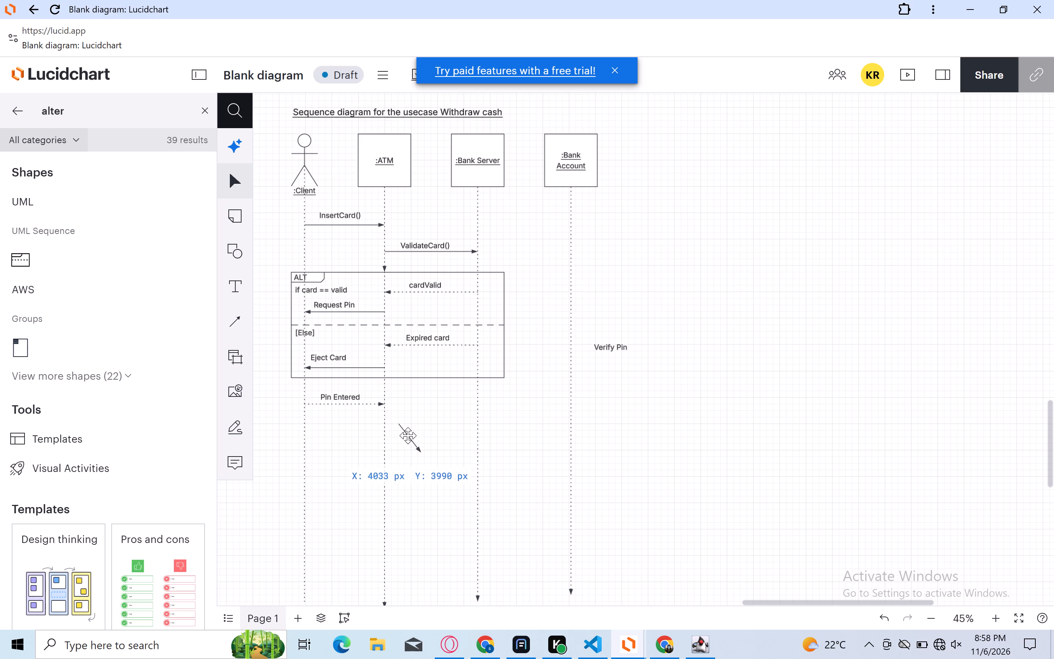
pyautogui.moveTo(408, 435); pyautogui.dragTo(401, 431)
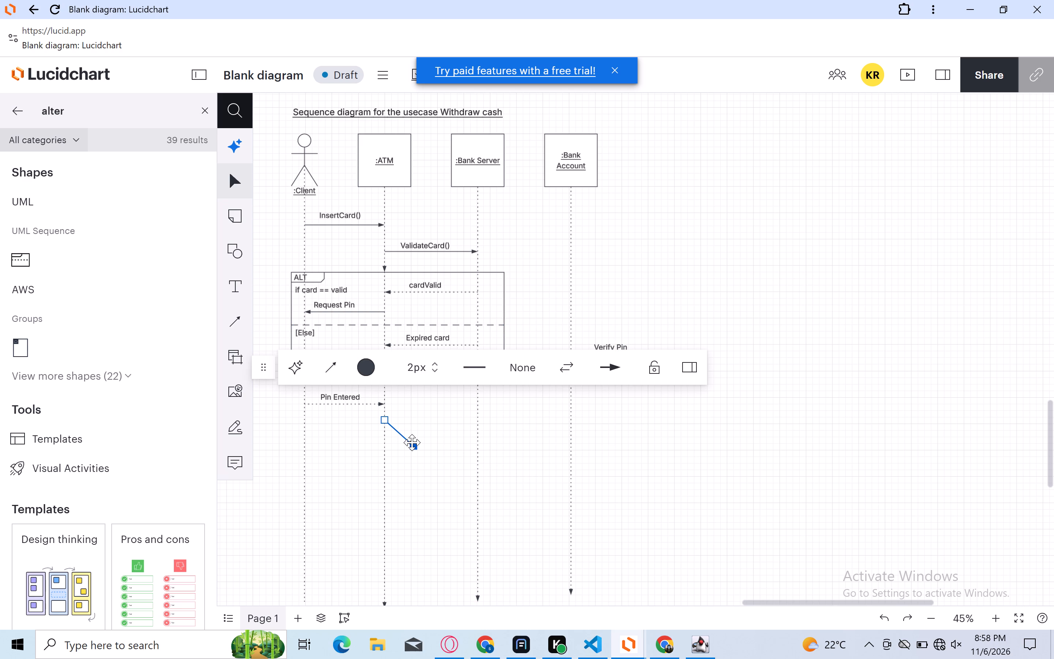
pyautogui.moveTo(413, 443); pyautogui.dragTo(468, 418)
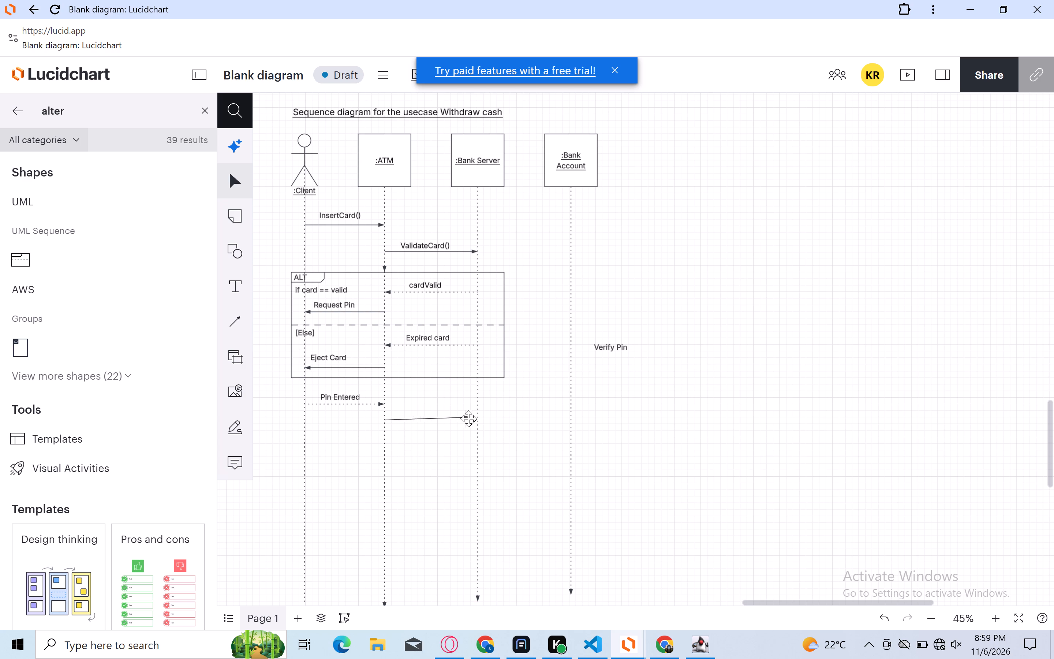
pyautogui.moveTo(468, 418); pyautogui.dragTo(475, 418)
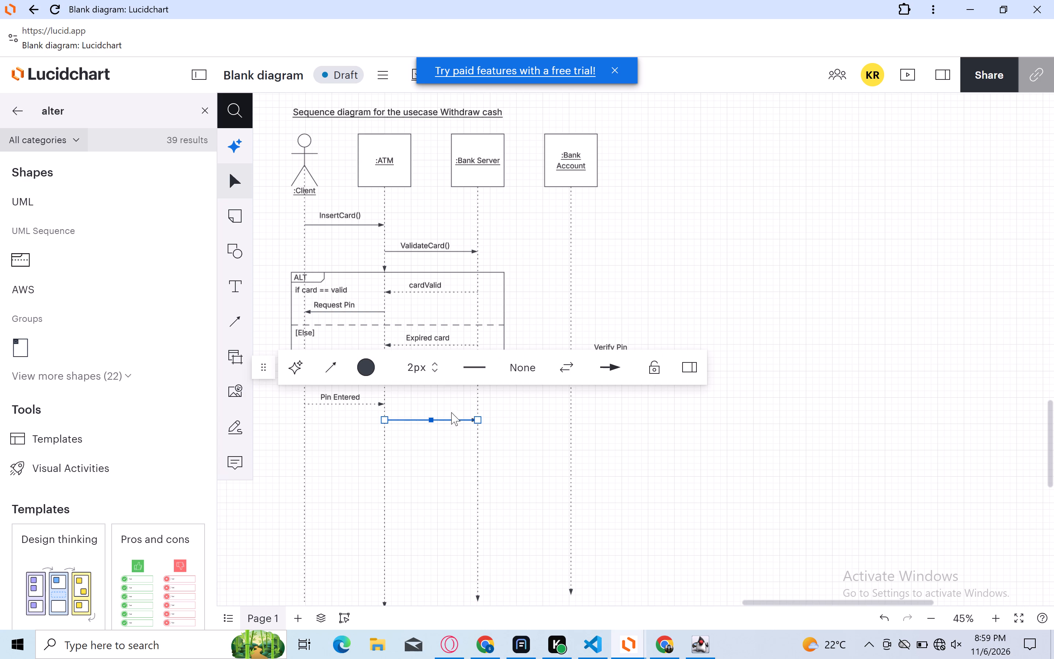
pyautogui.click(635, 302)
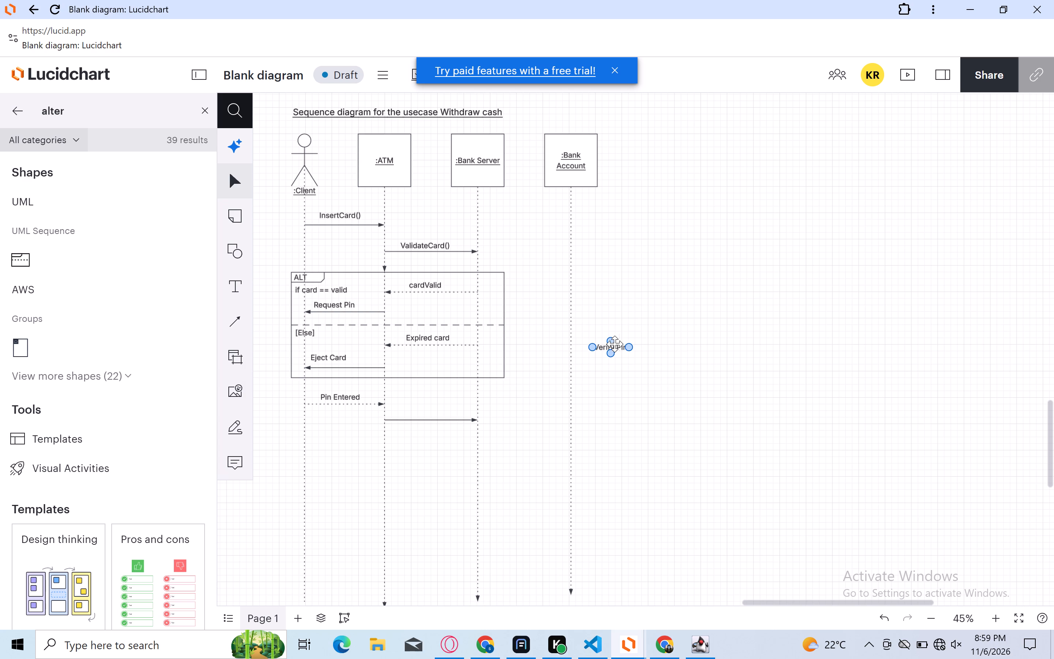
# Move the "Verify Pin" label to about X 4070 px, Y 3940 px, just above the middle of the new :ATM to :Bank Server arrow.
pyautogui.moveTo(611, 346); pyautogui.dragTo(446, 403)
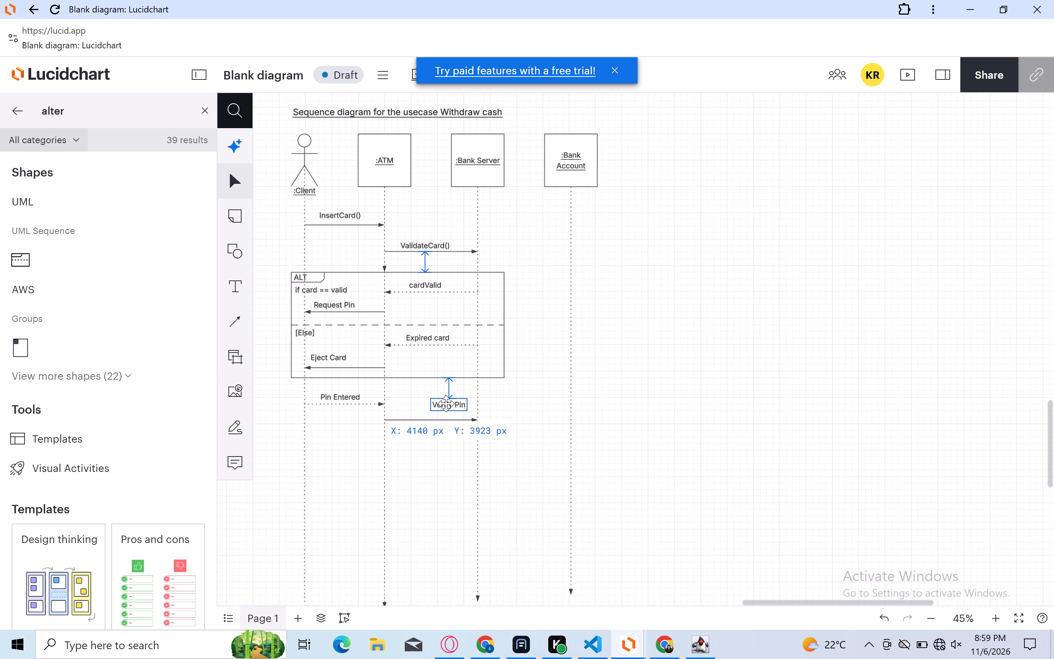
pyautogui.moveTo(446, 403); pyautogui.dragTo(426, 413)
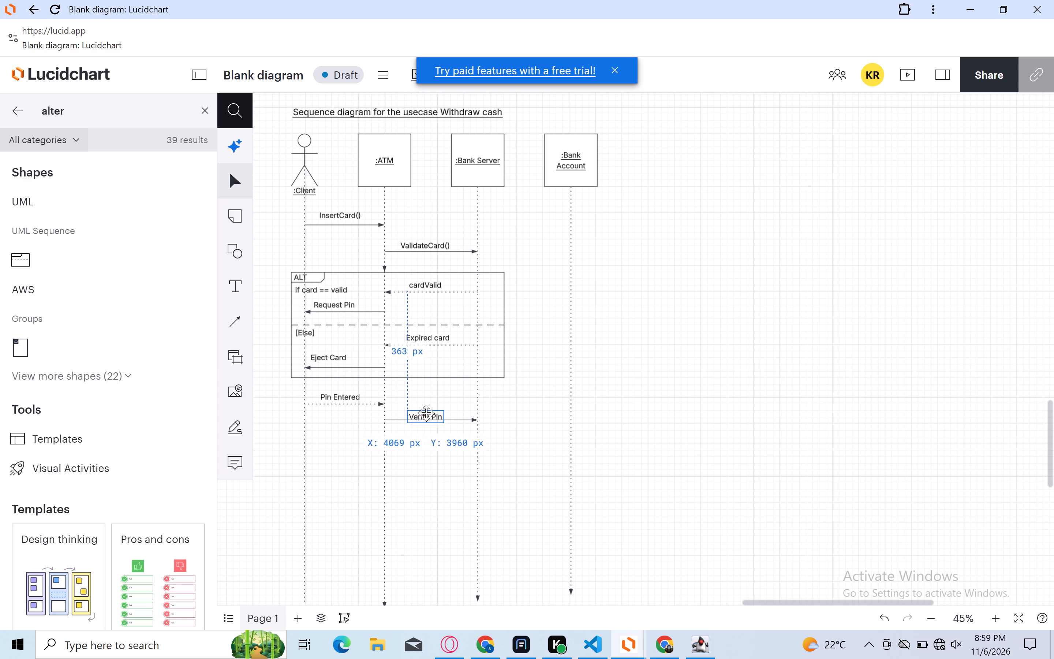
pyautogui.moveTo(426, 413); pyautogui.dragTo(424, 410)
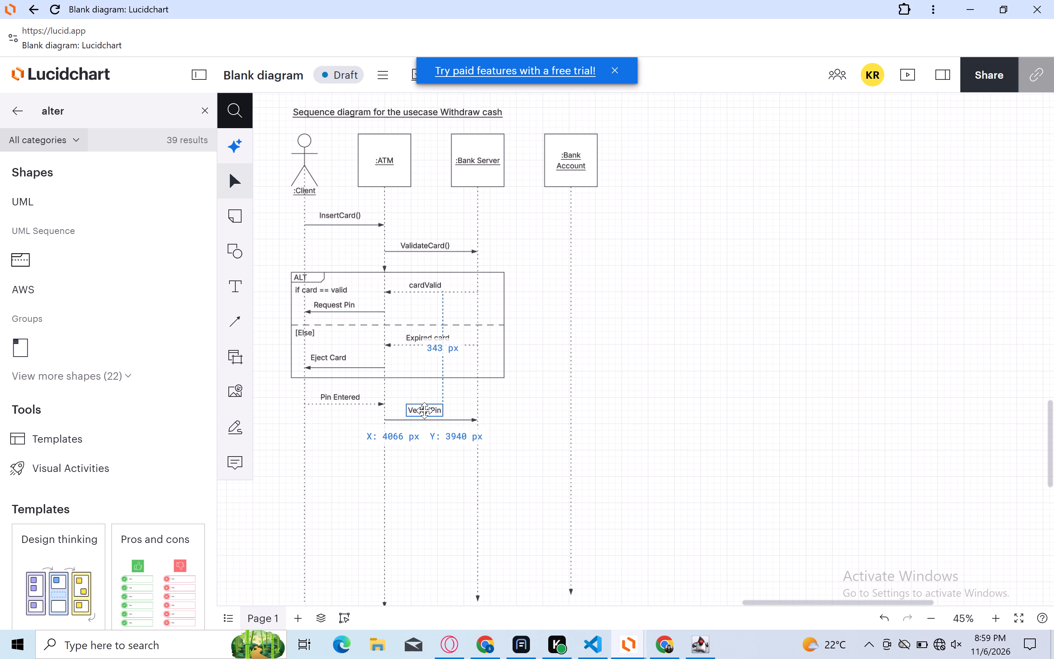
pyautogui.moveTo(424, 410); pyautogui.dragTo(425, 412)
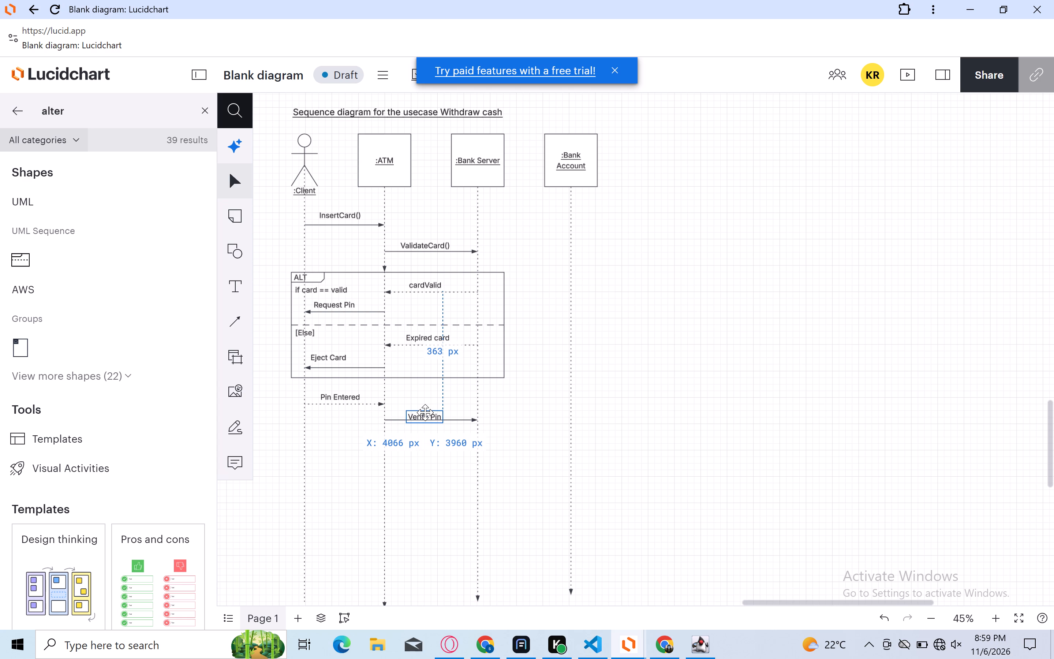
pyautogui.moveTo(425, 412); pyautogui.dragTo(425, 411)
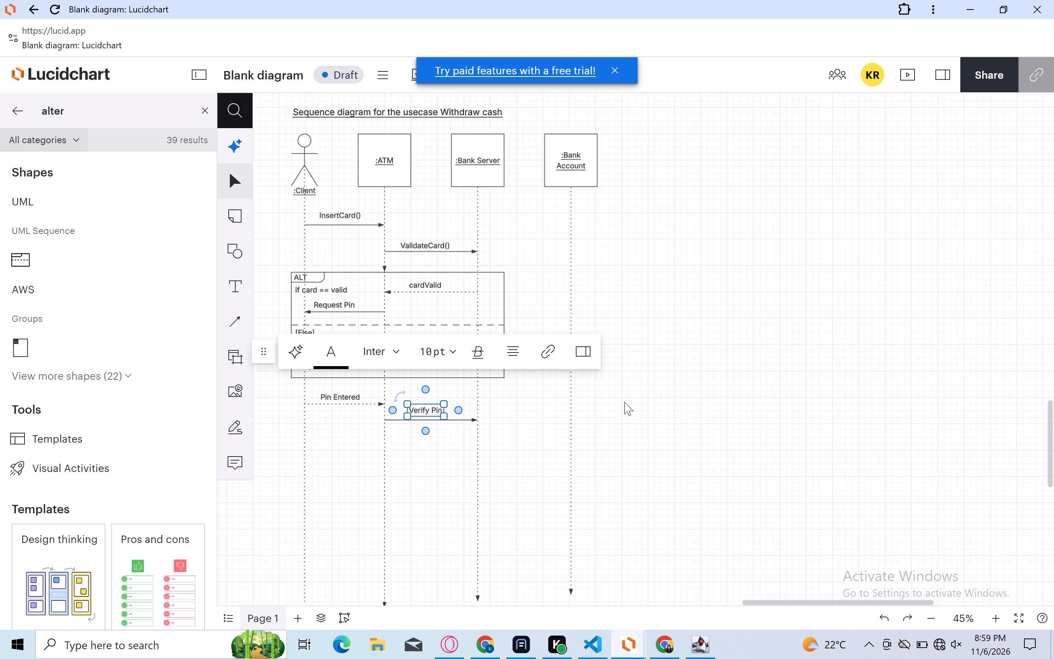
pyautogui.click(633, 400)
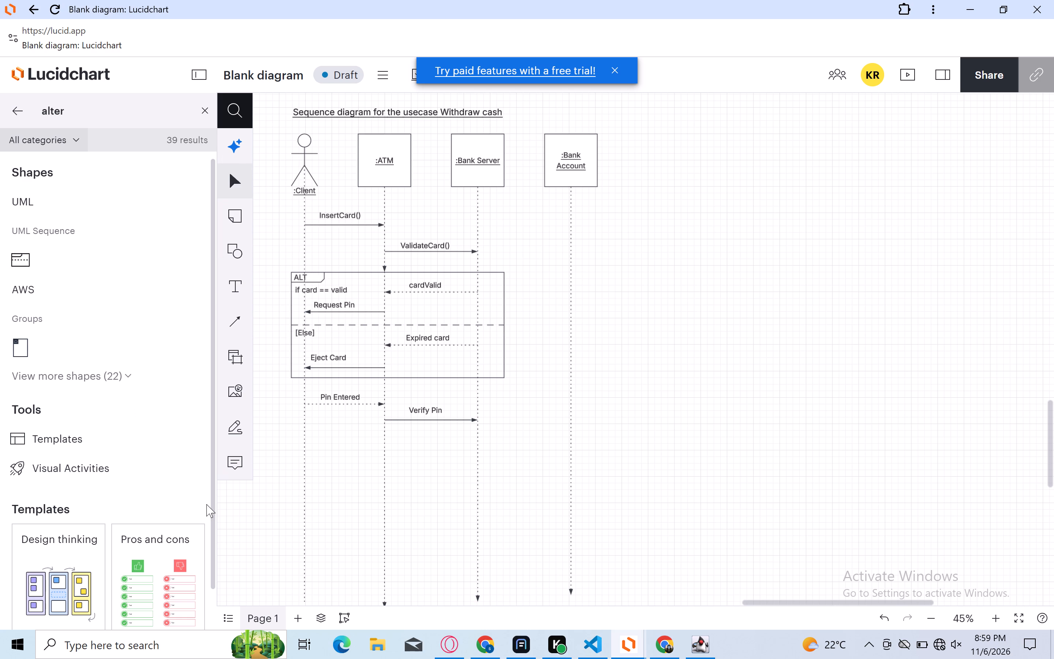
# Place a UML Sequence Alternative fragment below the Verify Pin arrow, left-aligned with the ALT fragment and about 240 px beneath it.
pyautogui.hscroll(-1, 267, 526)
pyautogui.scroll(-1, 267, 526)
pyautogui.hscroll(-1, 267, 526)
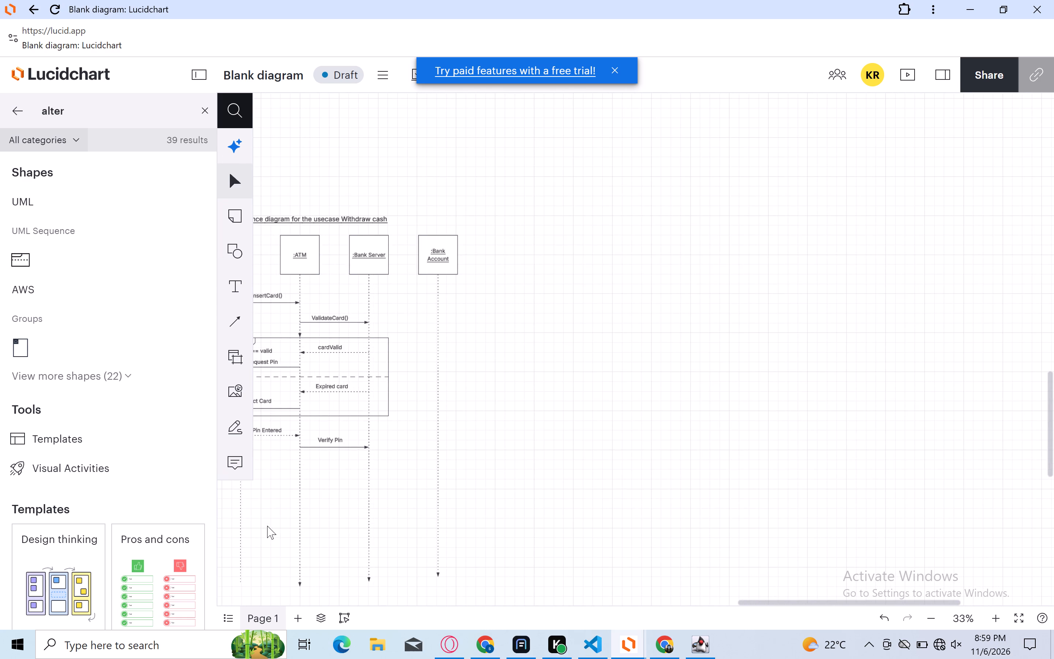
pyautogui.hscroll(1, 267, 526)
pyautogui.scroll(3, 267, 526)
pyautogui.hscroll(1, 267, 526)
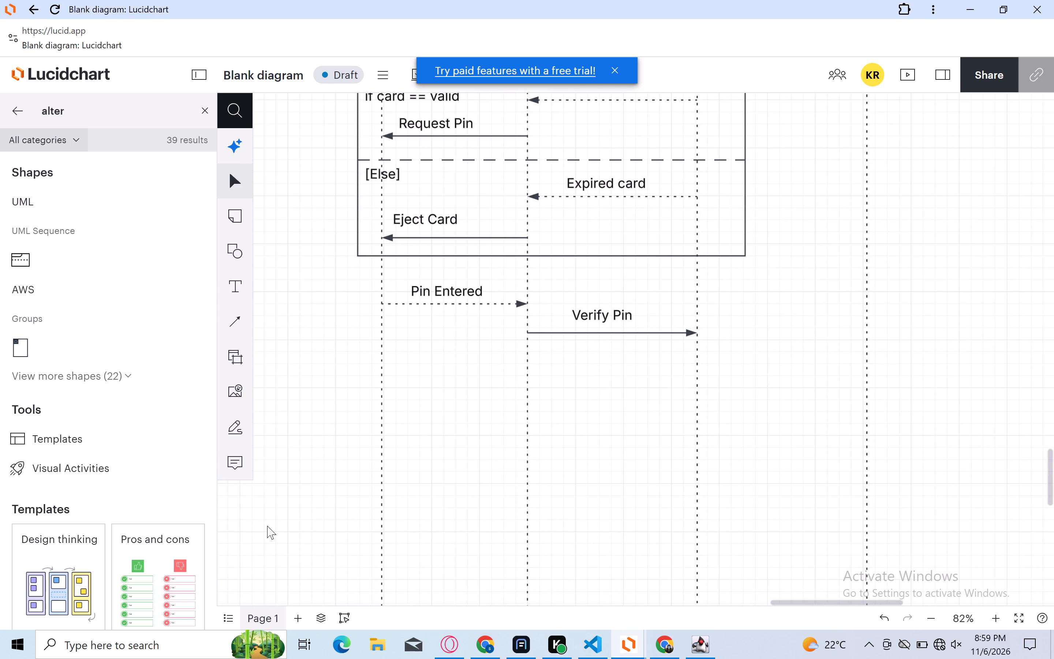
pyautogui.click(19, 264)
pyautogui.moveTo(597, 403); pyautogui.dragTo(543, 569)
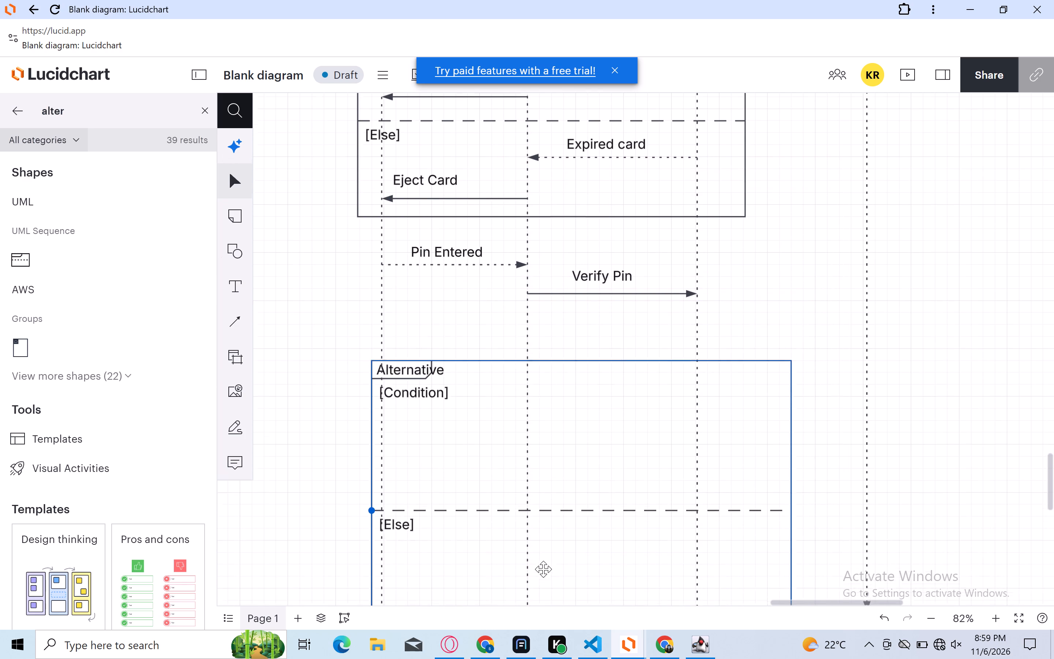
pyautogui.moveTo(543, 569); pyautogui.dragTo(531, 527)
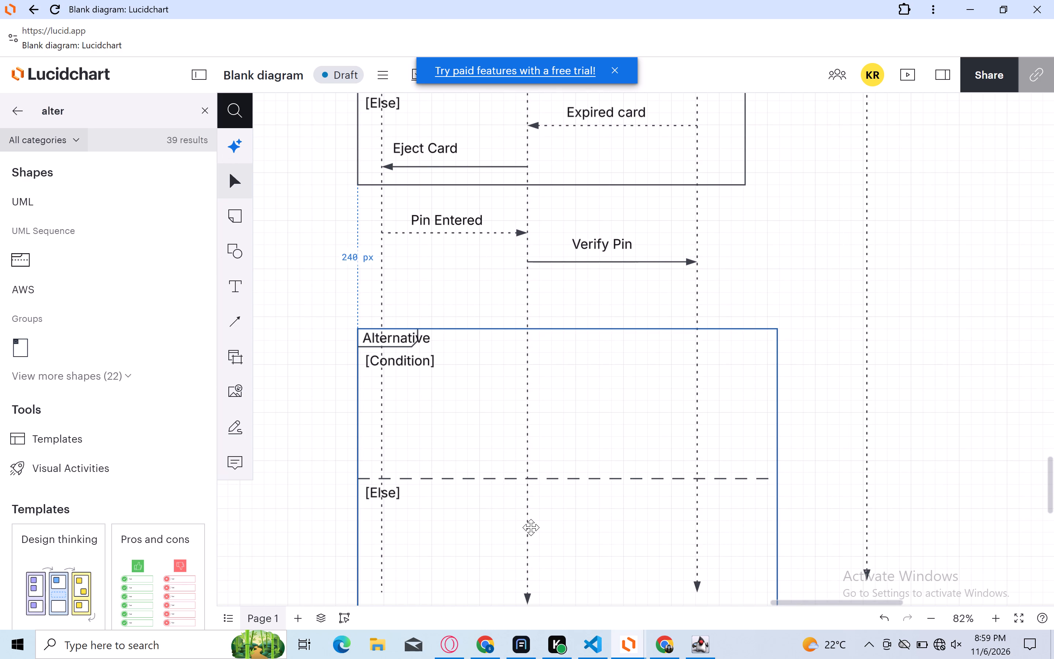
pyautogui.moveTo(531, 527); pyautogui.dragTo(530, 527)
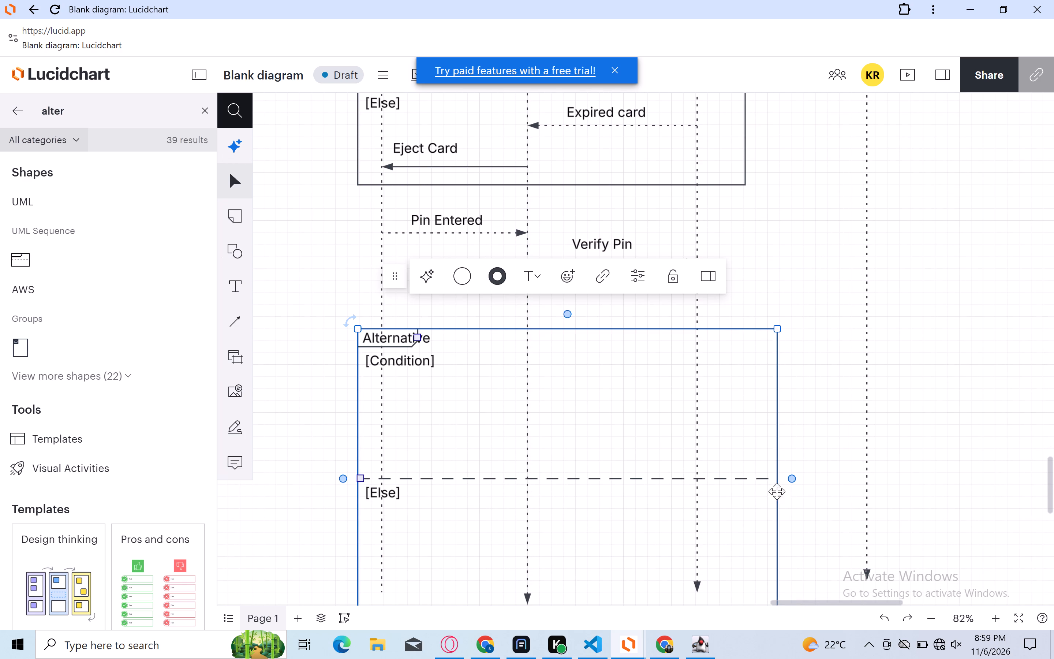
# Narrow the new Alternative fragment from its right edge to match the width of the ALT fragment above.
pyautogui.moveTo(777, 444); pyautogui.dragTo(765, 441)
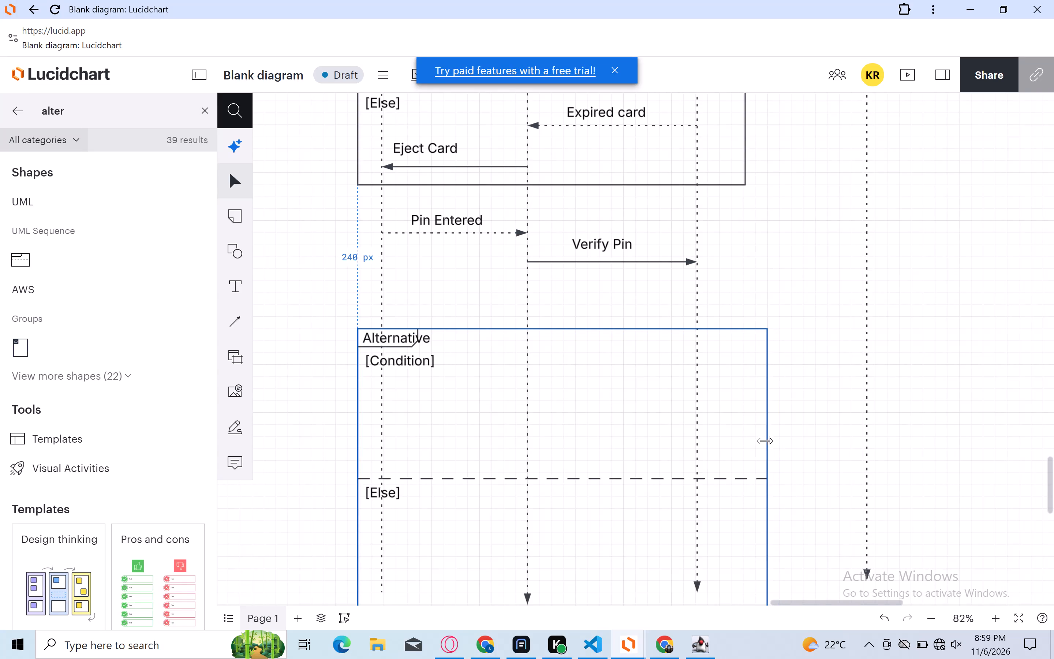
pyautogui.moveTo(765, 441); pyautogui.dragTo(748, 435)
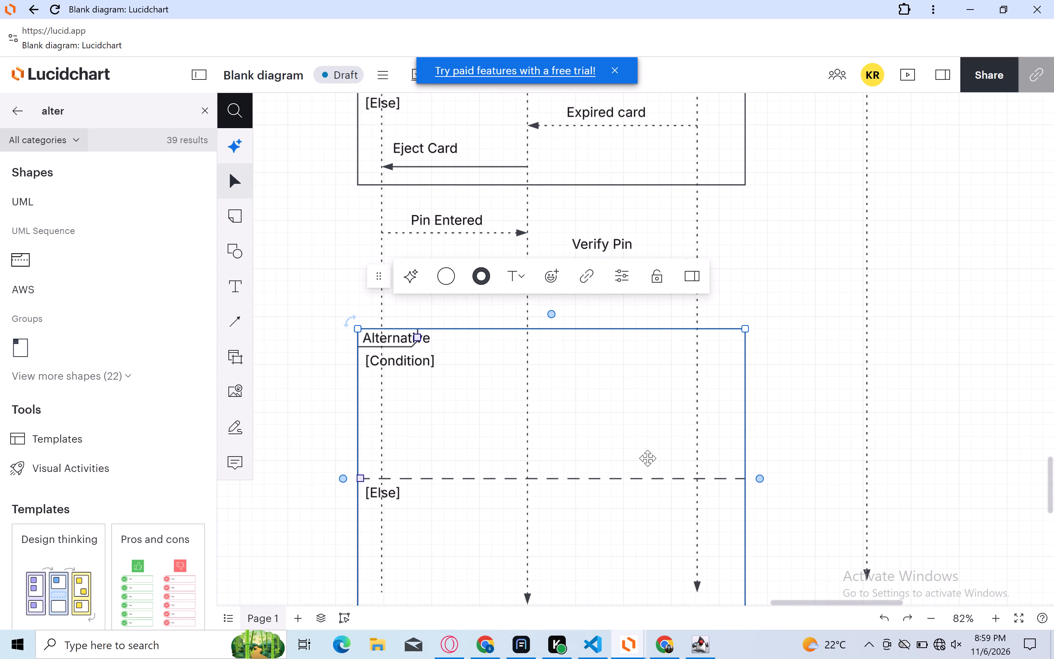
# Shorten the new Alternative fragment from its bottom edge to a height of 300 px, keeping its 646 px width.
pyautogui.scroll(6, 642, 457)
pyautogui.scroll(-9, 642, 457)
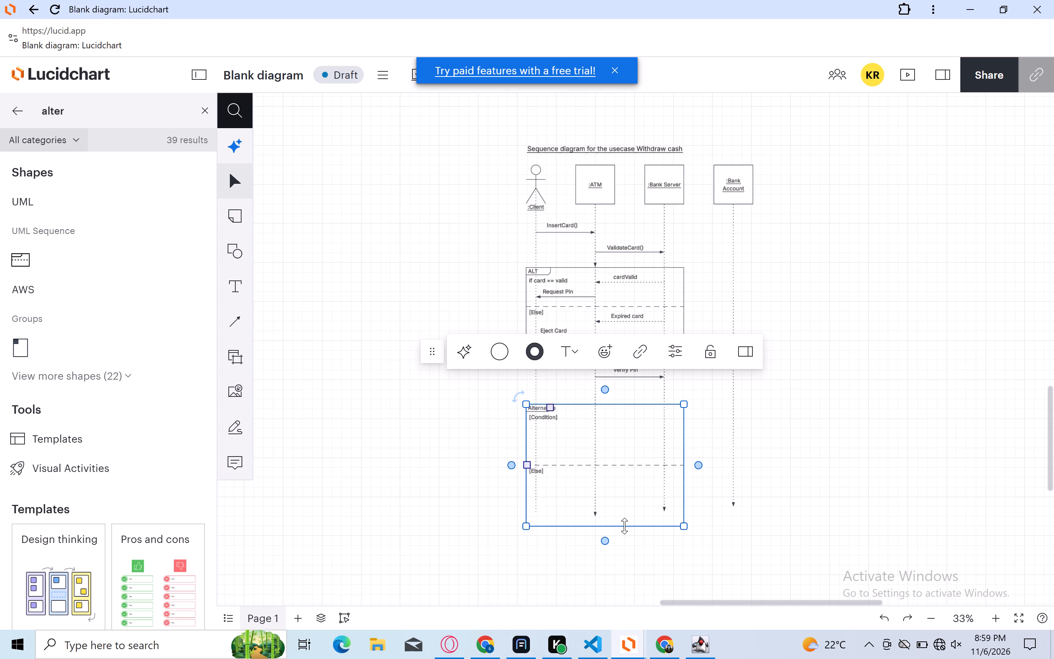
pyautogui.moveTo(624, 526); pyautogui.dragTo(621, 476)
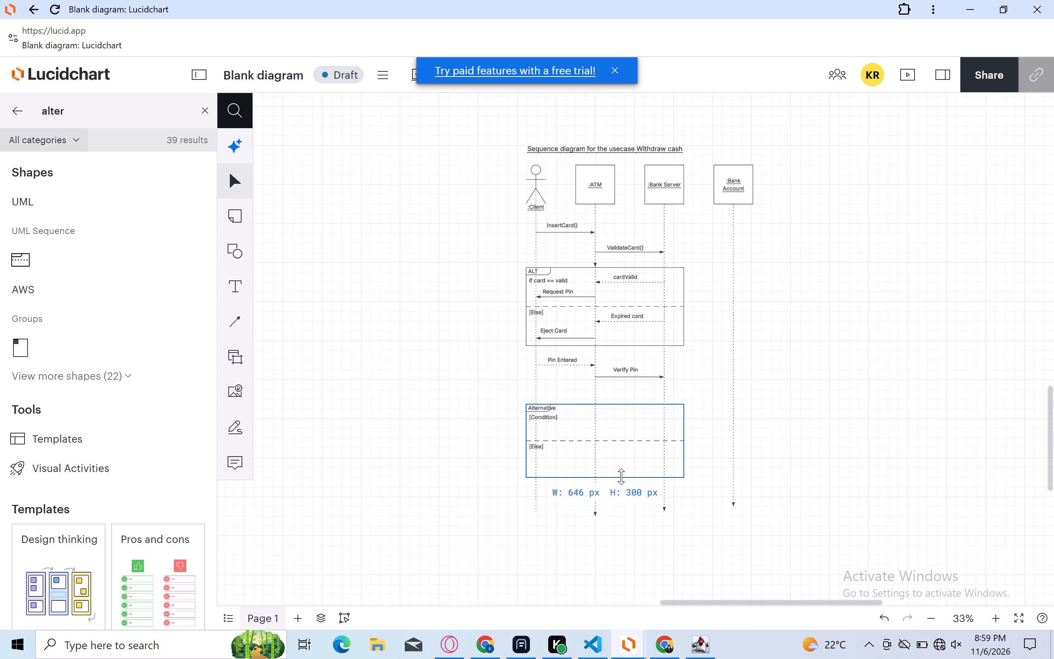
pyautogui.moveTo(621, 476); pyautogui.dragTo(621, 479)
pyautogui.moveTo(621, 479); pyautogui.dragTo(621, 477)
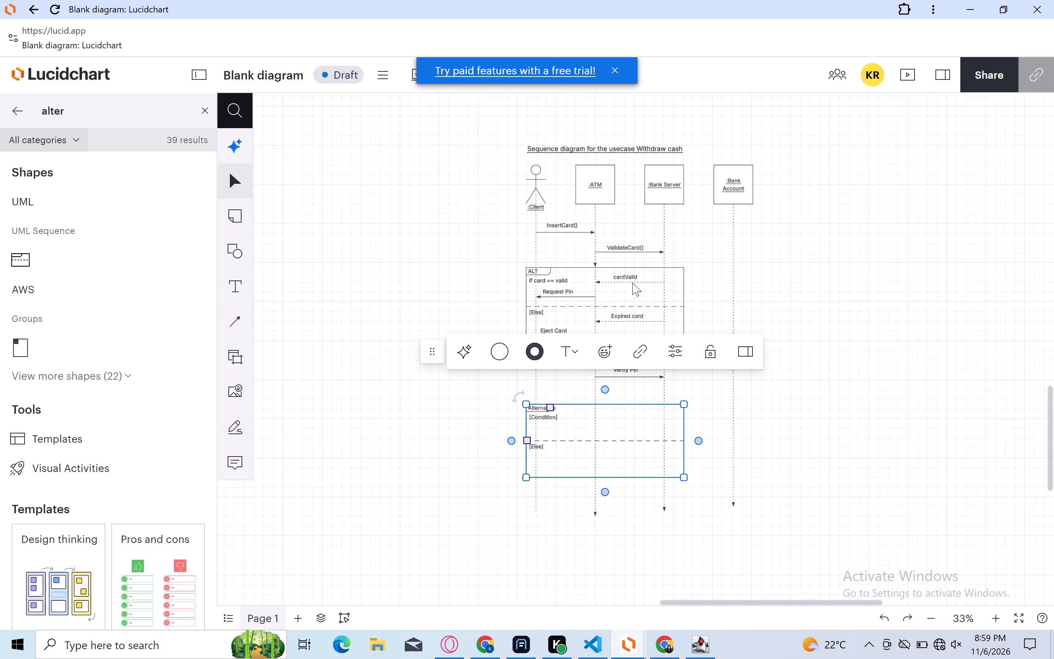
pyautogui.click(810, 325)
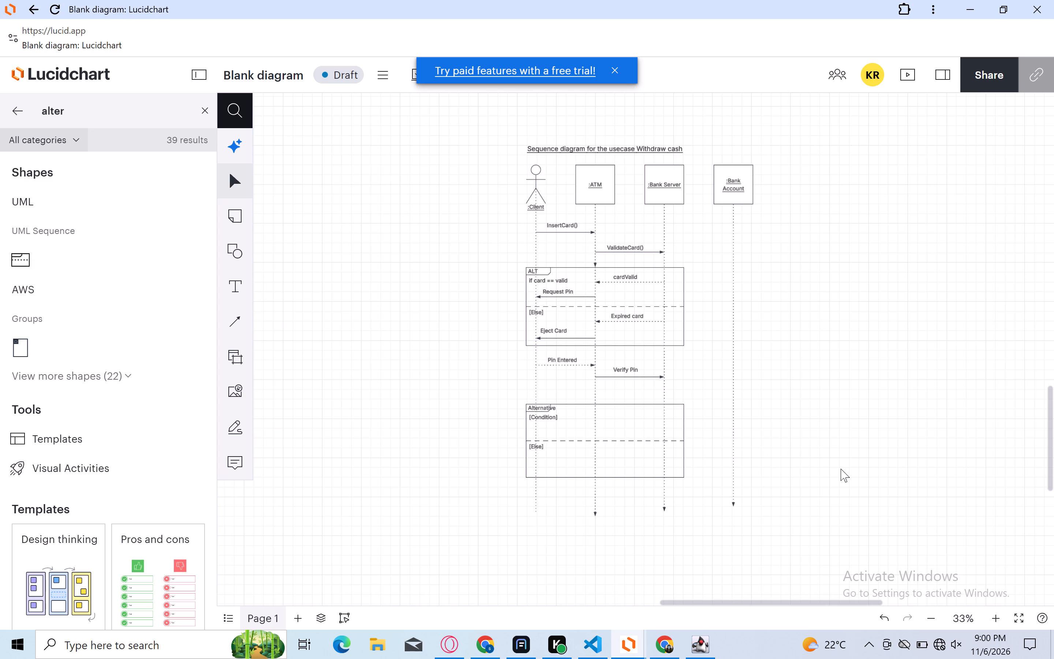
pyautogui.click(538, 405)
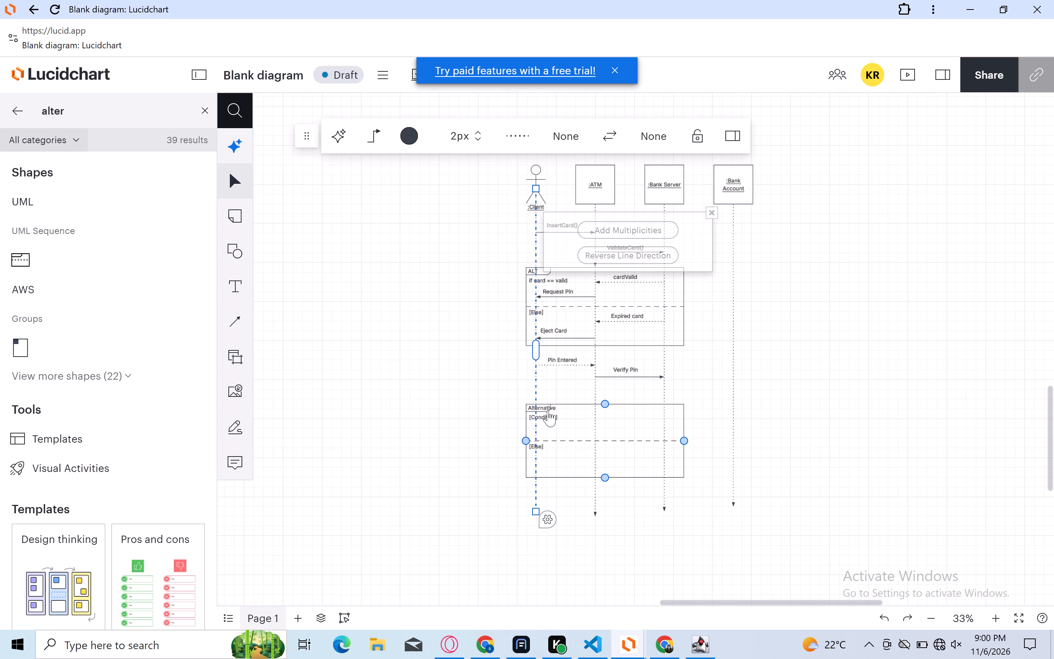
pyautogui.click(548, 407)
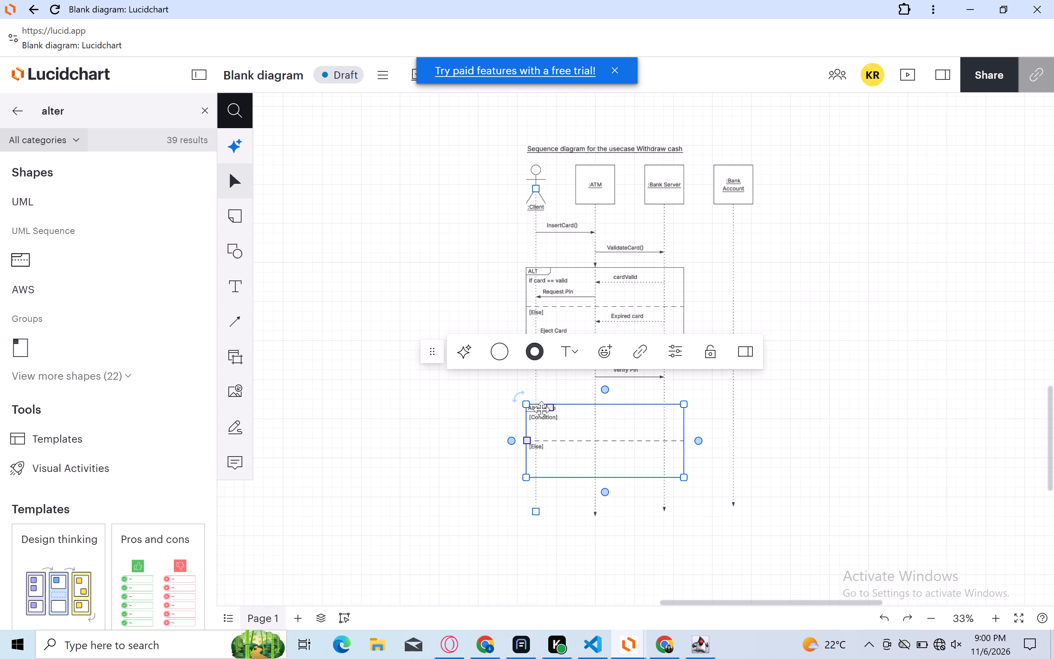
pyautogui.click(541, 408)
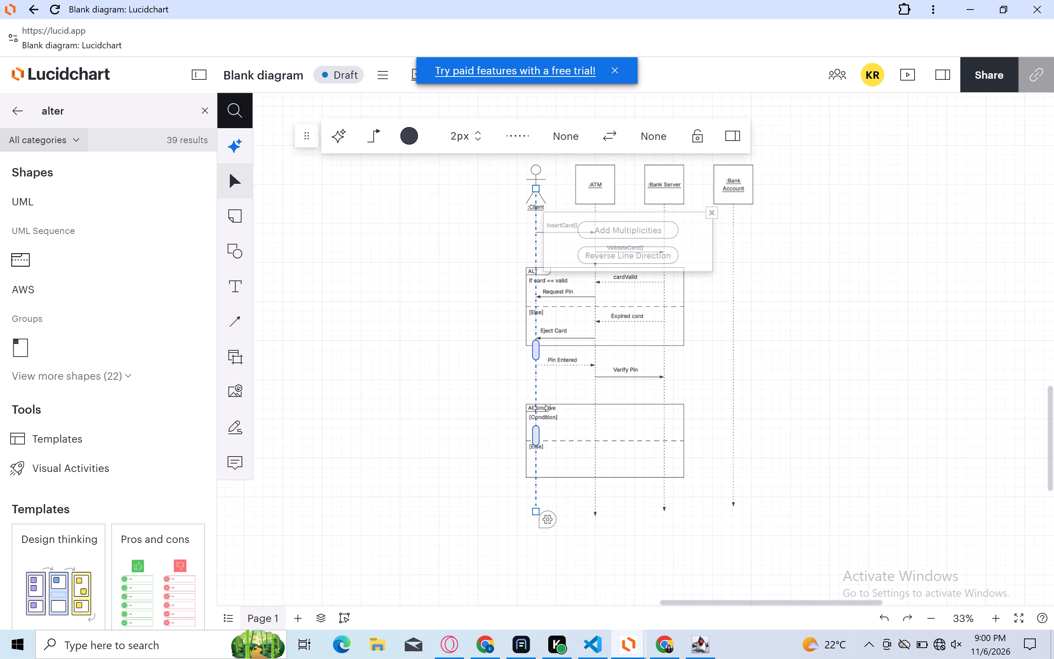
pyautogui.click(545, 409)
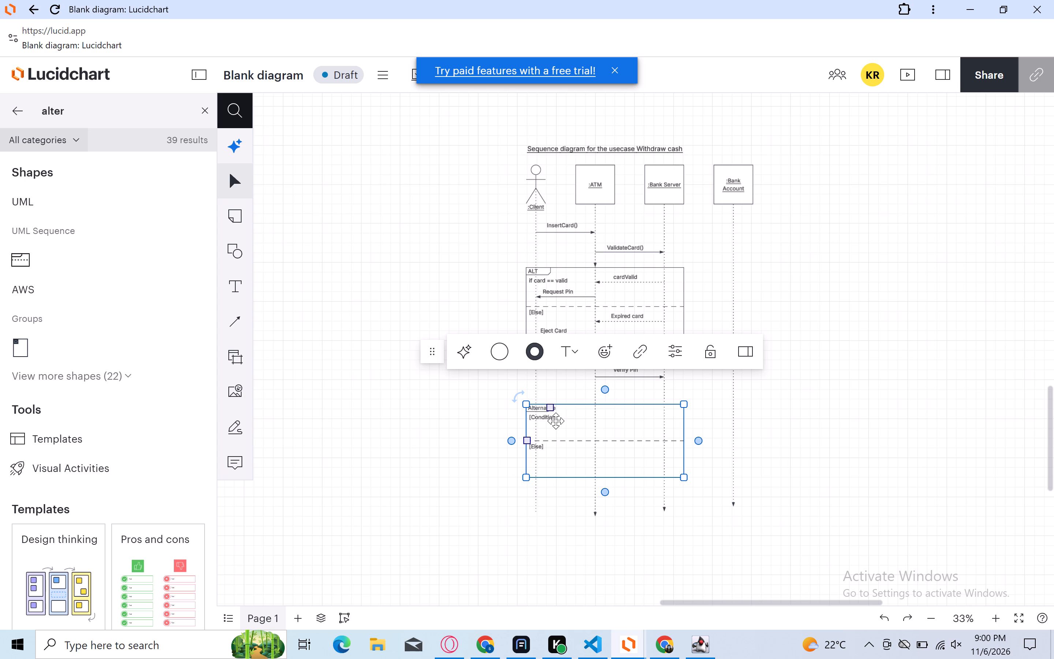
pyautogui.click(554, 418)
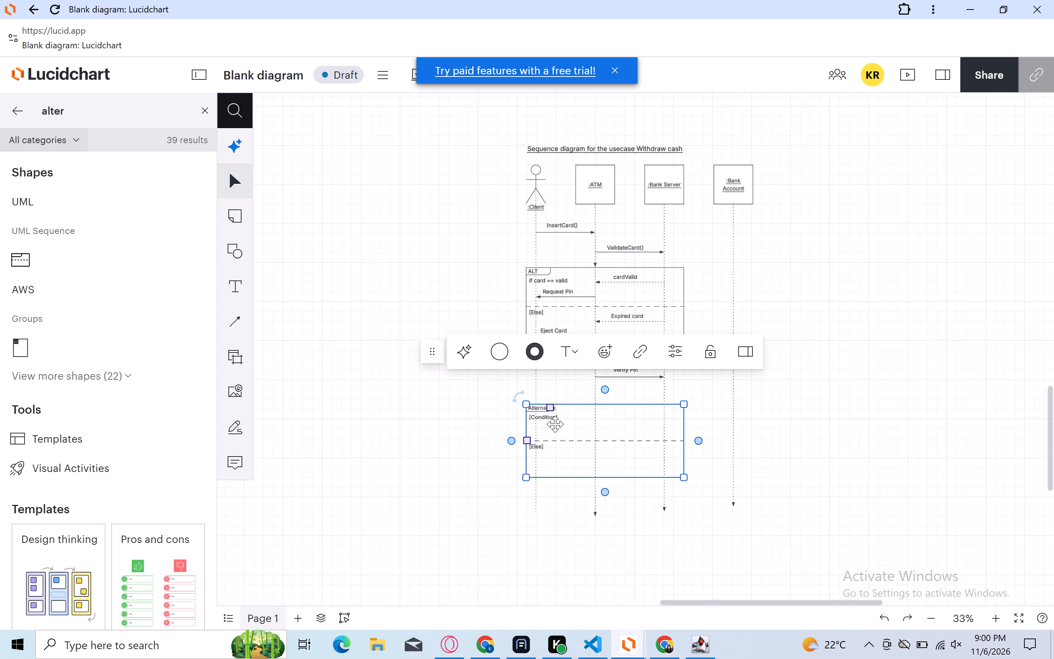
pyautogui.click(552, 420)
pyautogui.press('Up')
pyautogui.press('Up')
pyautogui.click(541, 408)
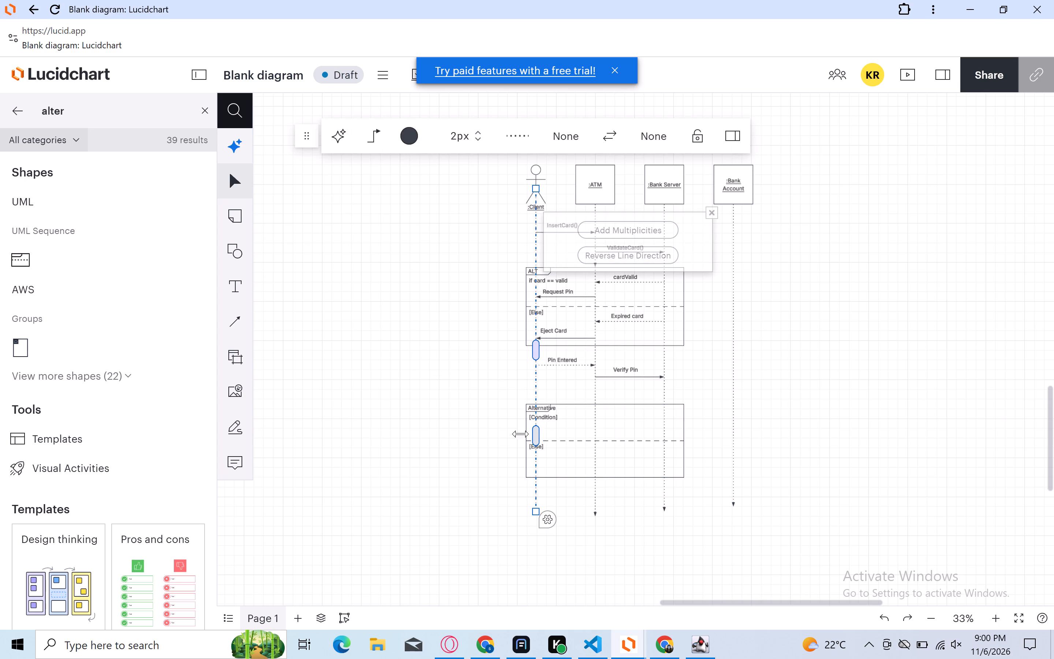
# Change the heading of the lower fragment from Alternative to "ALT".
pyautogui.scroll(-6, 448, 432)
pyautogui.scroll(10, 448, 432)
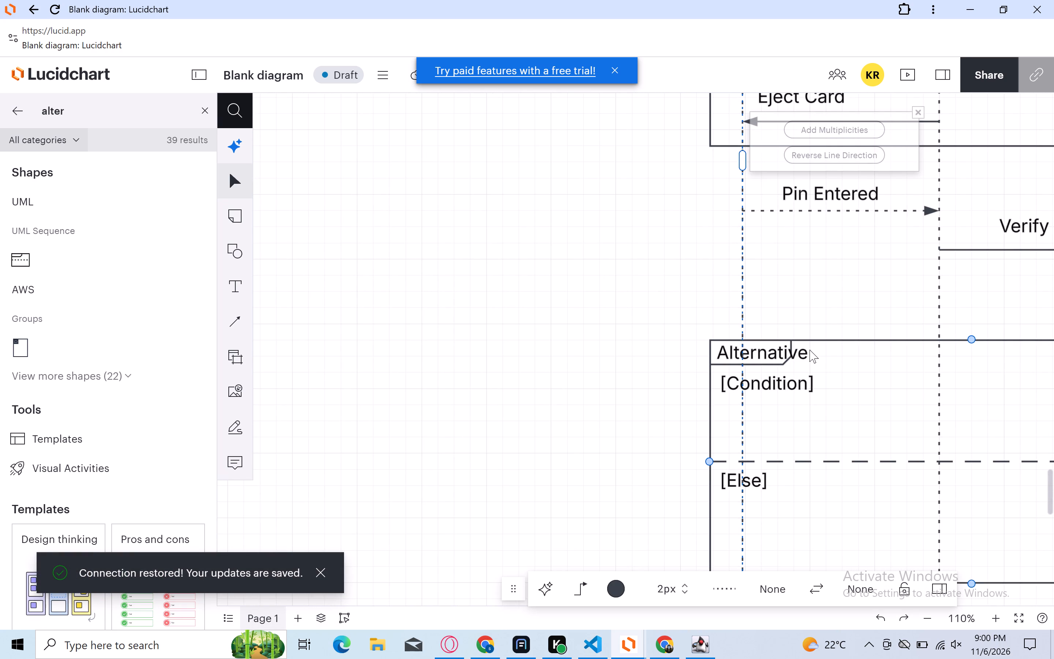
pyautogui.click(809, 350)
pyautogui.click(804, 350)
pyautogui.click(805, 354)
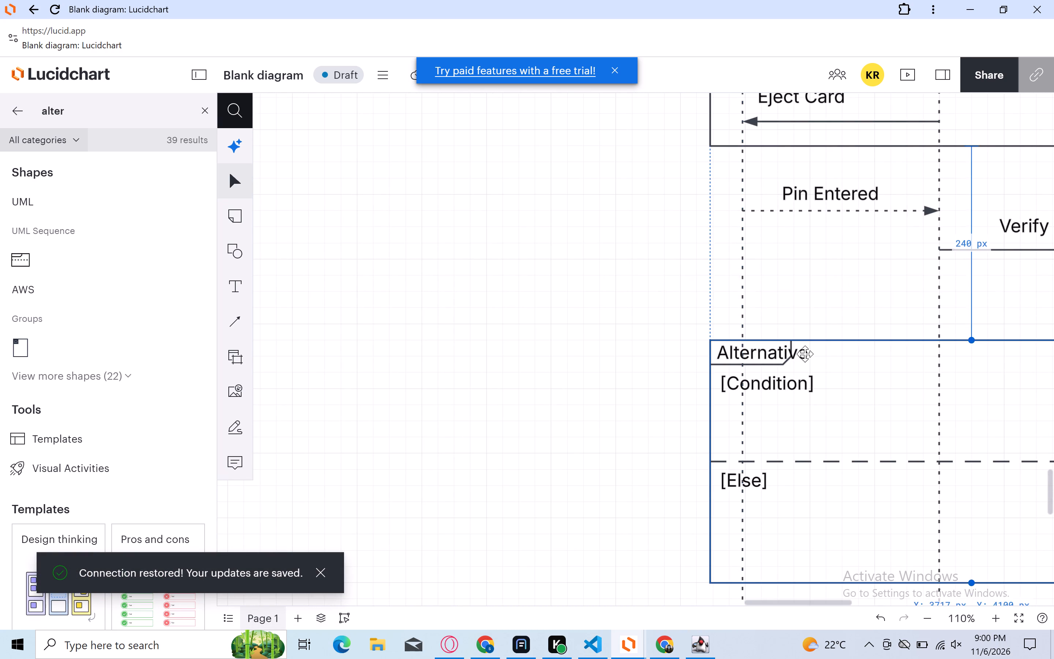
pyautogui.press('BackSpace')
pyautogui.press('BackSpace')
pyautogui.press('BackSpace')
pyautogui.press('BackSpace')
pyautogui.press('BackSpace')
pyautogui.press('BackSpace')
pyautogui.press('BackSpace')
pyautogui.press('BackSpace')
pyautogui.press('BackSpace')
pyautogui.press('BackSpace')
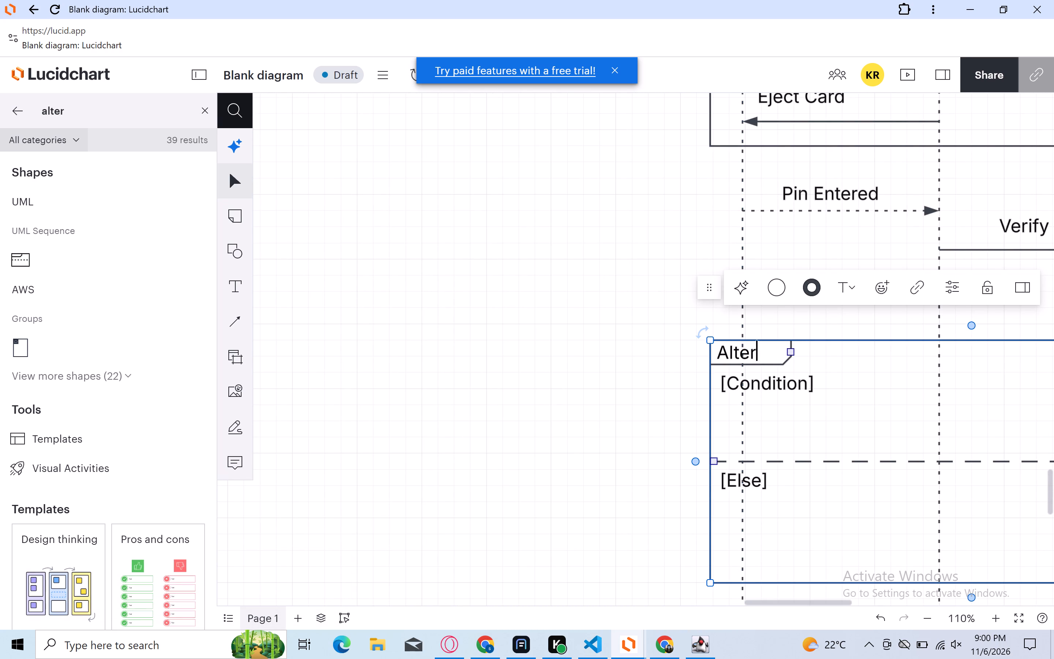
pyautogui.write('LT')
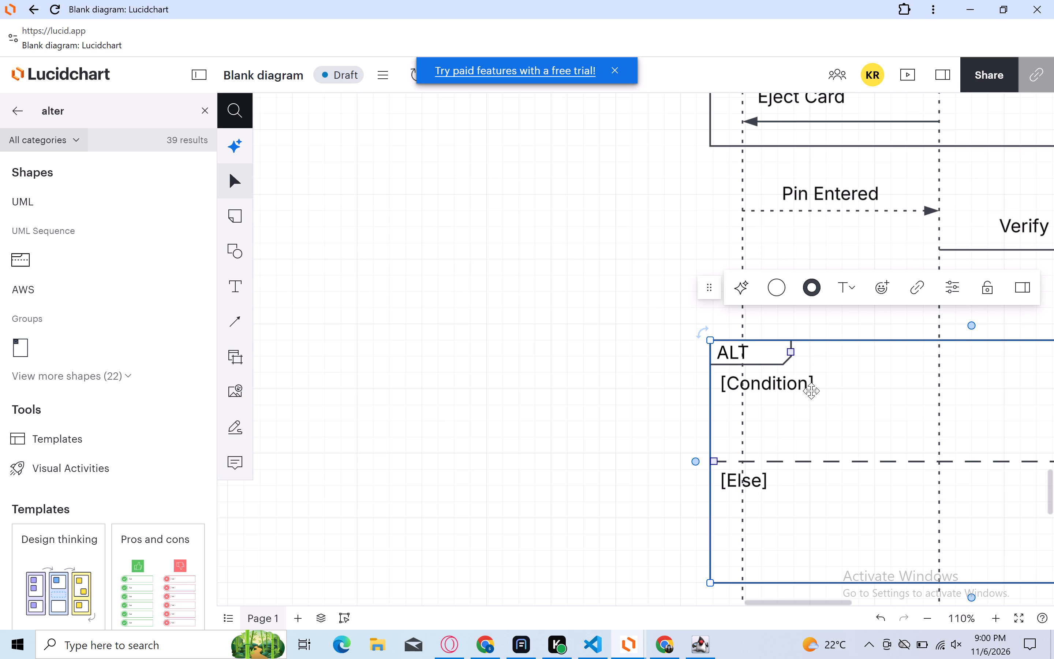
# Replace the condition text in the lower ALT fragment with "[if Pin == Correct]".
pyautogui.click(811, 389)
pyautogui.press('Right')
pyautogui.press('Left')
pyautogui.press('BackSpace')
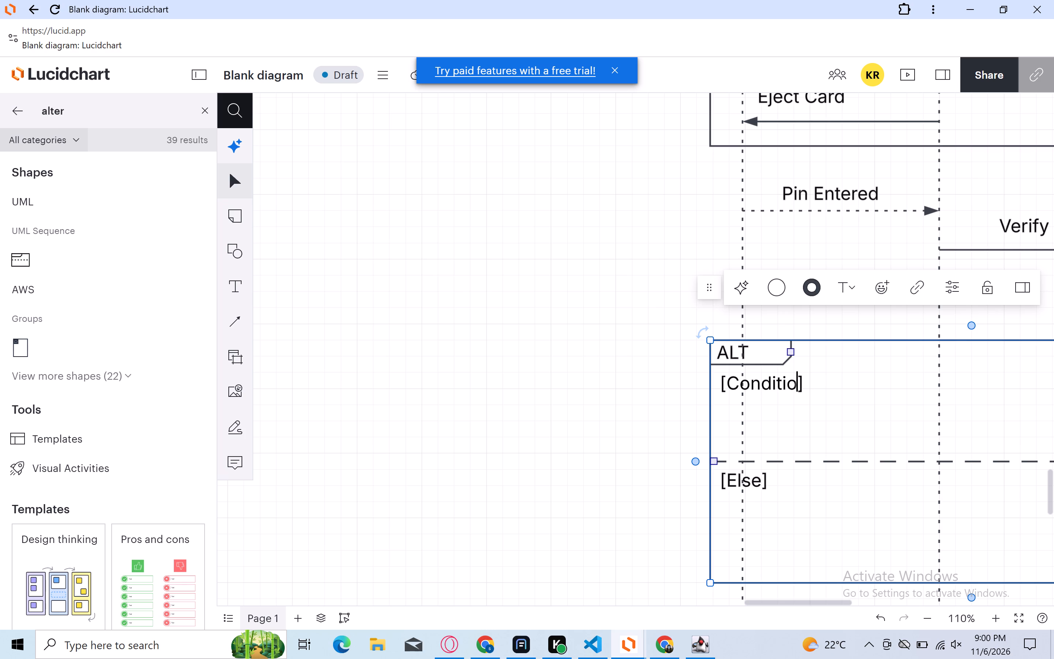
pyautogui.press('BackSpace')
pyautogui.press('BackSpace')
pyautogui.press('BackSpace')
pyautogui.press('BackSpace')
pyautogui.press('BackSpace')
pyautogui.press('BackSpace')
pyautogui.press('BackSpace')
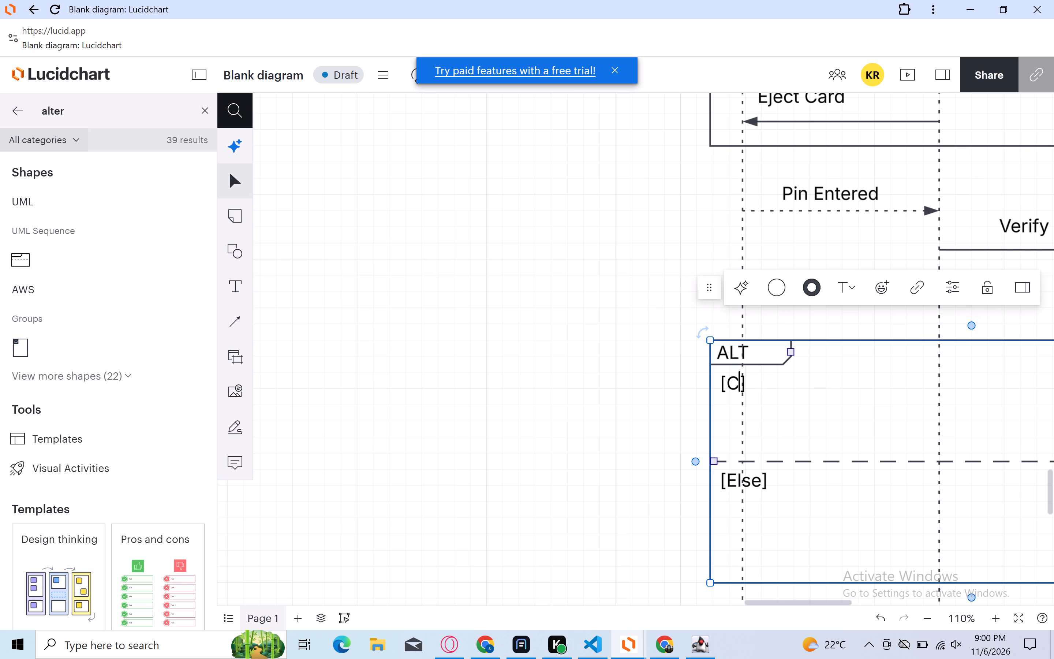
pyautogui.press('BackSpace')
pyautogui.write('if')
pyautogui.press('space')
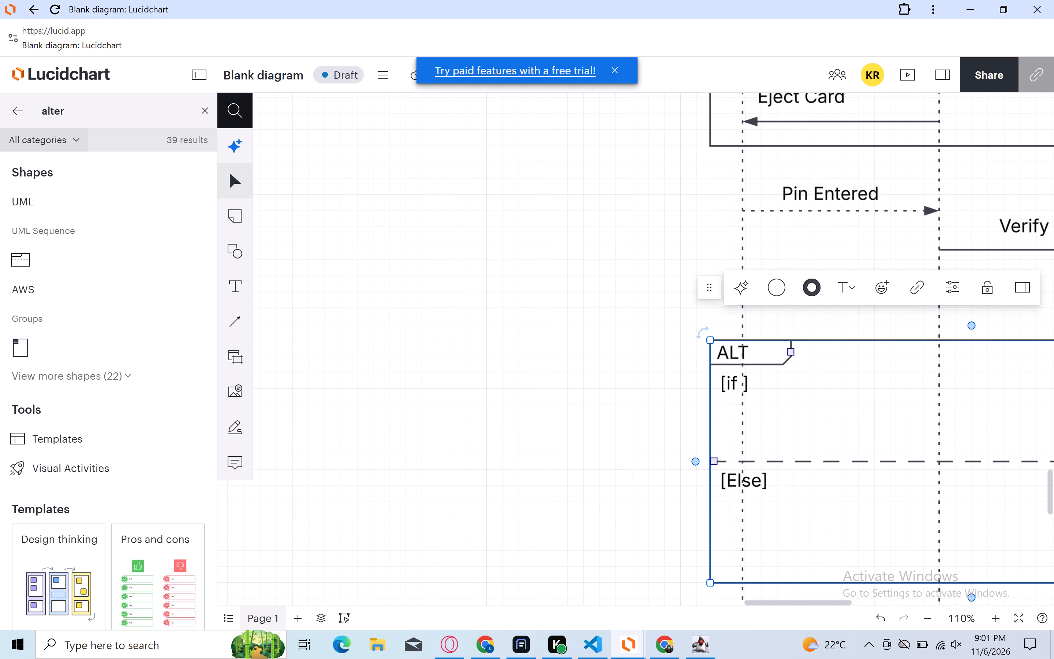
pyautogui.hotkey('shift', 'p')
pyautogui.write('in')
pyautogui.press('space')
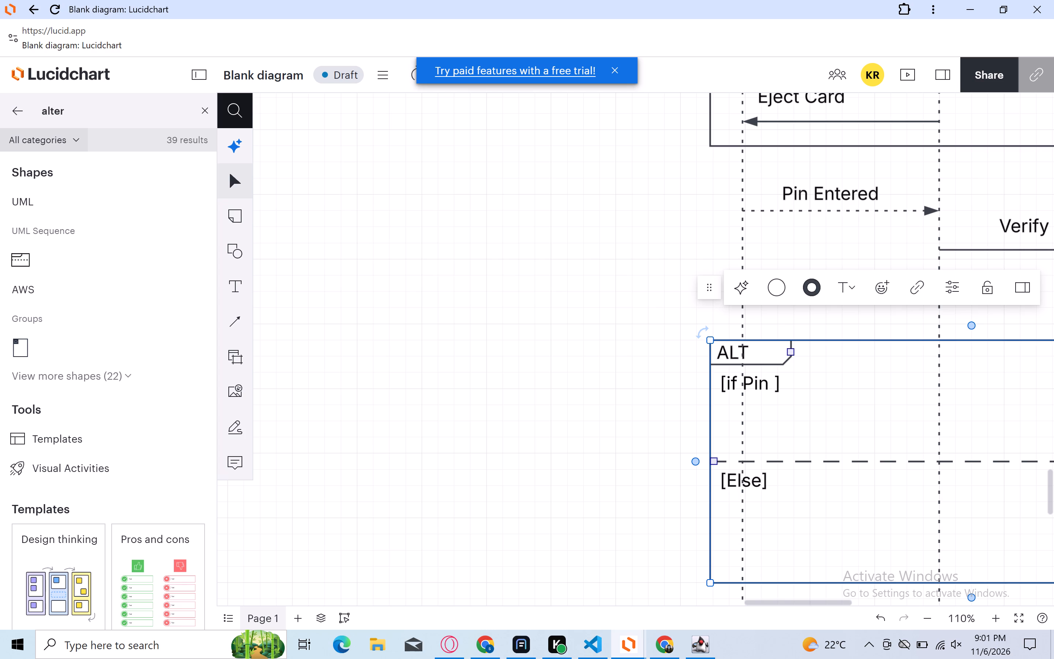
pyautogui.write('==')
pyautogui.hotkey('shift', 'c')
pyautogui.press('BackSpace')
pyautogui.press('space')
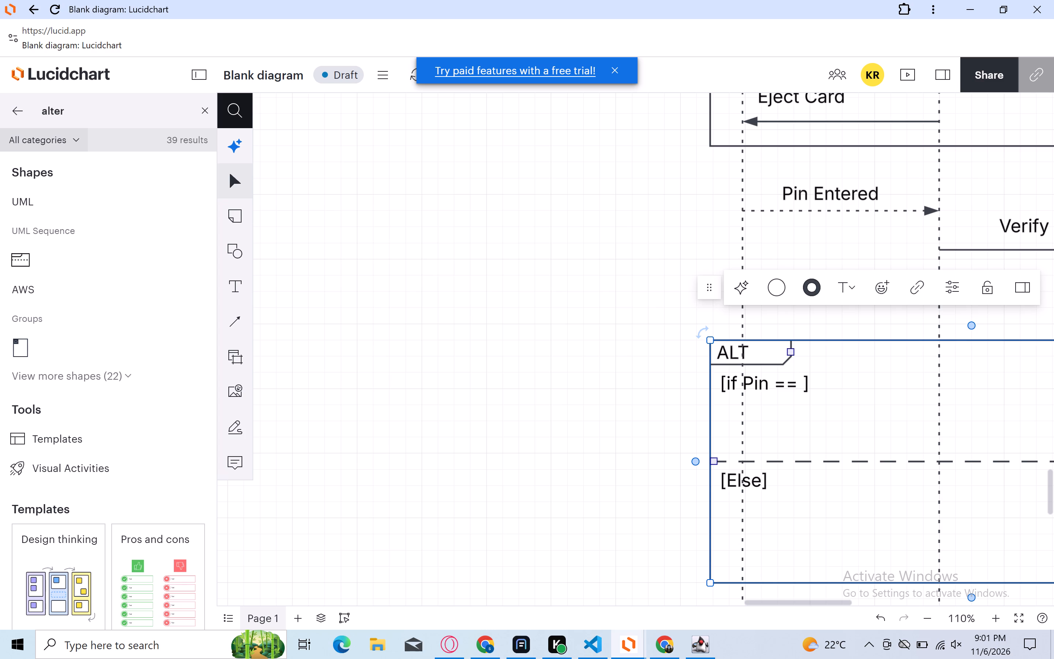
pyautogui.hotkey('shift', 'c')
pyautogui.write('orrect')
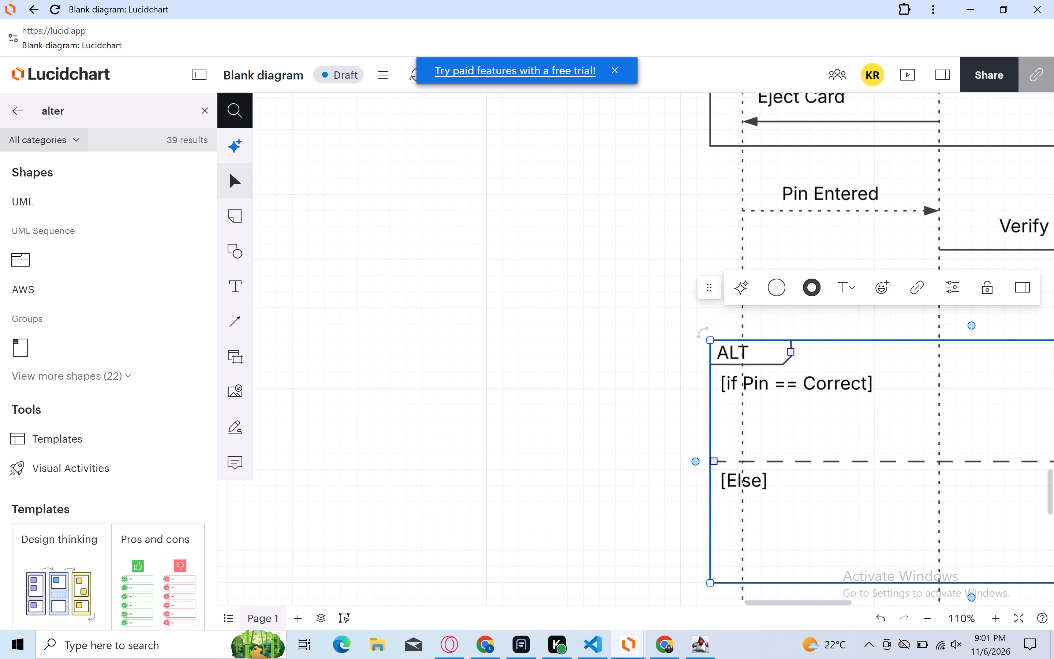
pyautogui.click(890, 394)
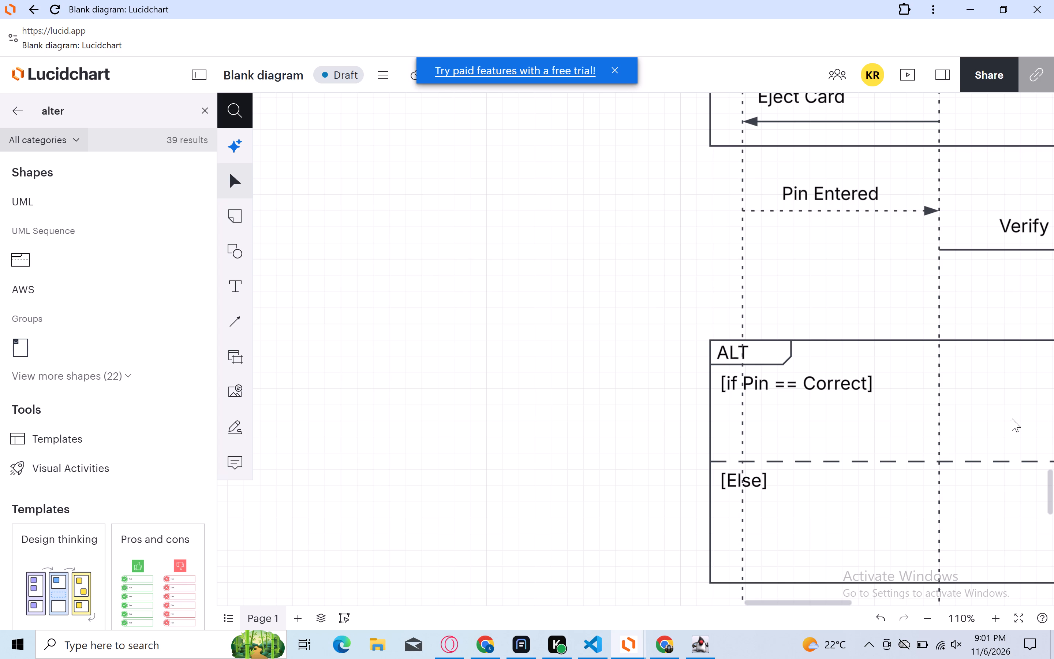
# Add a straight arrow from the third lifeline back to the second in the [if Pin == Correct] section of the lower ALT fragment.
pyautogui.scroll(2, 1012, 418)
pyautogui.scroll(-5, 1012, 418)
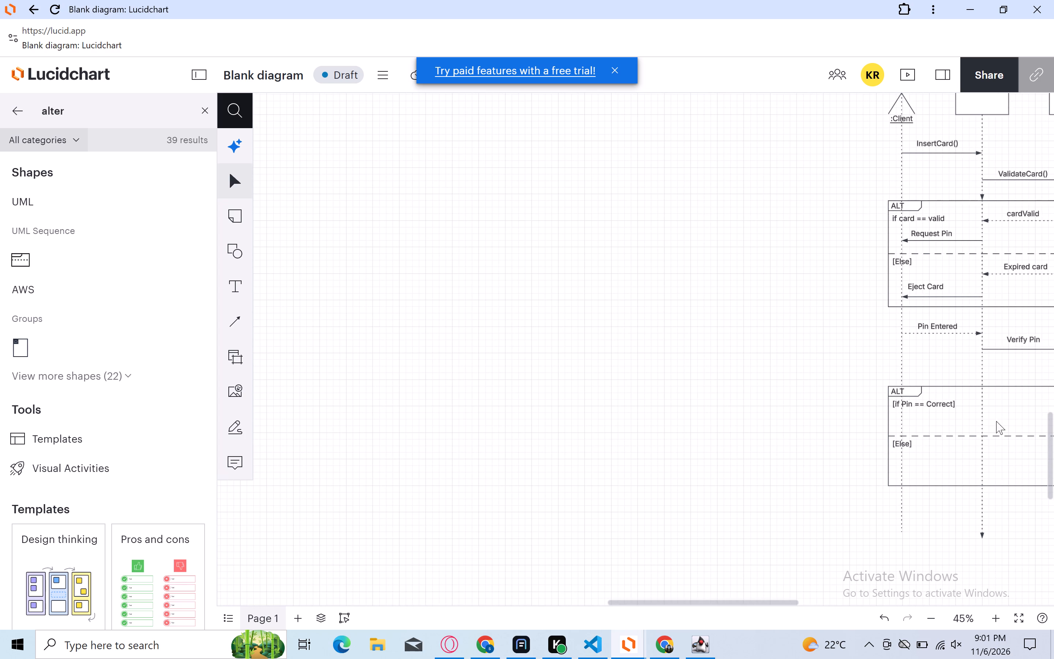
pyautogui.hscroll(-6, 467, 369)
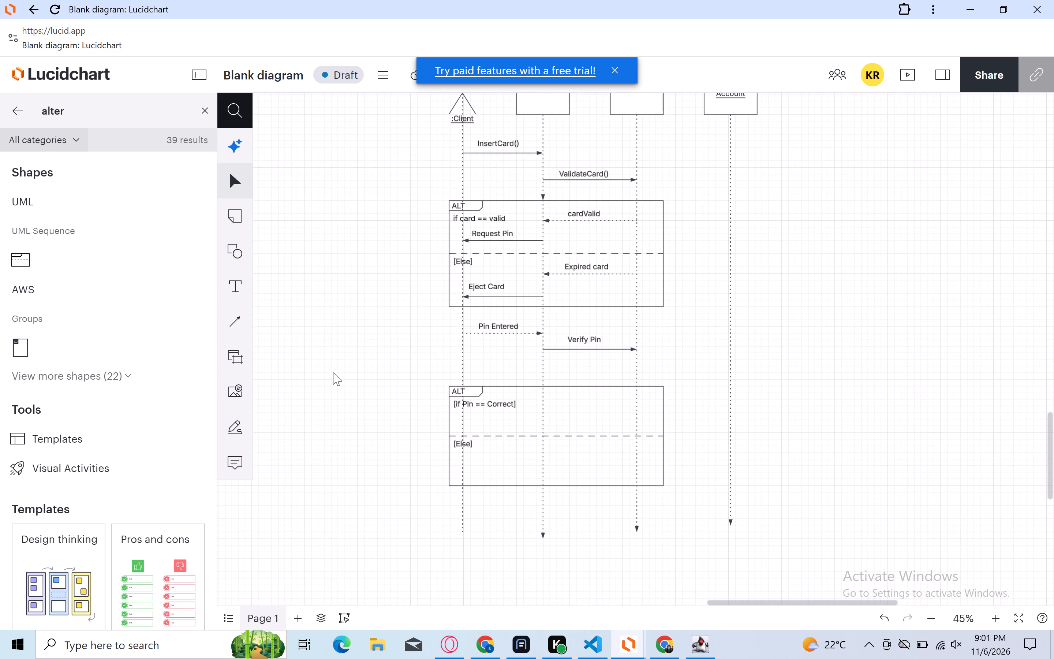
pyautogui.click(235, 326)
pyautogui.click(277, 314)
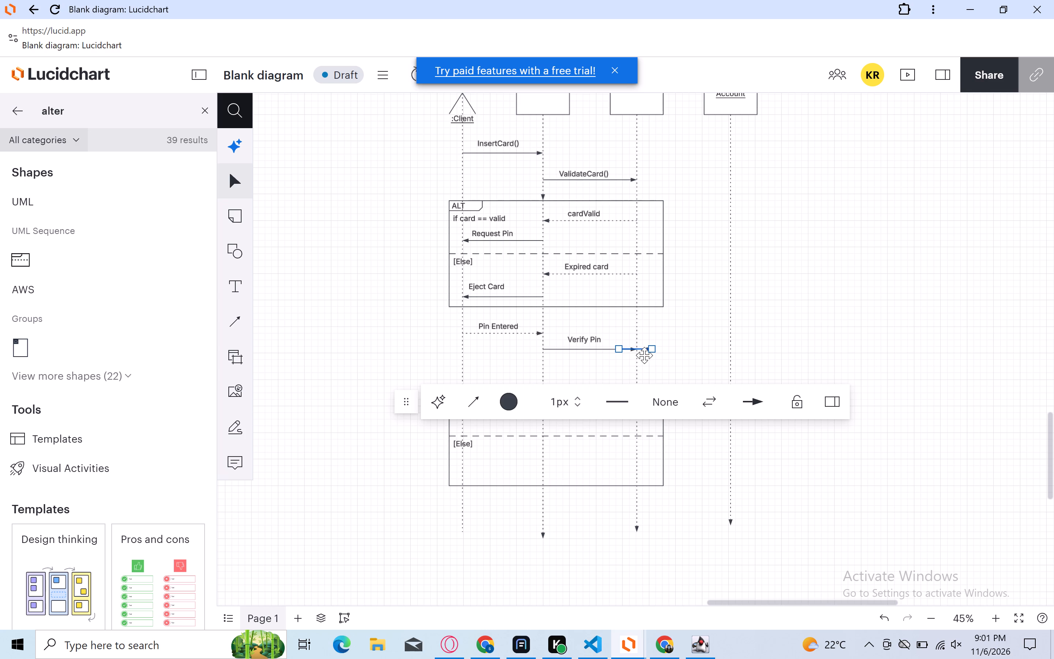
pyautogui.moveTo(644, 350); pyautogui.dragTo(651, 362)
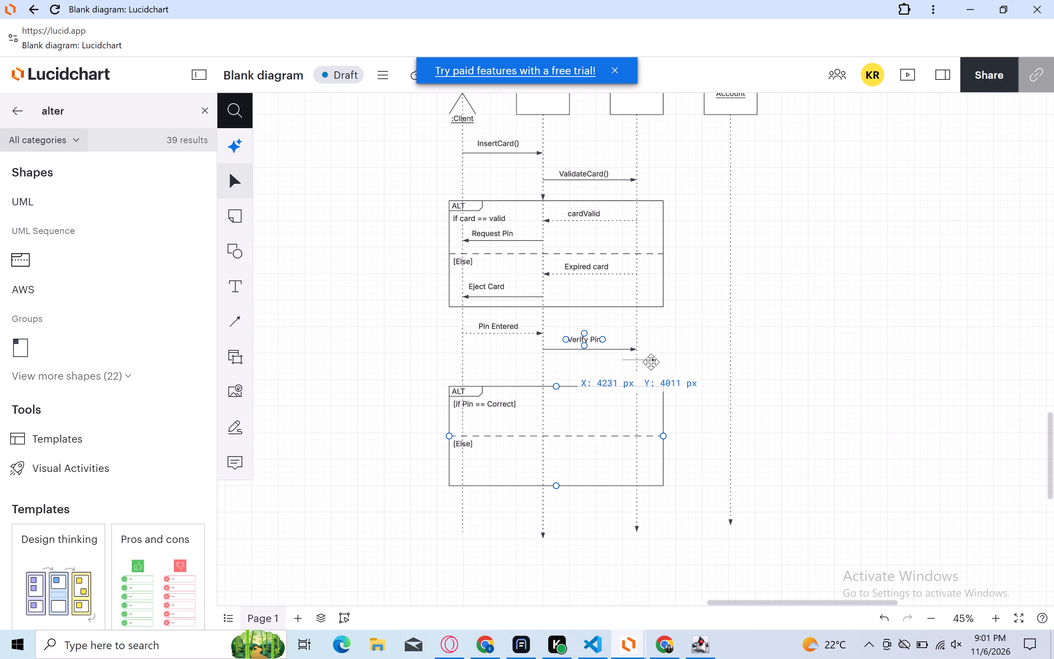
pyautogui.moveTo(651, 362); pyautogui.dragTo(668, 411)
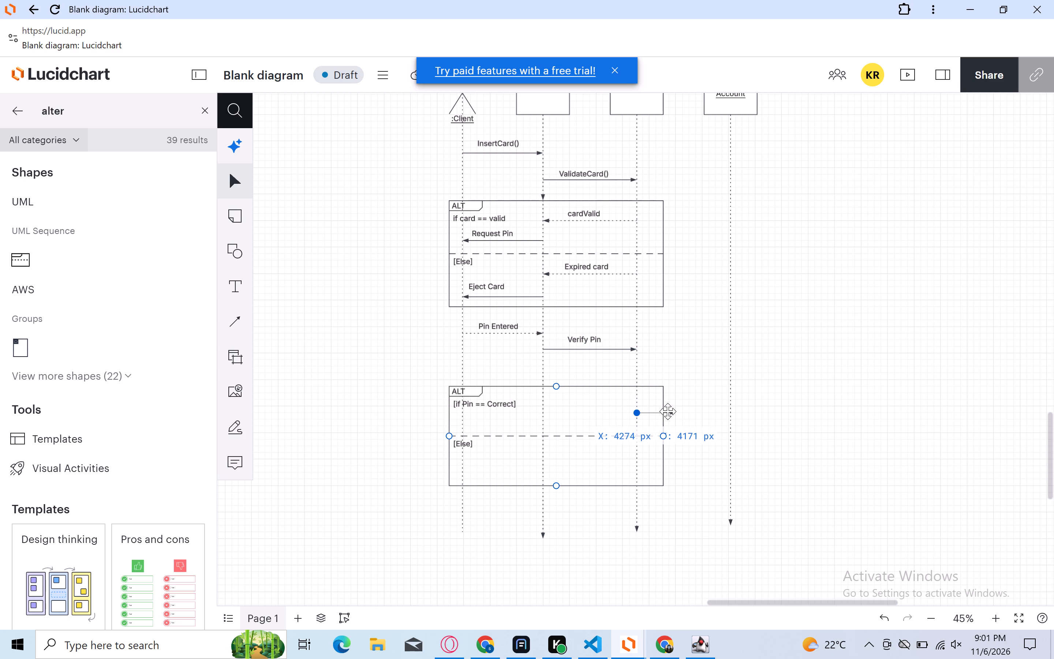
pyautogui.moveTo(668, 411); pyautogui.dragTo(669, 407)
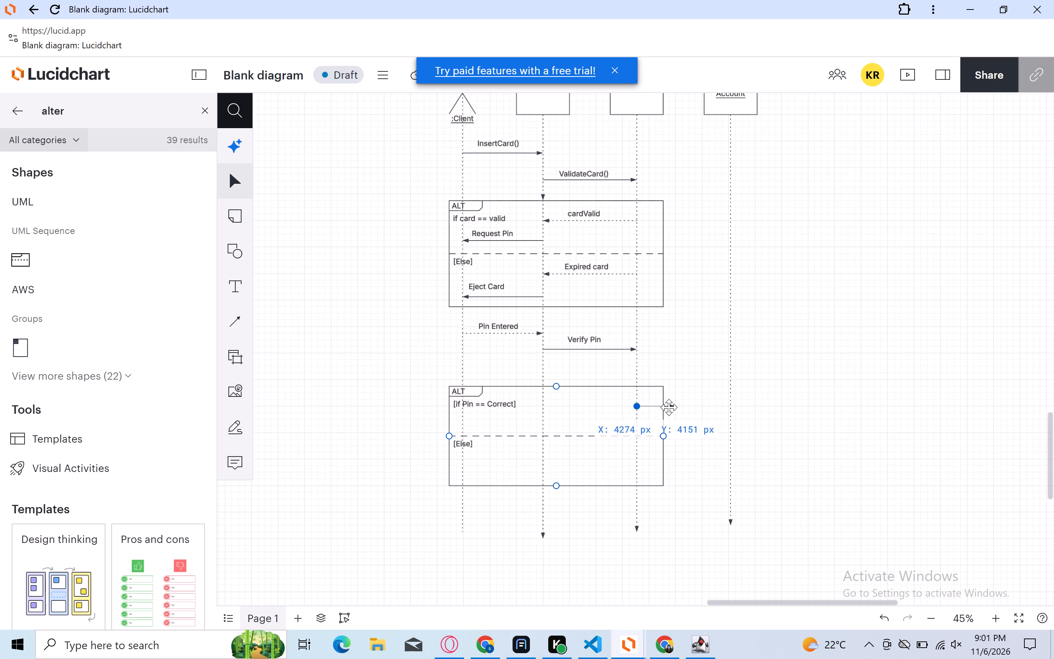
pyautogui.moveTo(669, 407); pyautogui.dragTo(669, 404)
pyautogui.moveTo(676, 406); pyautogui.dragTo(547, 405)
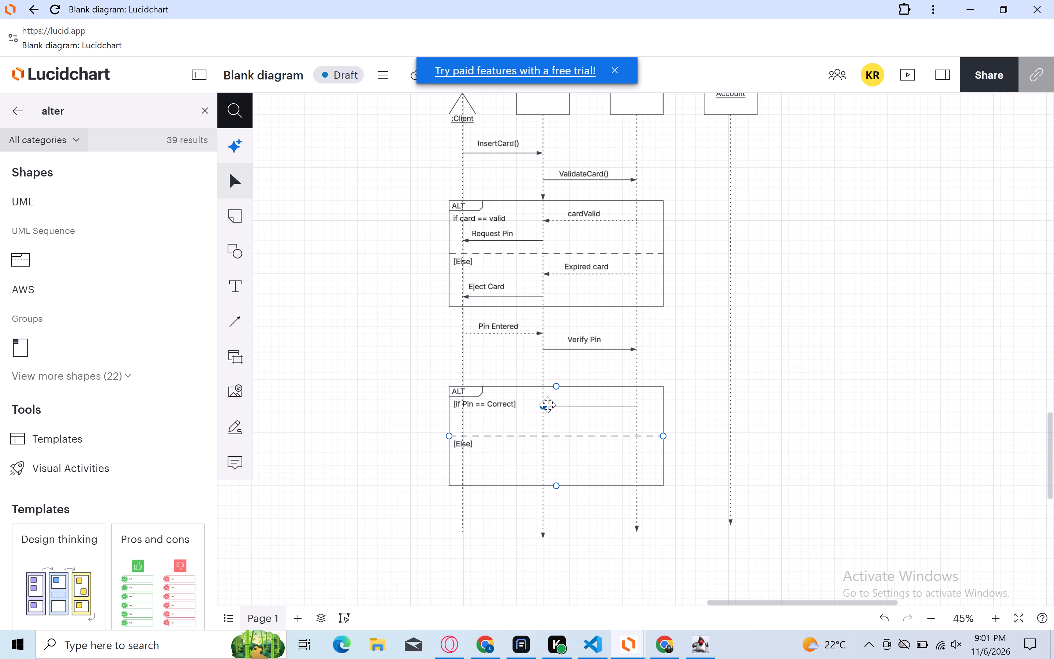
pyautogui.moveTo(547, 405); pyautogui.dragTo(547, 405)
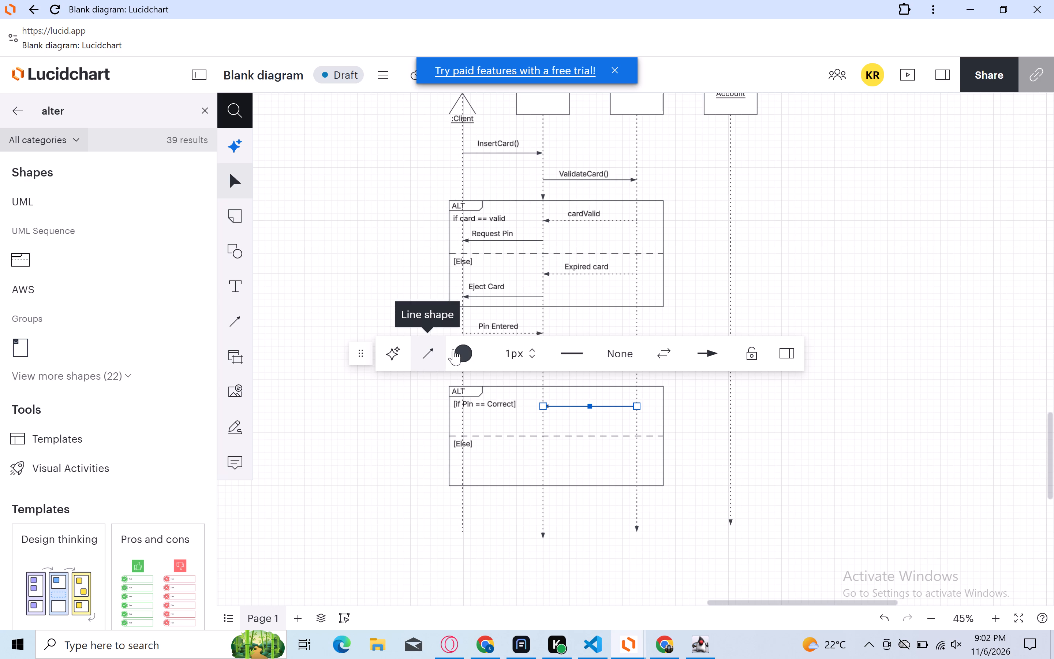
# Give the new return arrow a 2px thickness and a dotted line style.
pyautogui.click(532, 348)
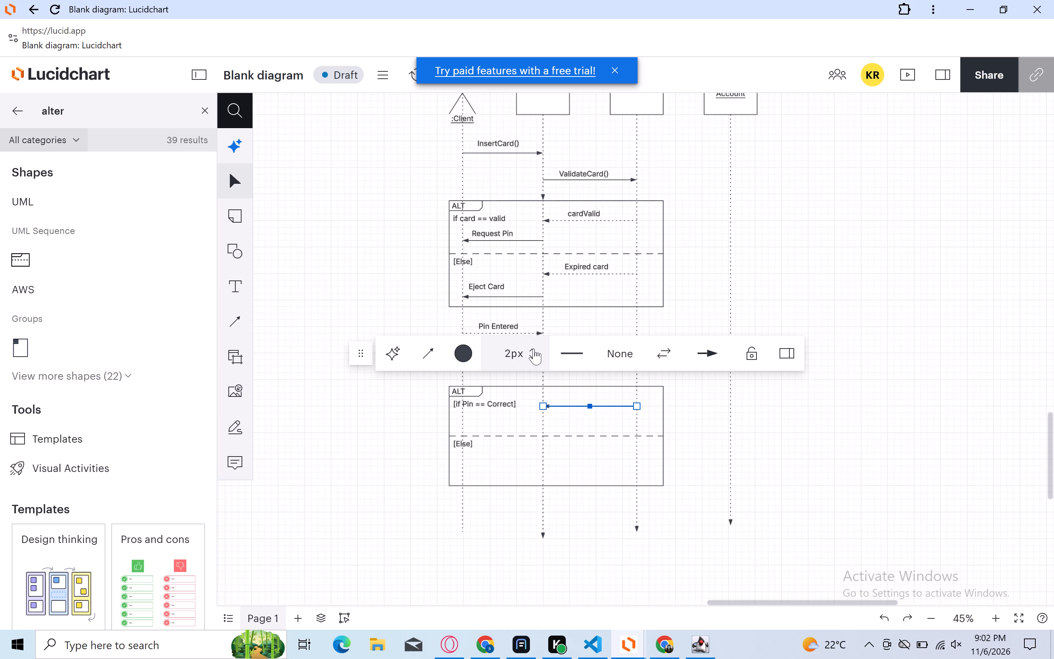
pyautogui.click(567, 351)
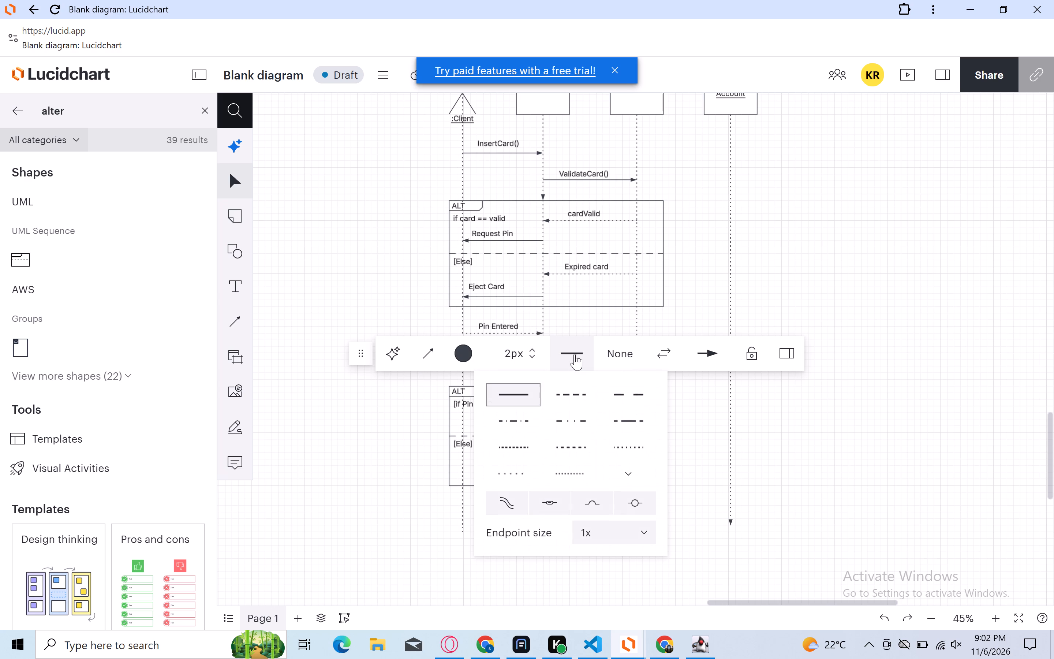
pyautogui.click(632, 443)
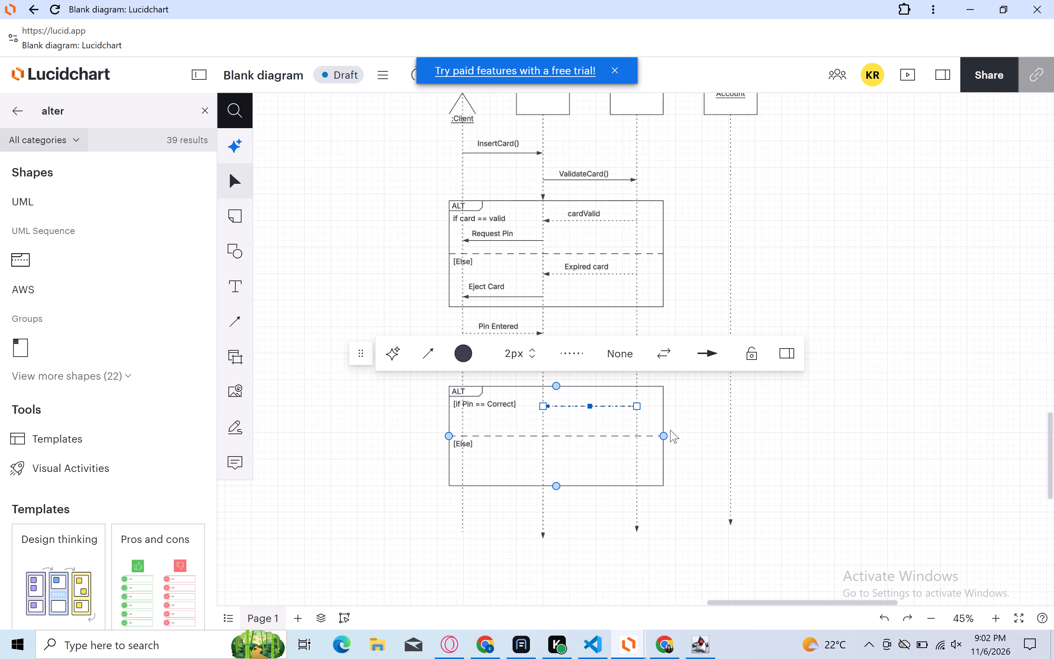
pyautogui.click(679, 426)
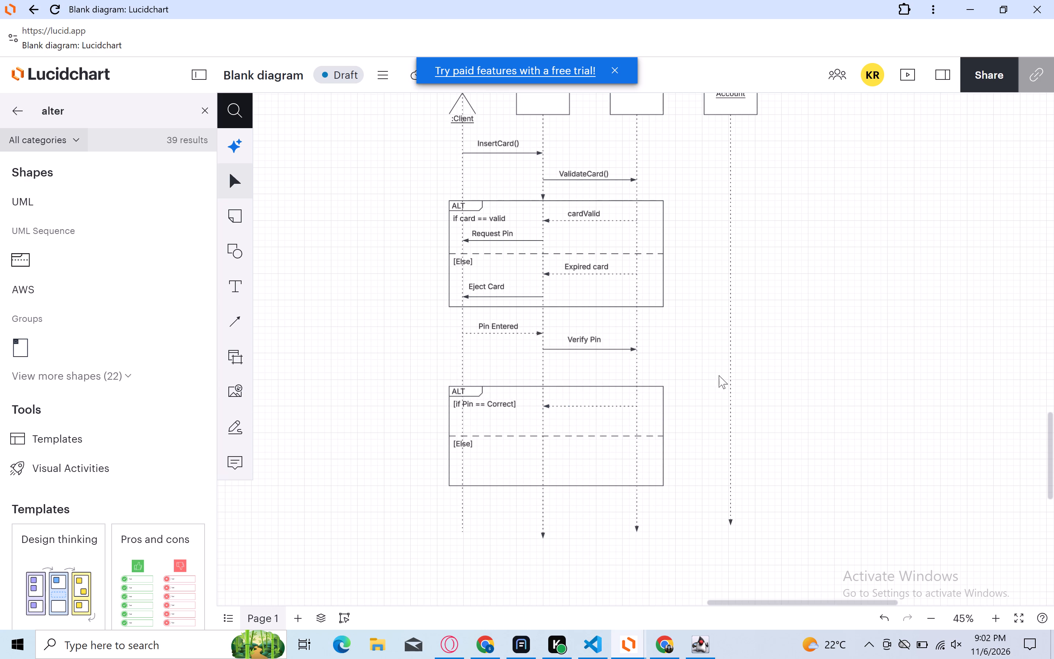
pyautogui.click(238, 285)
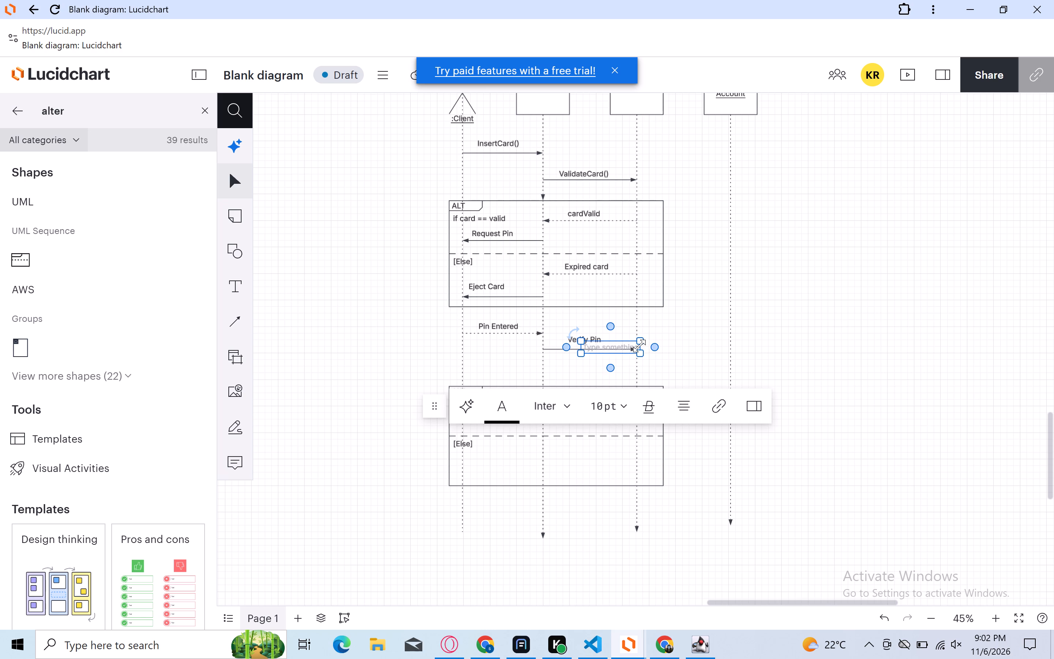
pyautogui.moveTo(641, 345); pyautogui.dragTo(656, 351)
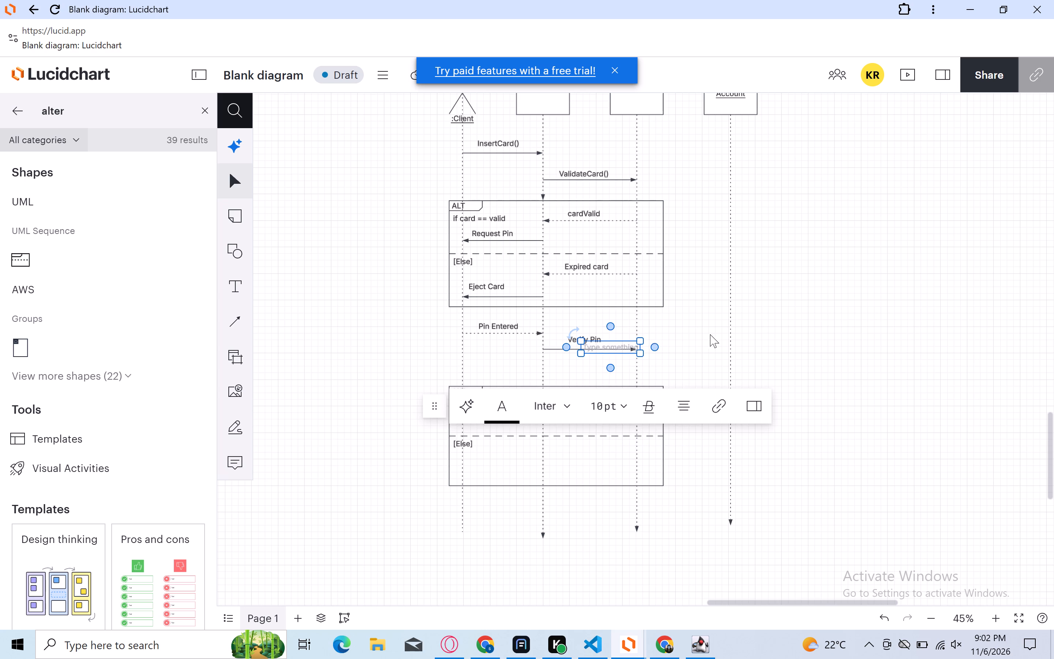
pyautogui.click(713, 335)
# Add the text label "Pin correct" and place it just above the dotted return arrow in the lower ALT fragment.
pyautogui.scroll(7, 345, 372)
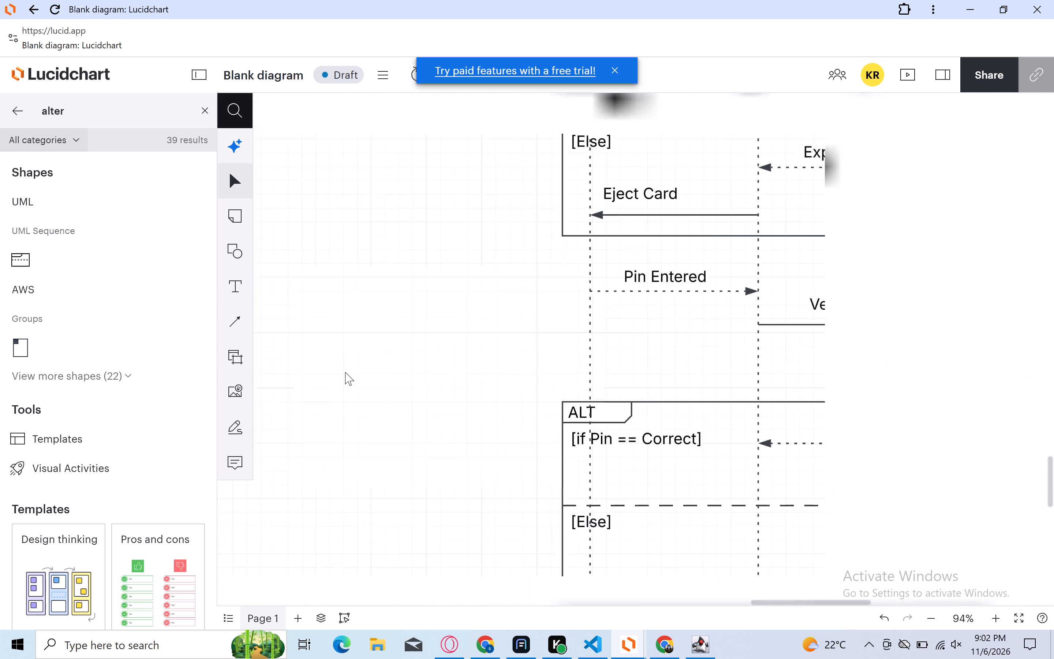
pyautogui.scroll(-5, 345, 372)
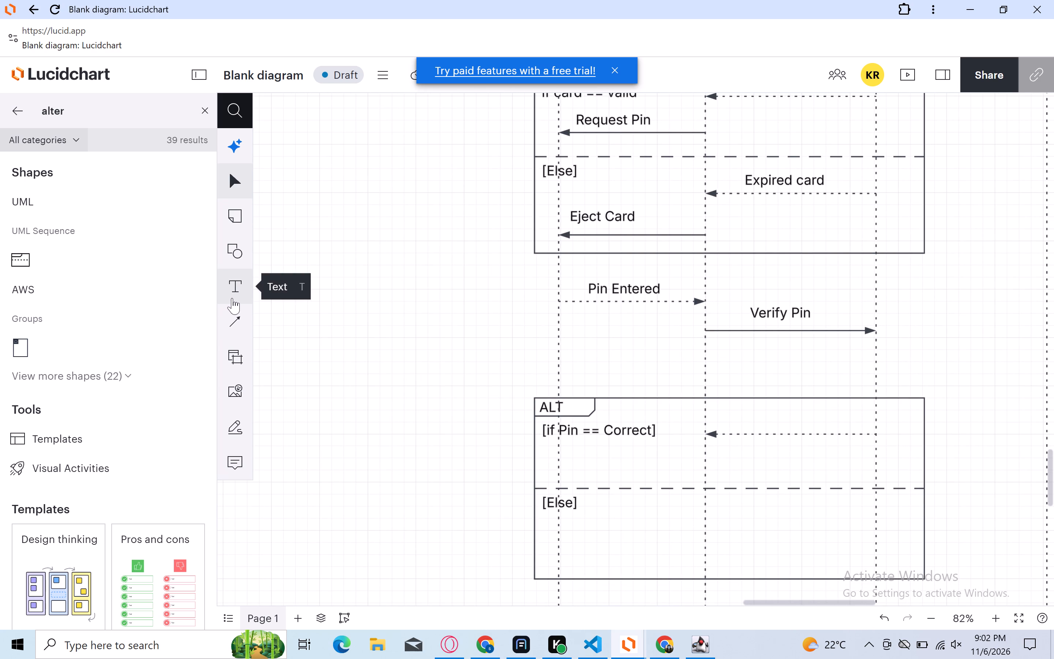
pyautogui.click(234, 286)
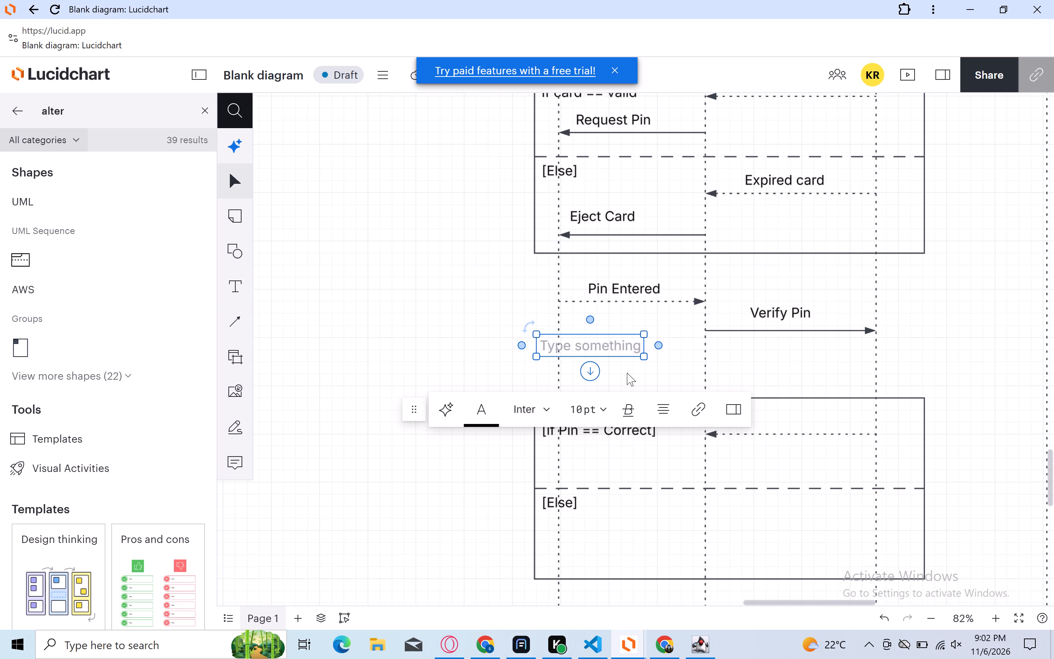
pyautogui.hotkey('shift', 'p')
pyautogui.write('in')
pyautogui.press('space')
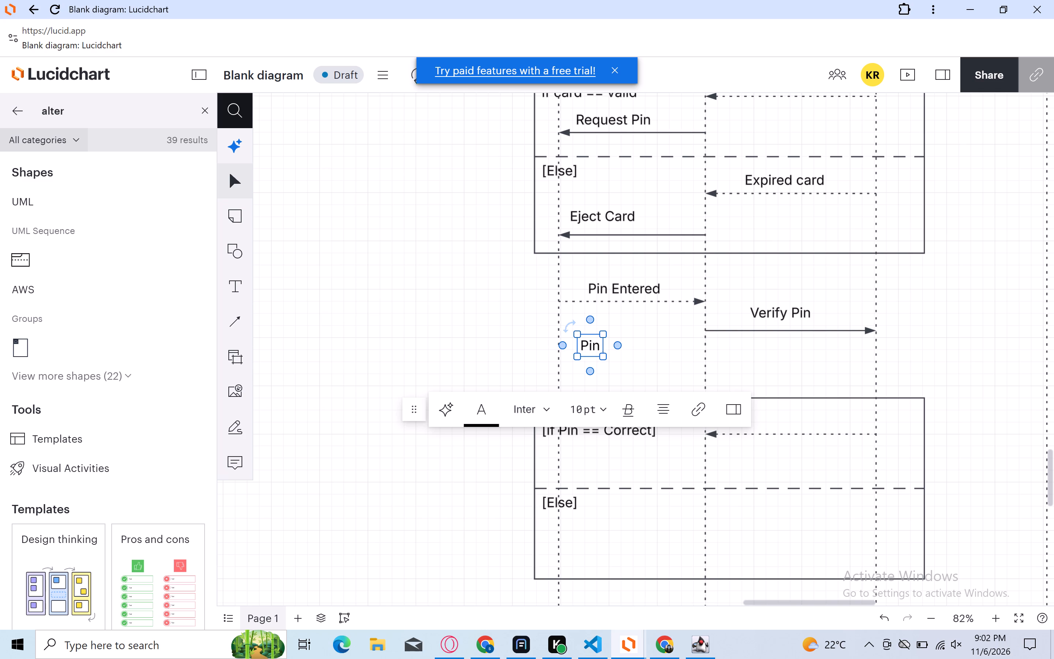
pyautogui.write('co')
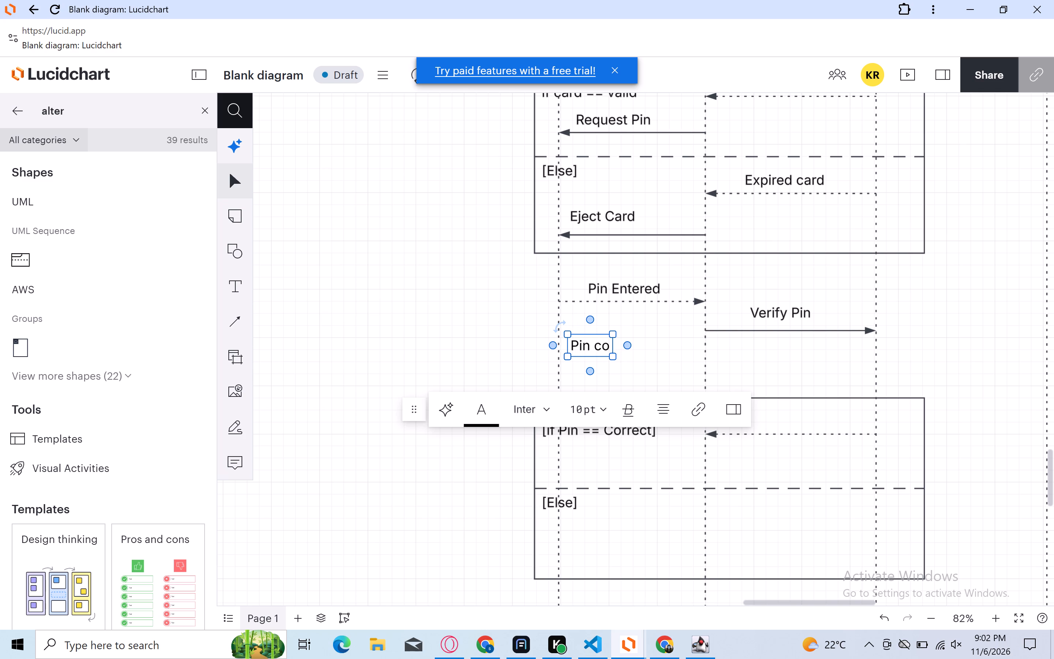
pyautogui.write('rrect')
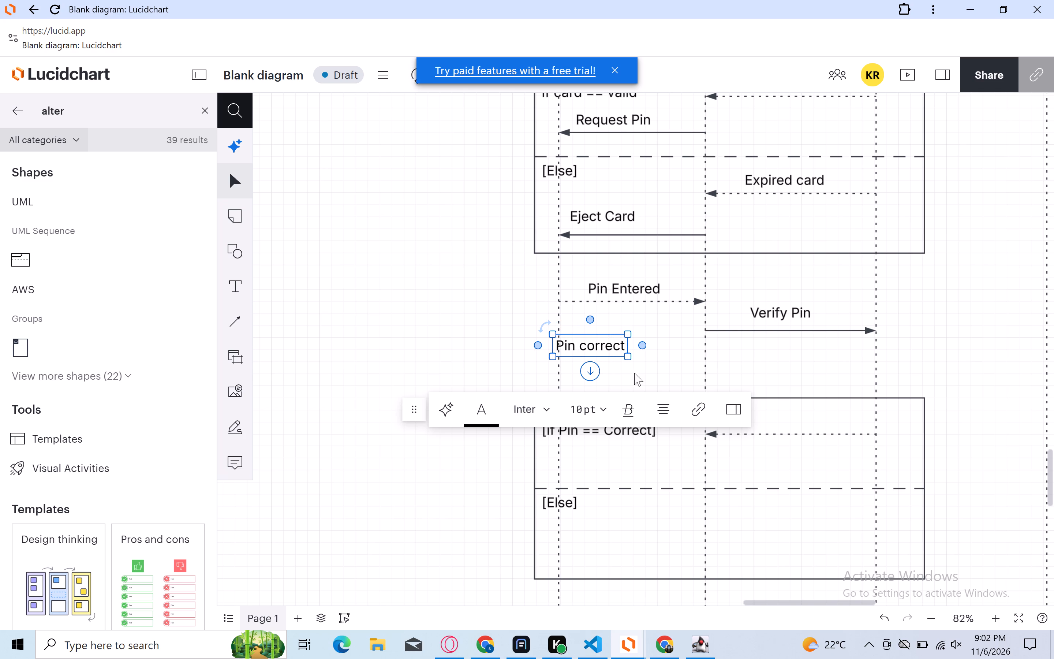
pyautogui.click(658, 360)
pyautogui.moveTo(609, 345); pyautogui.dragTo(724, 381)
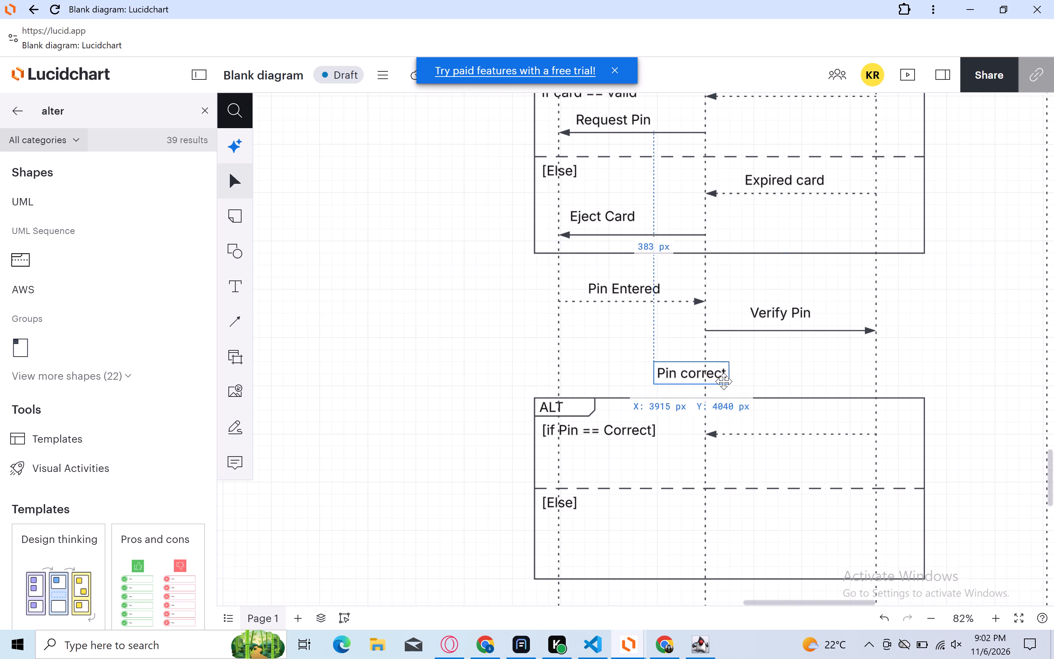
pyautogui.moveTo(724, 381); pyautogui.dragTo(796, 416)
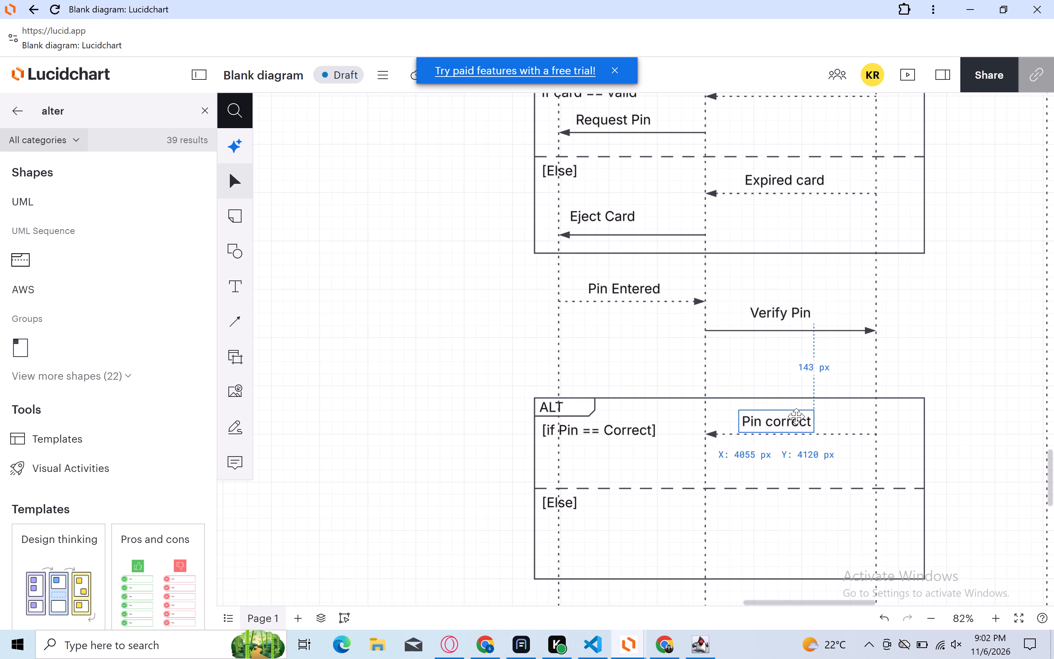
pyautogui.moveTo(796, 416); pyautogui.dragTo(796, 416)
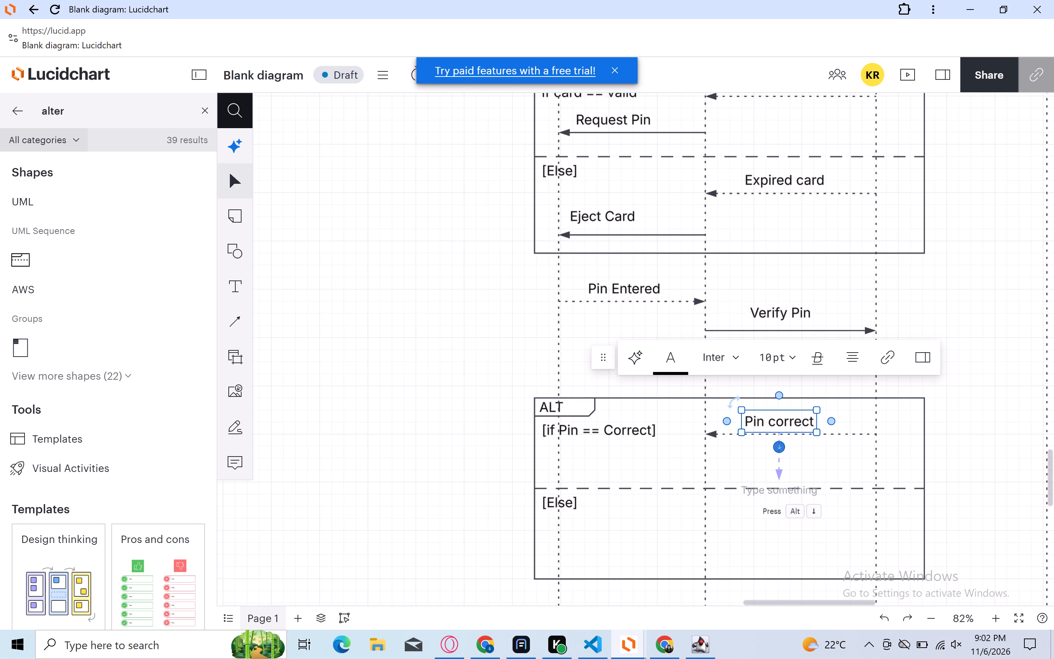
pyautogui.click(749, 454)
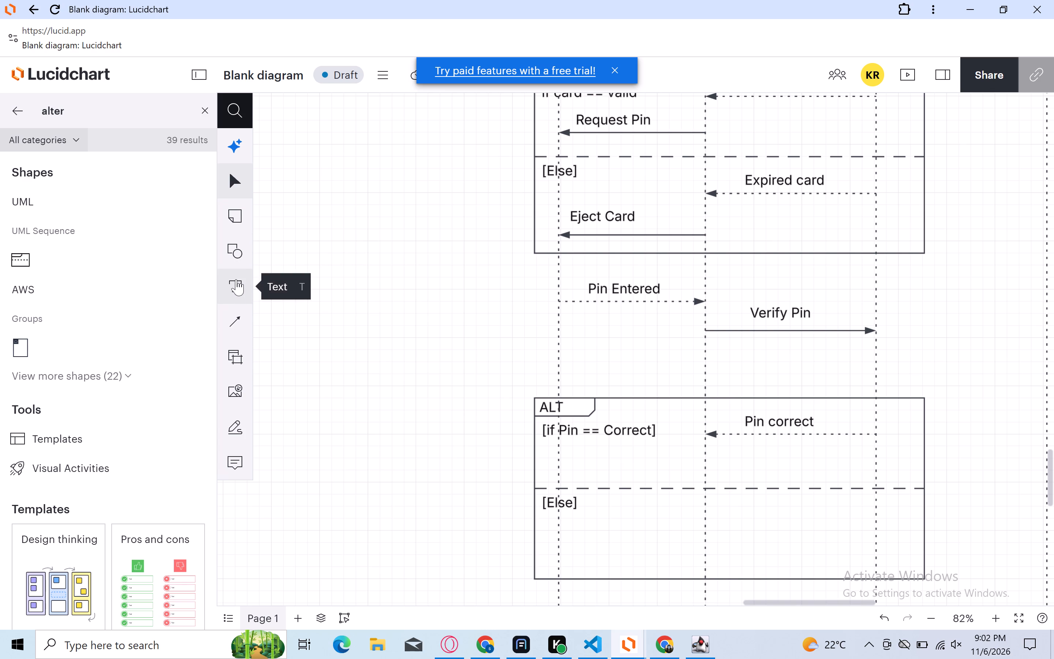
# Add a solid straight arrow, 2px thick, from the second lifeline to the first below the "Pin correct" message in the lower ALT fragment.
pyautogui.click(233, 310)
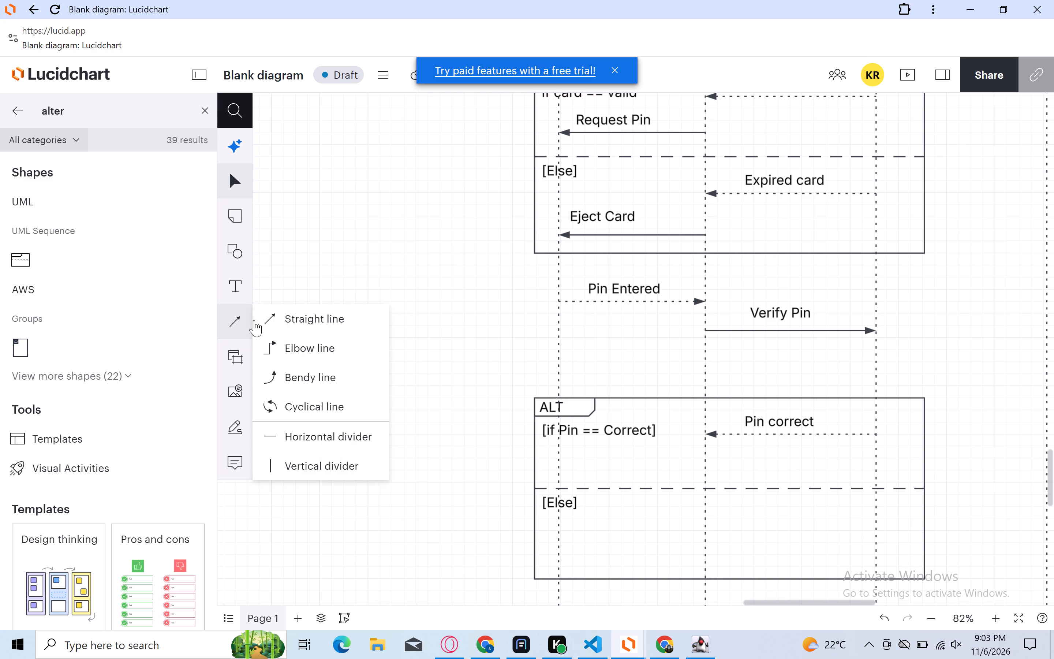
pyautogui.click(273, 320)
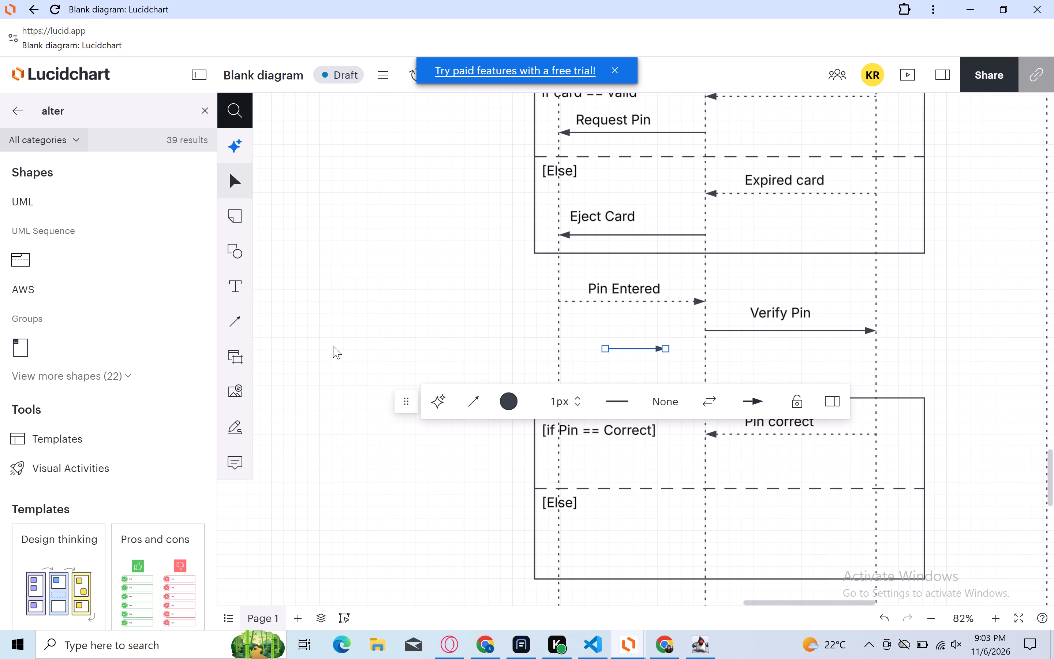
pyautogui.click(468, 398)
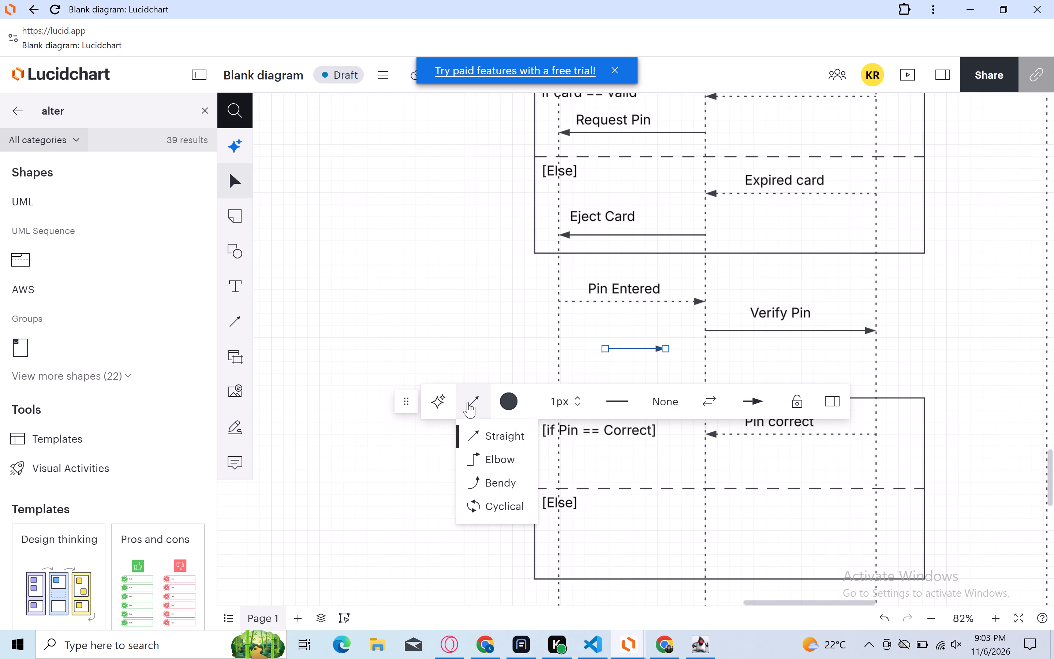
pyautogui.click(489, 430)
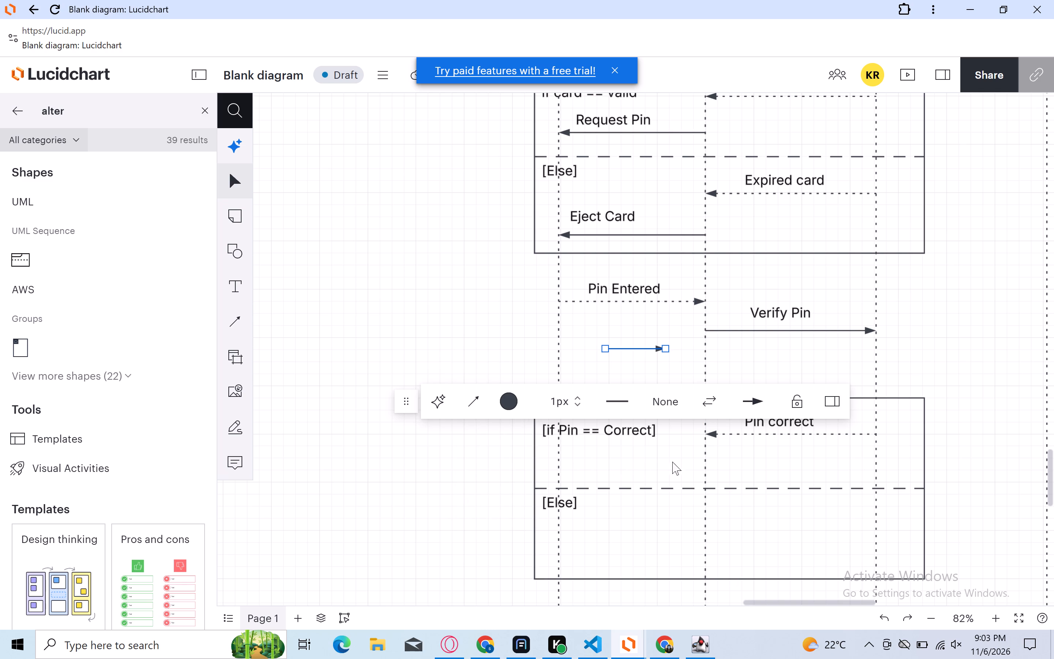
pyautogui.click(704, 466)
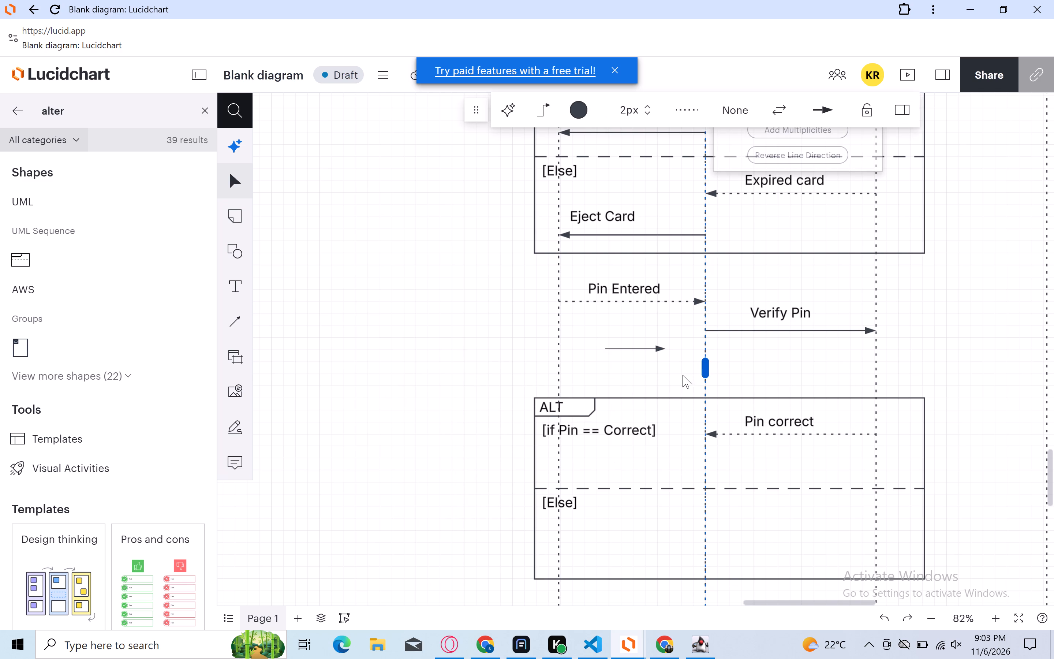
pyautogui.click(455, 440)
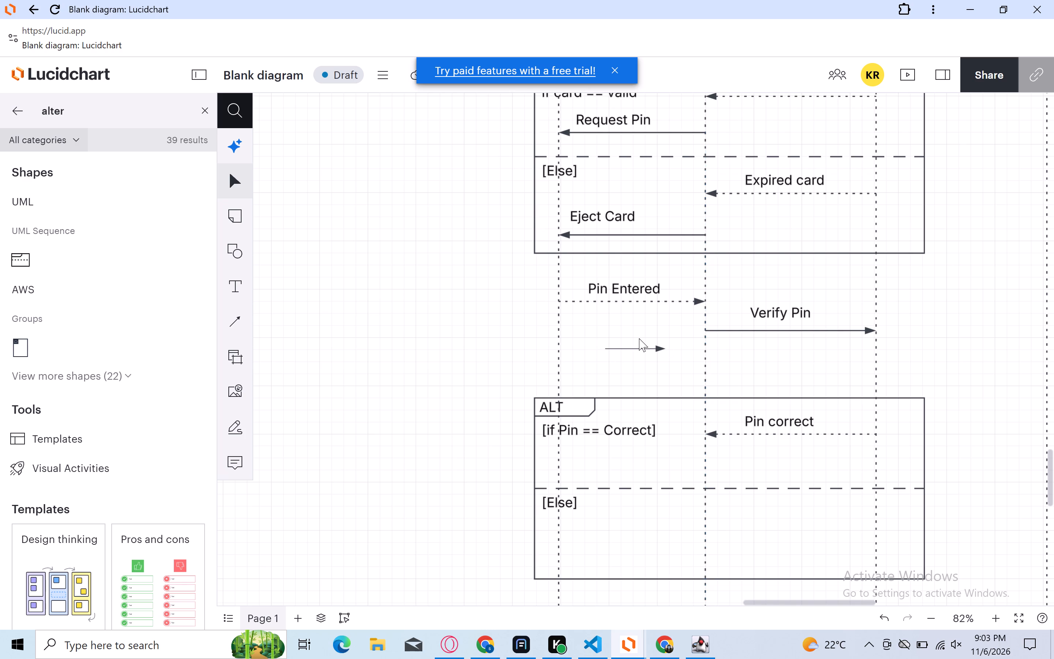
pyautogui.moveTo(635, 348); pyautogui.dragTo(674, 441)
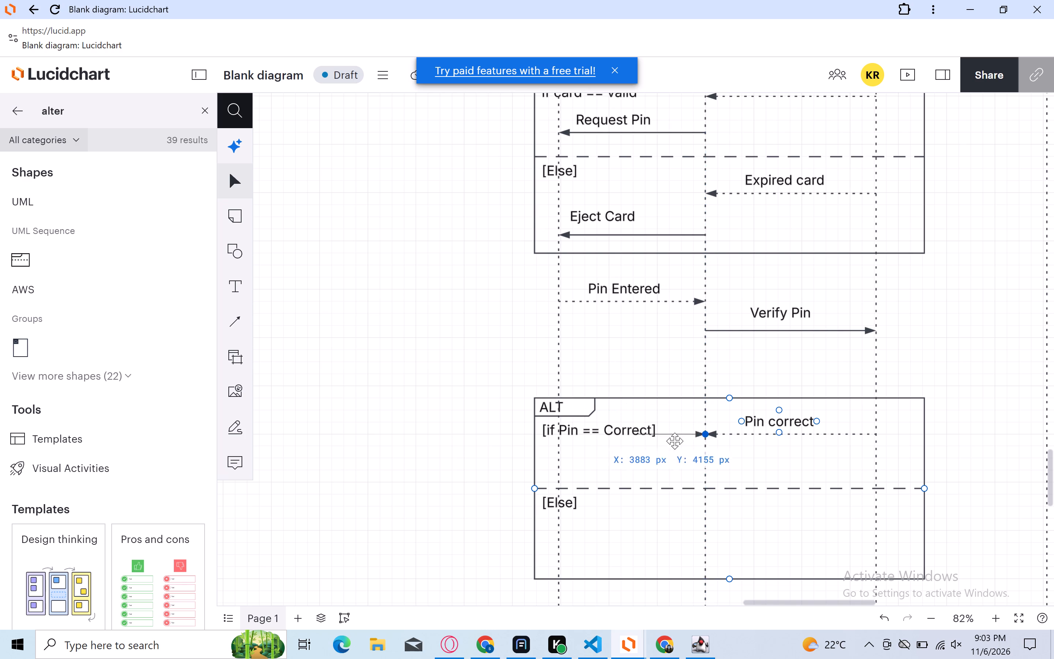
pyautogui.moveTo(674, 441); pyautogui.dragTo(722, 474)
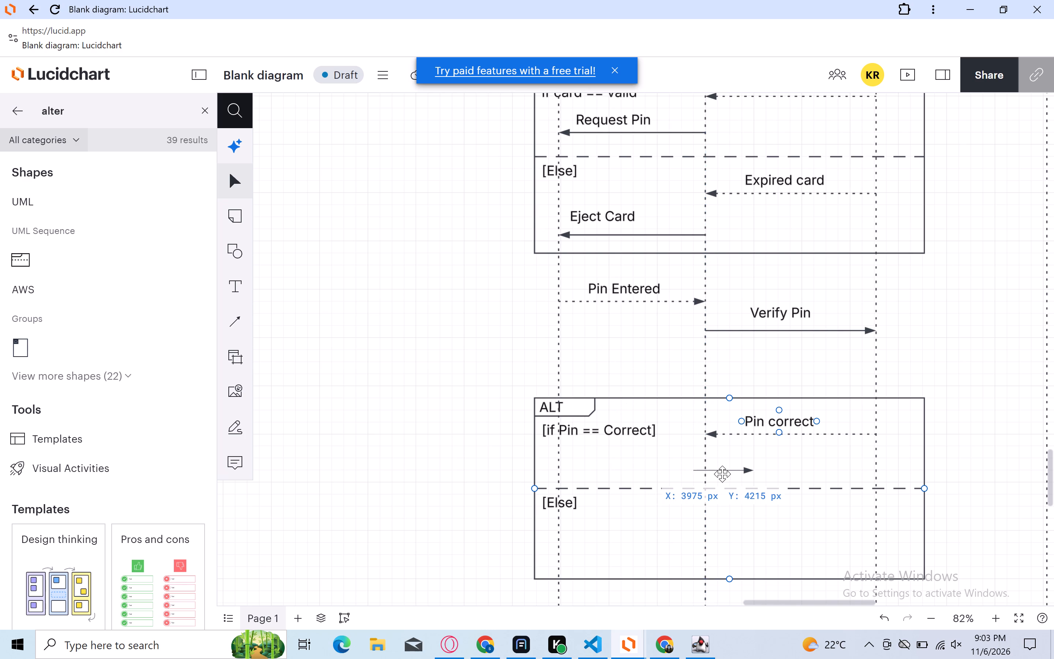
pyautogui.moveTo(722, 474); pyautogui.dragTo(727, 473)
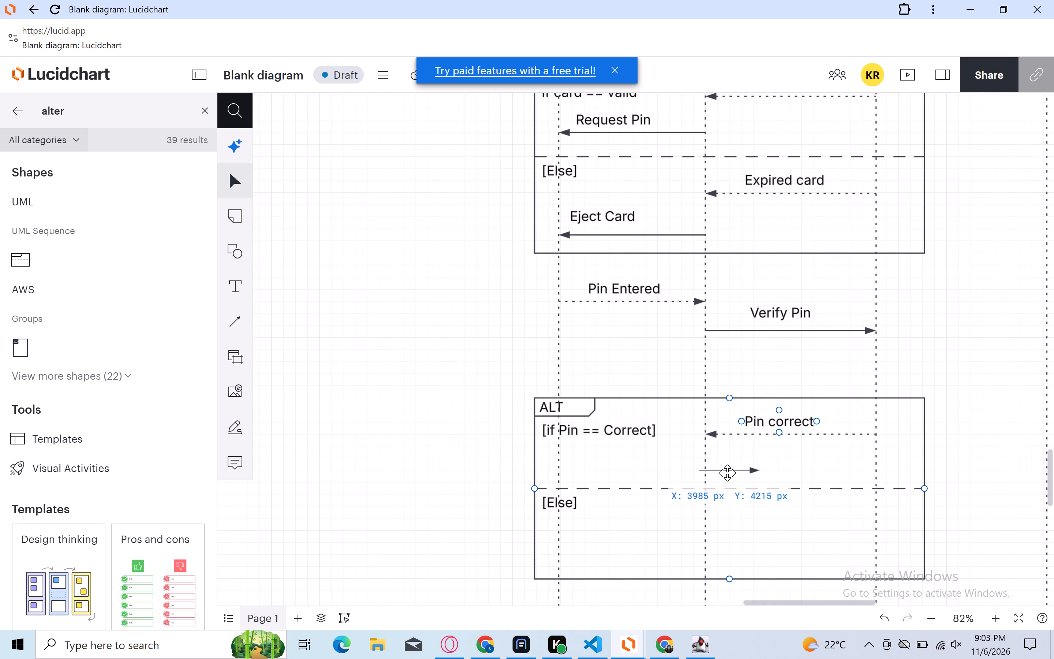
pyautogui.moveTo(727, 473); pyautogui.dragTo(729, 474)
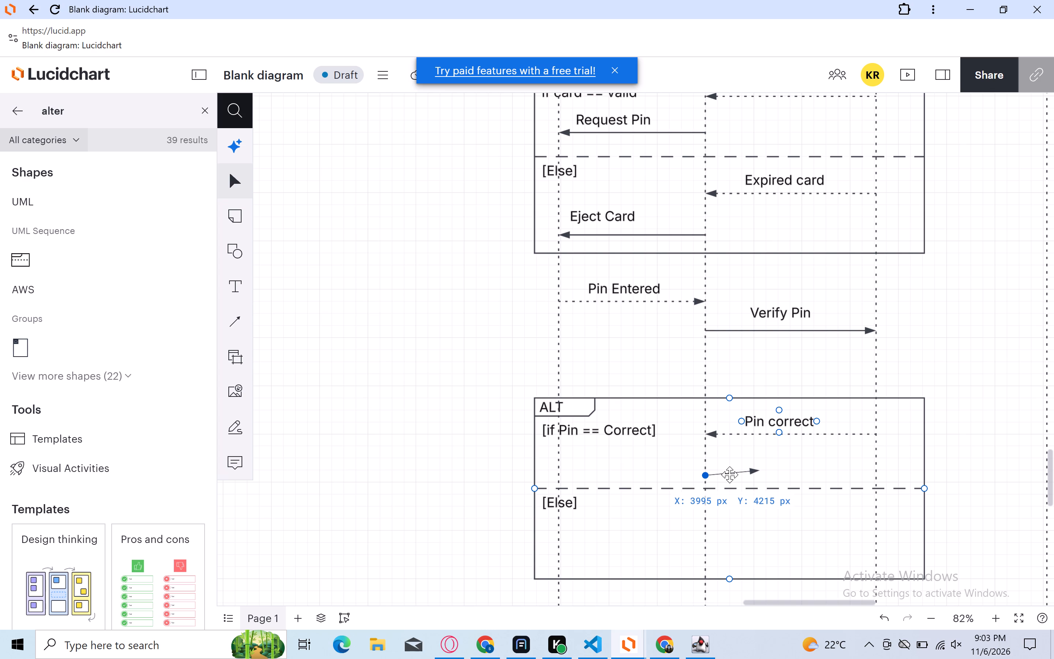
pyautogui.moveTo(729, 474); pyautogui.dragTo(729, 469)
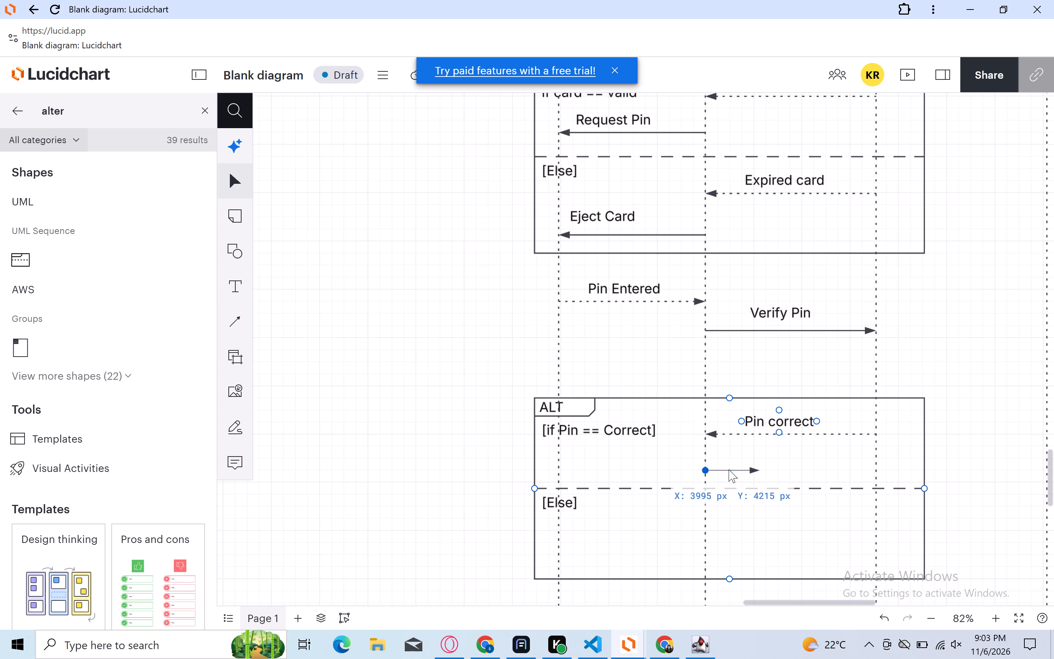
pyautogui.moveTo(759, 469); pyautogui.dragTo(654, 458)
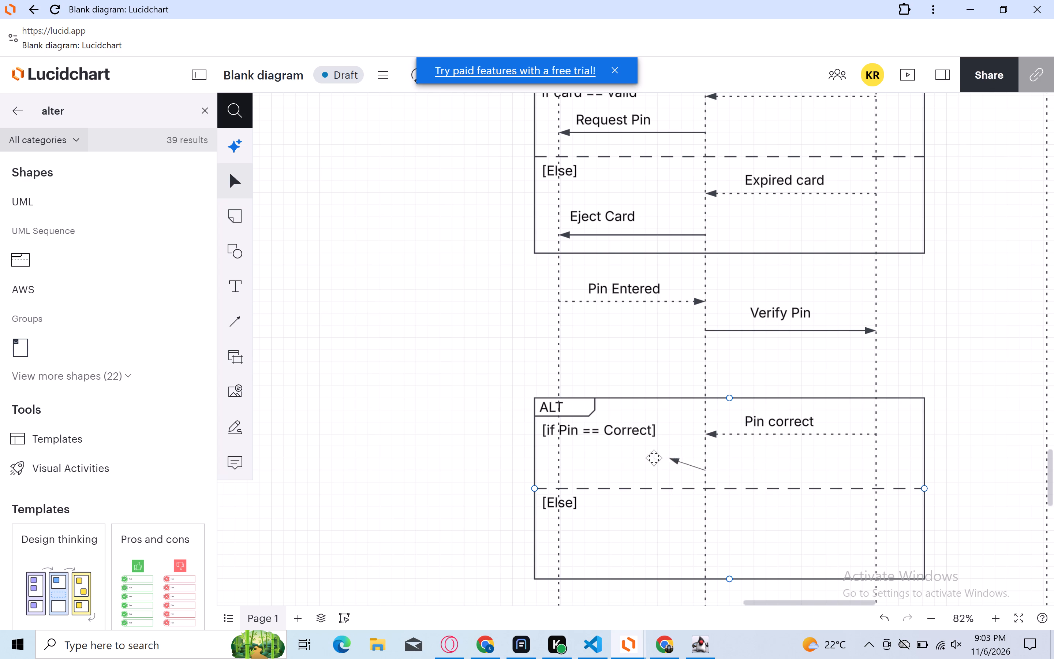
pyautogui.moveTo(654, 458); pyautogui.dragTo(561, 468)
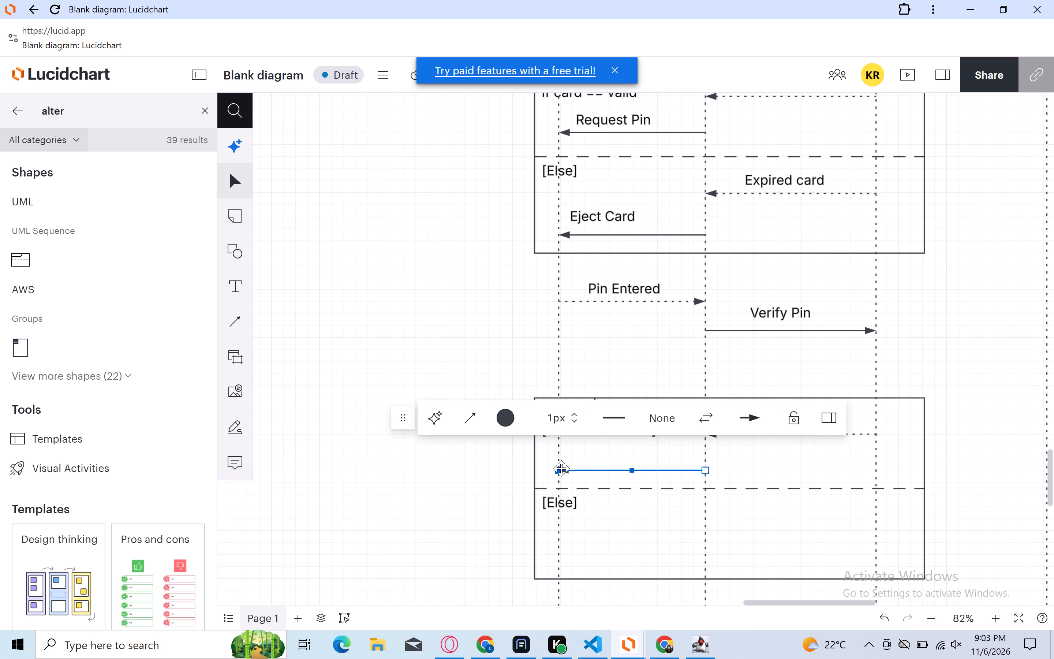
pyautogui.click(574, 413)
pyautogui.click(466, 346)
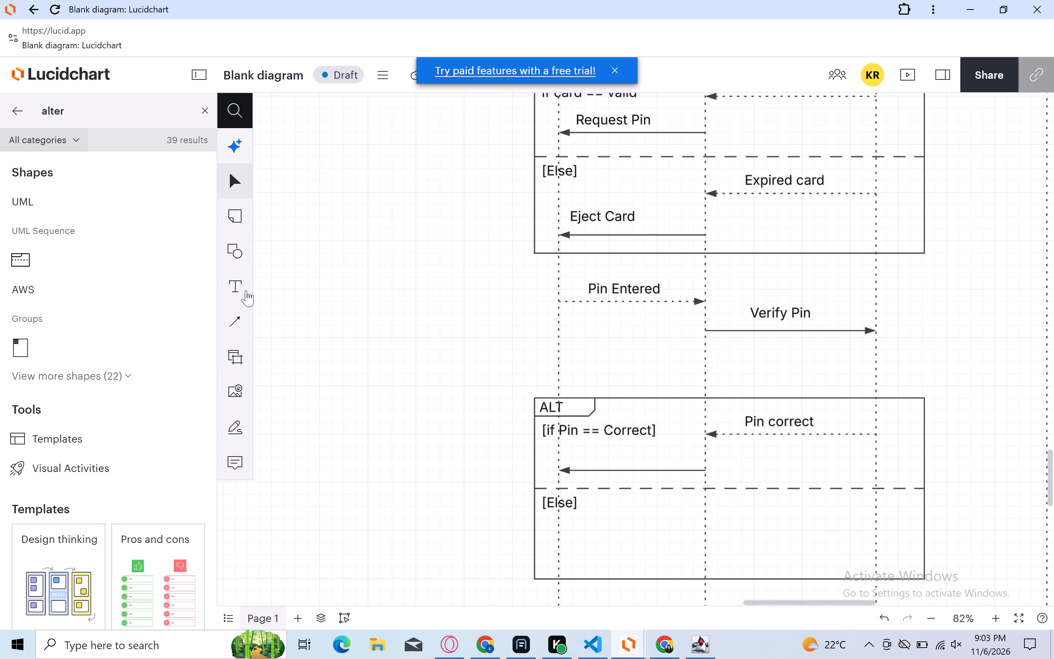
# Add the text label "Select Service" and place it just above the solid arrow in the [if Pin == Correct] section.
pyautogui.click(233, 280)
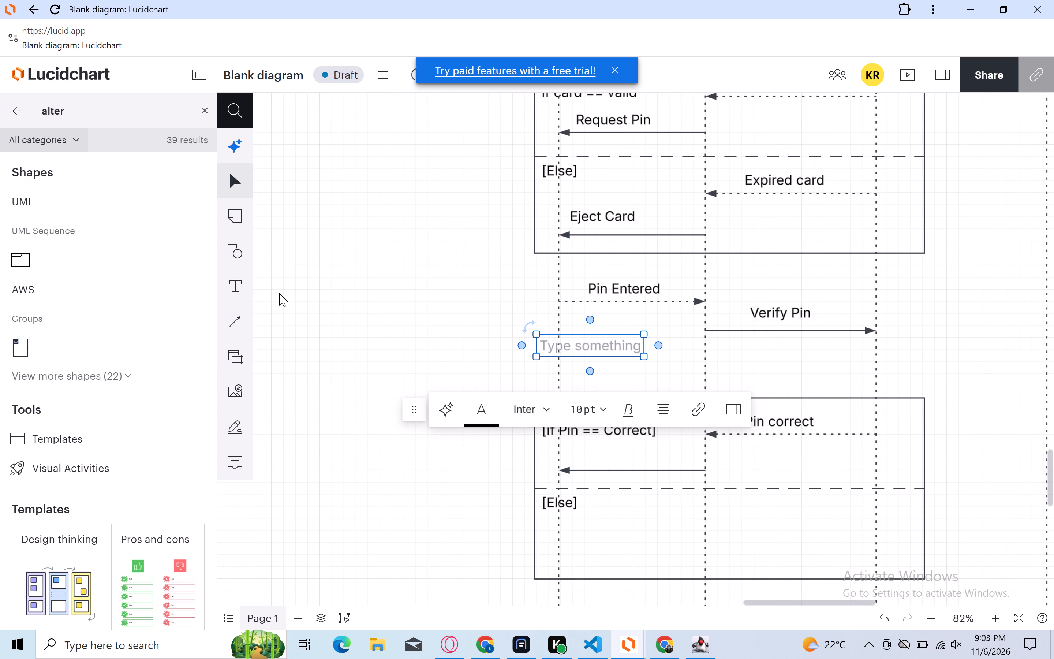
pyautogui.write('Sele')
pyautogui.press('t')
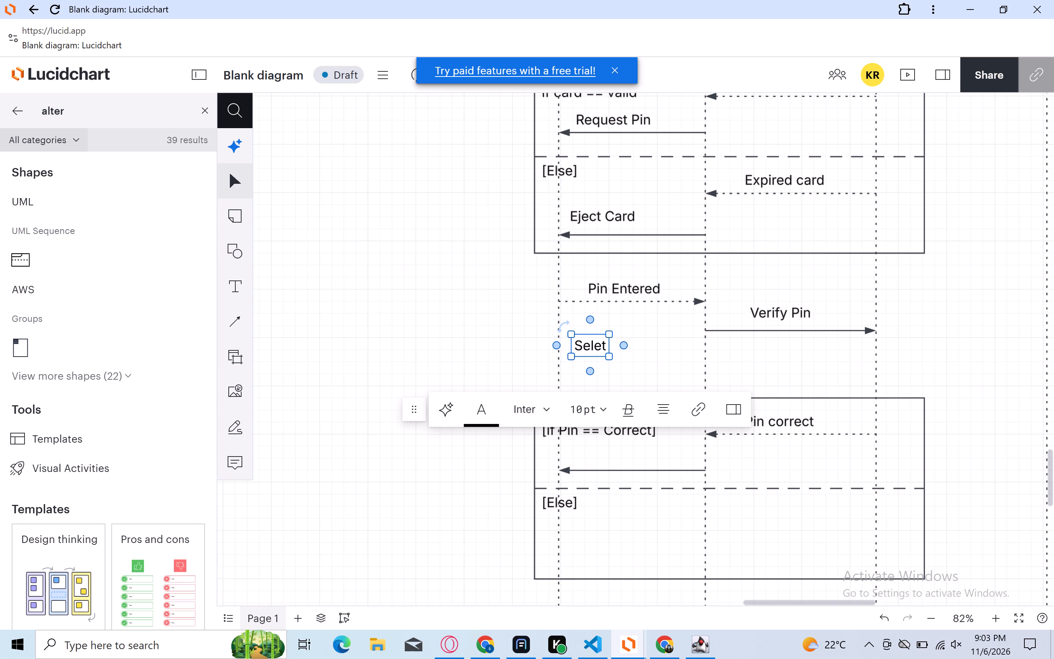
pyautogui.press('BackSpace')
pyautogui.write('ct')
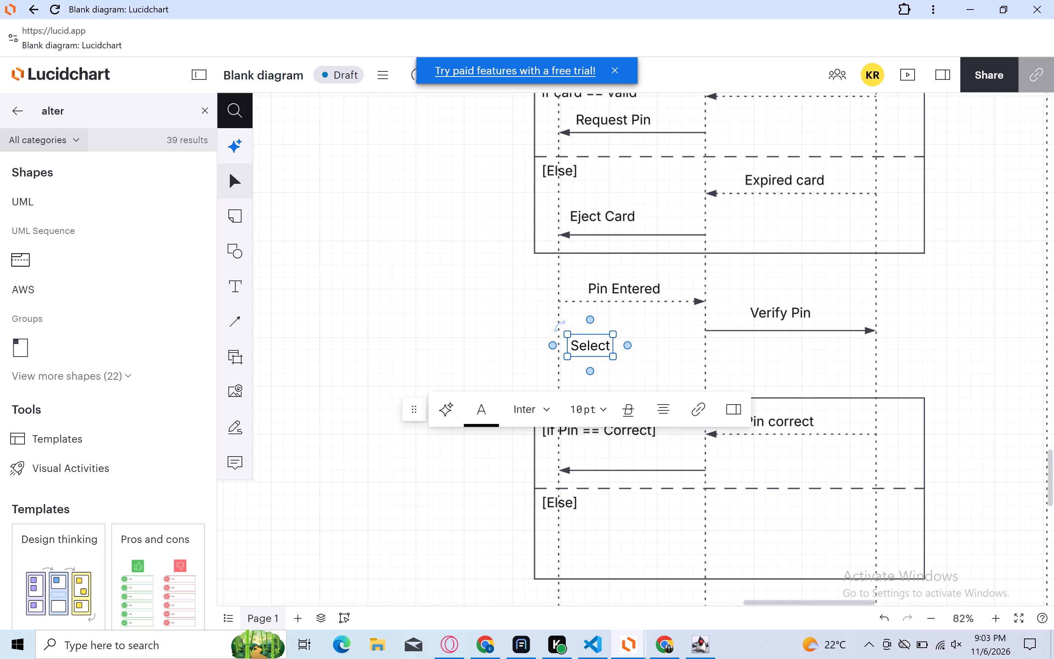
pyautogui.press('space')
pyautogui.write('Se')
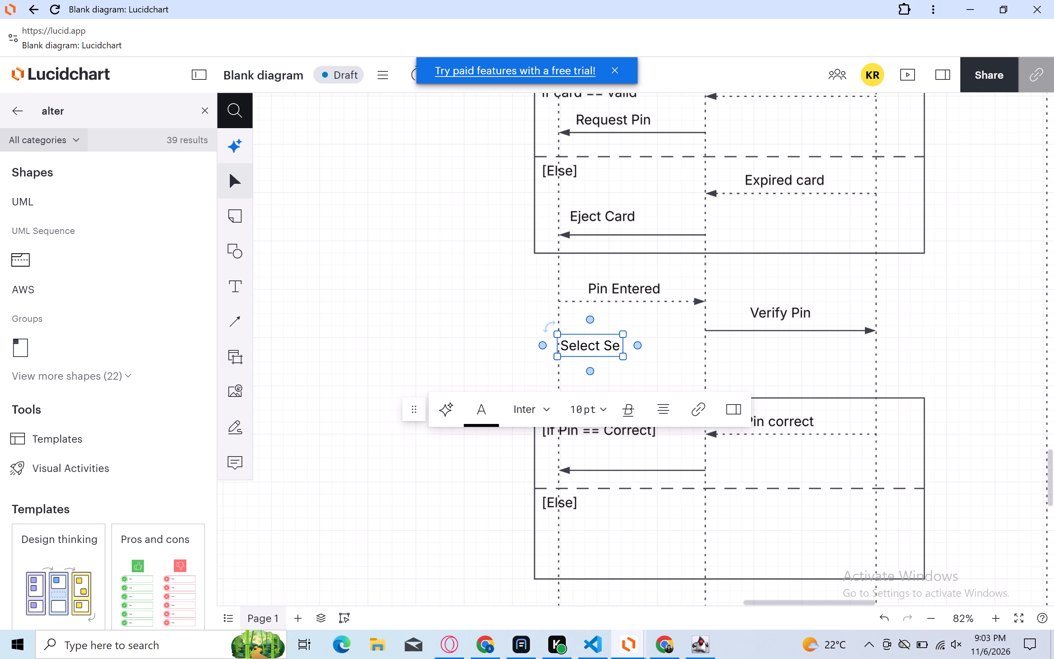
pyautogui.write('rvice')
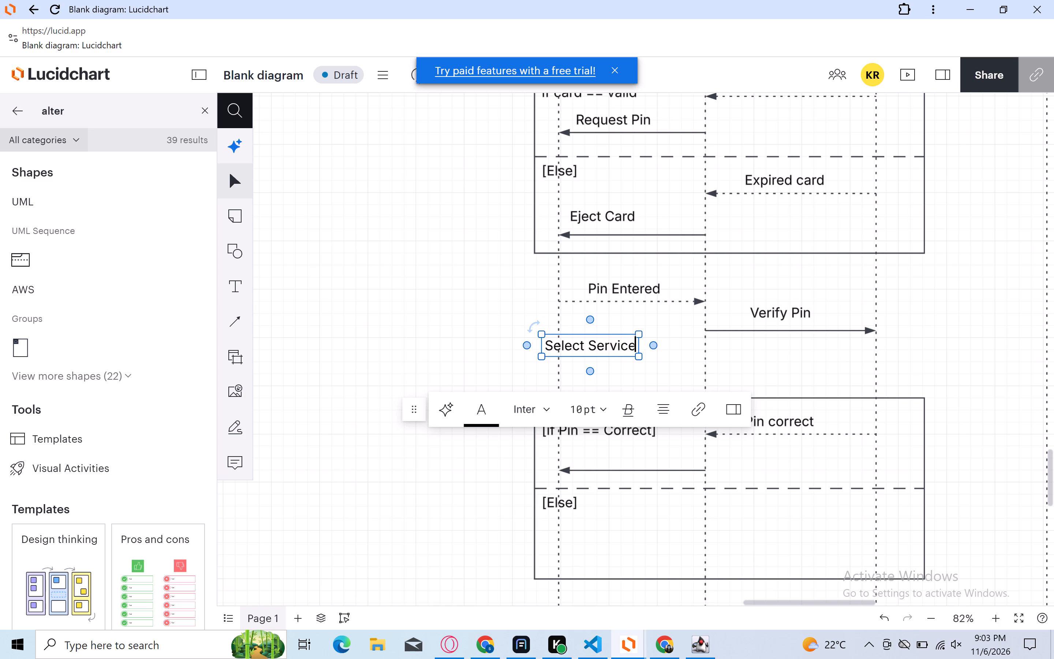
pyautogui.click(370, 299)
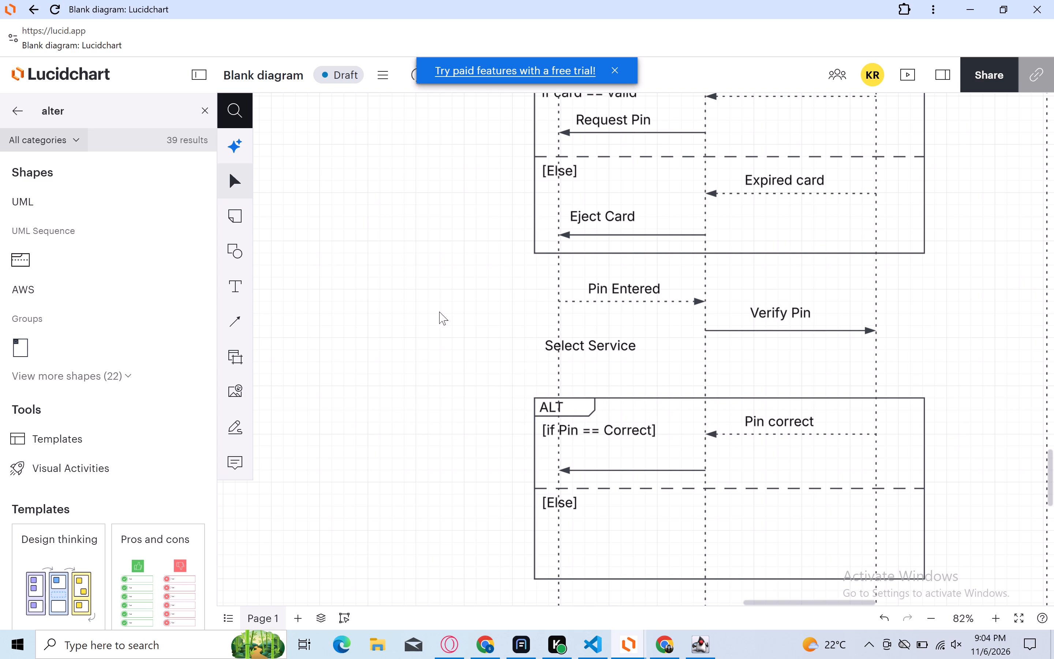
pyautogui.moveTo(602, 347); pyautogui.dragTo(633, 461)
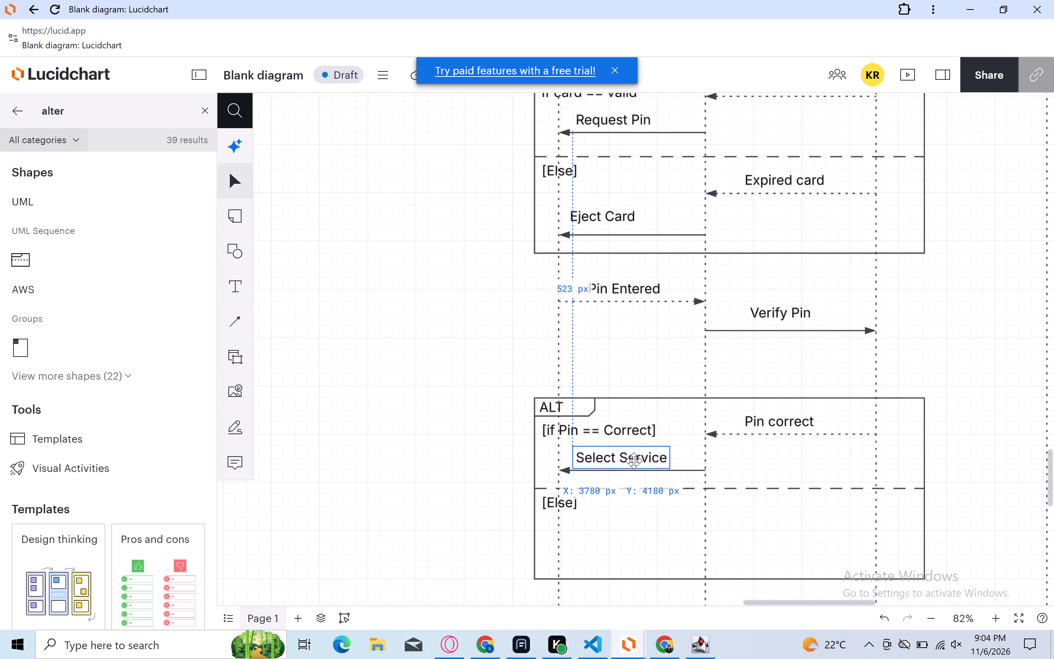
pyautogui.moveTo(633, 461); pyautogui.dragTo(636, 463)
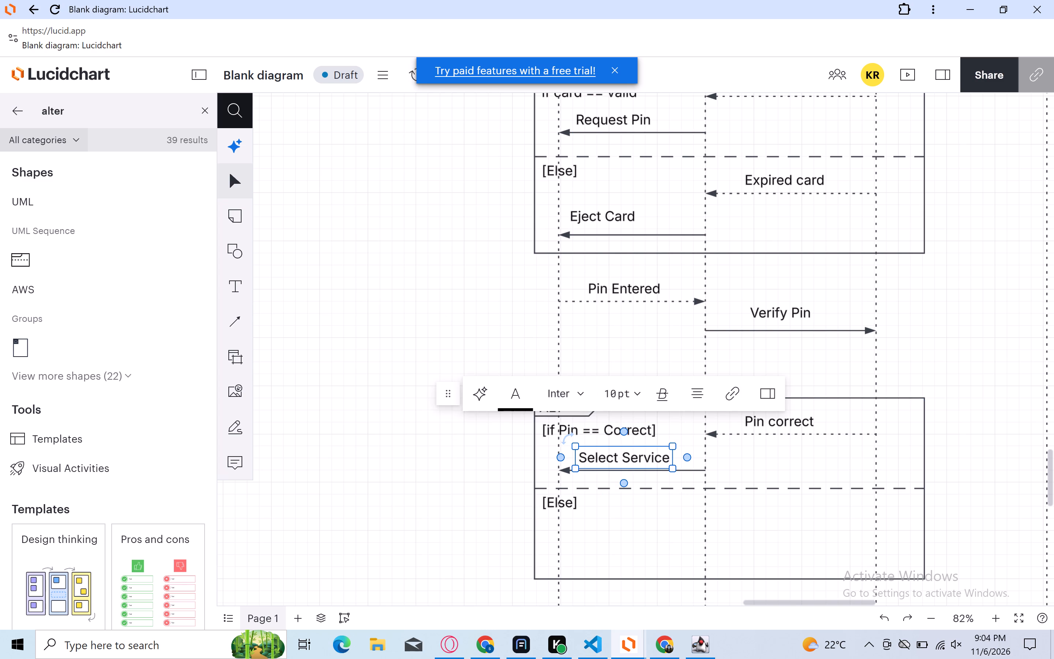
pyautogui.click(457, 471)
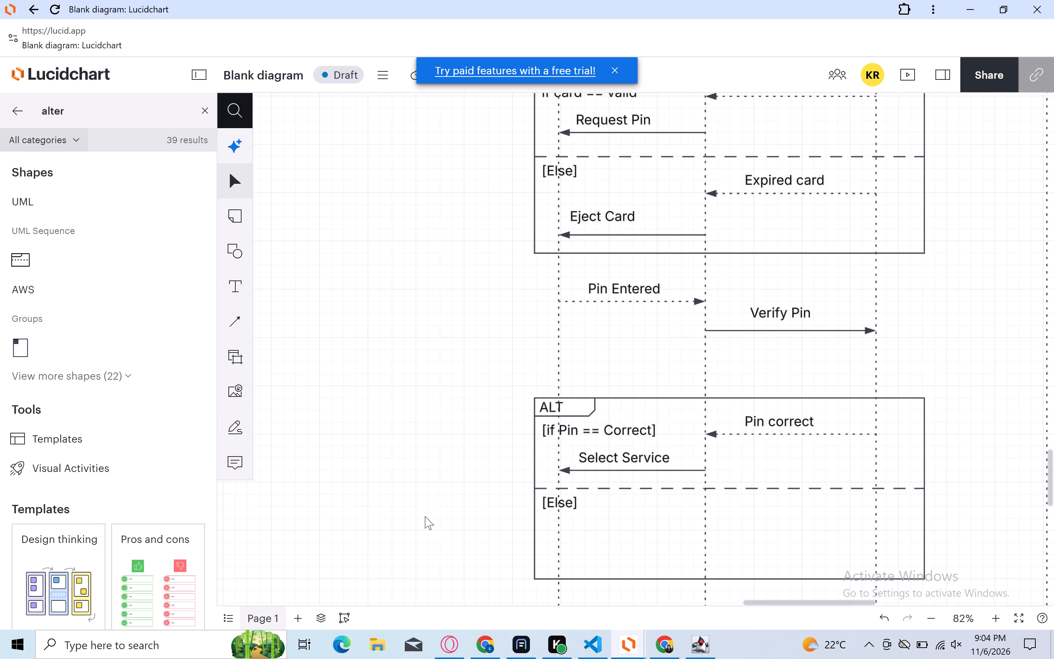
# Add a straight arrow from the third lifeline back to the second in the [Else] section of the lower ALT fragment.
pyautogui.click(243, 322)
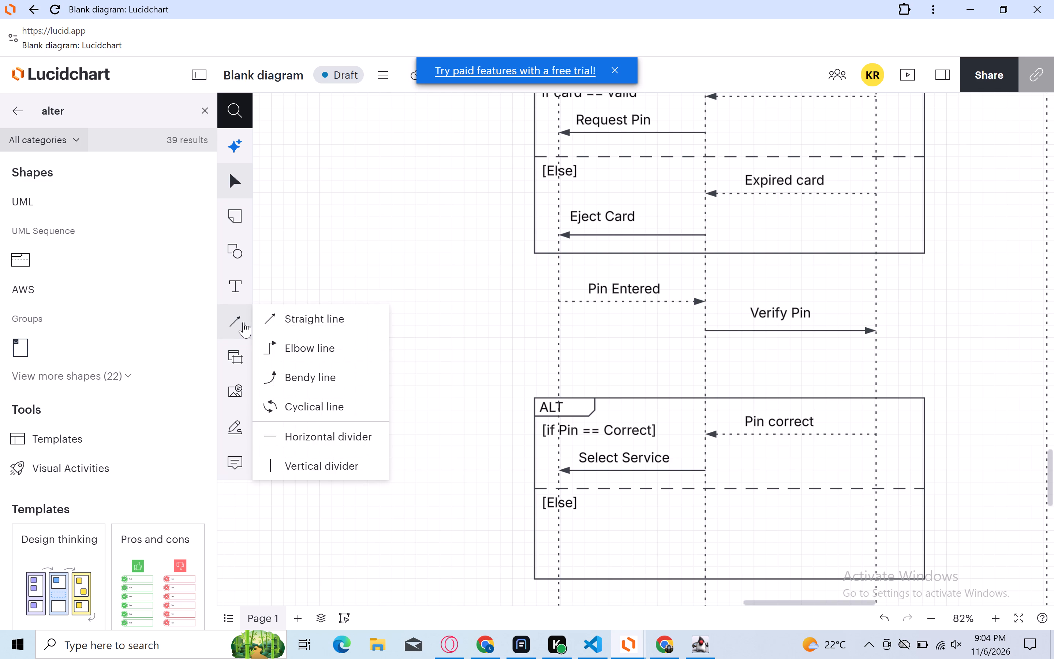
pyautogui.click(296, 327)
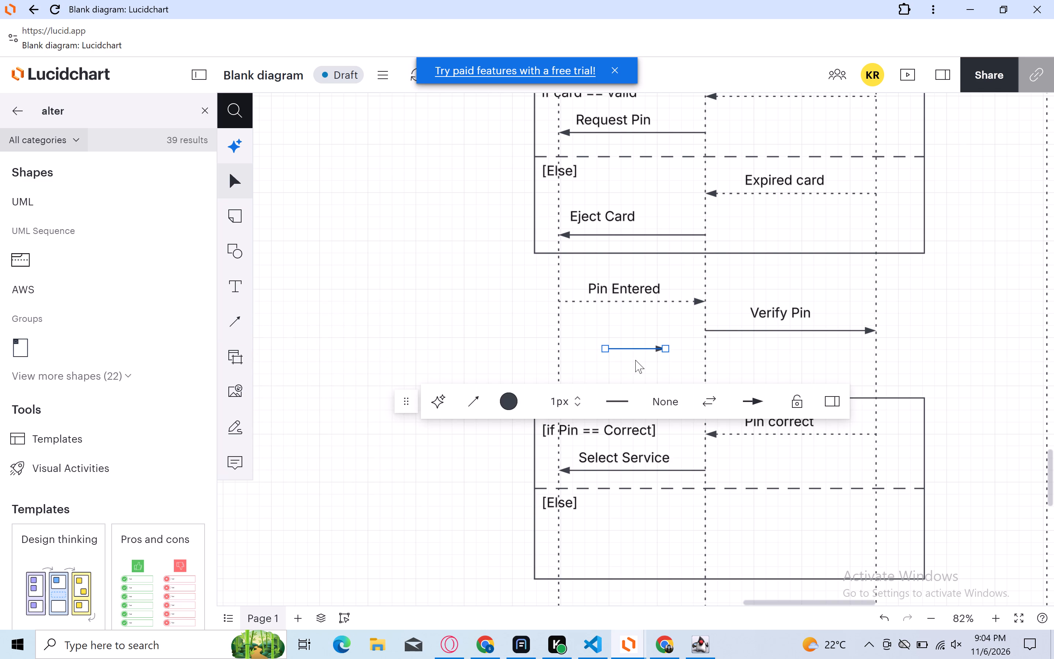
pyautogui.moveTo(633, 348); pyautogui.dragTo(879, 524)
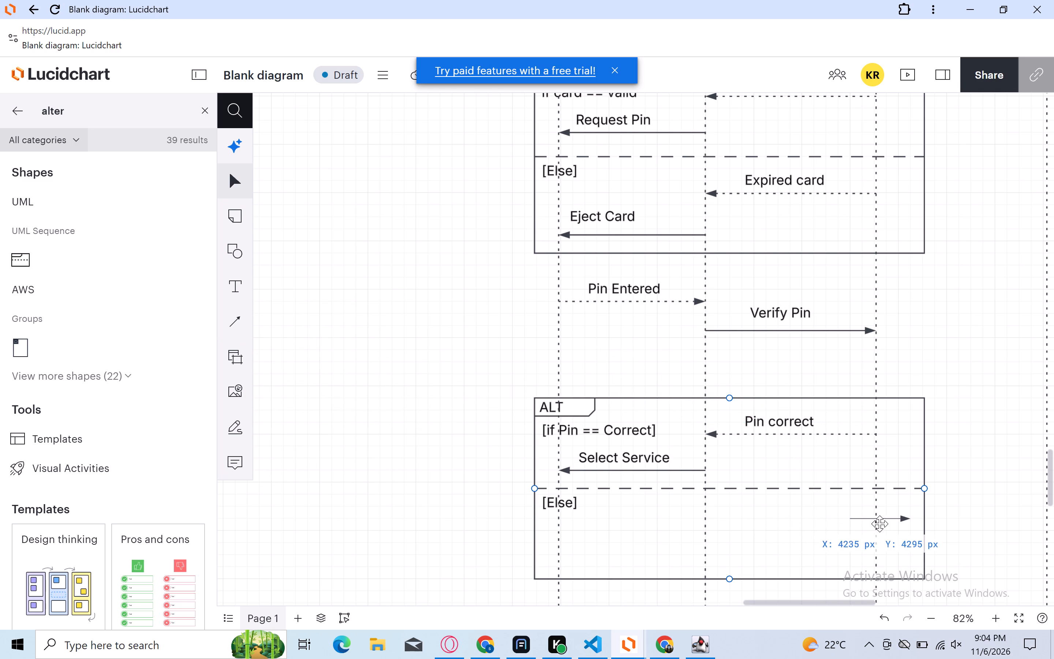
pyautogui.moveTo(879, 524); pyautogui.dragTo(899, 520)
pyautogui.moveTo(925, 520); pyautogui.dragTo(917, 524)
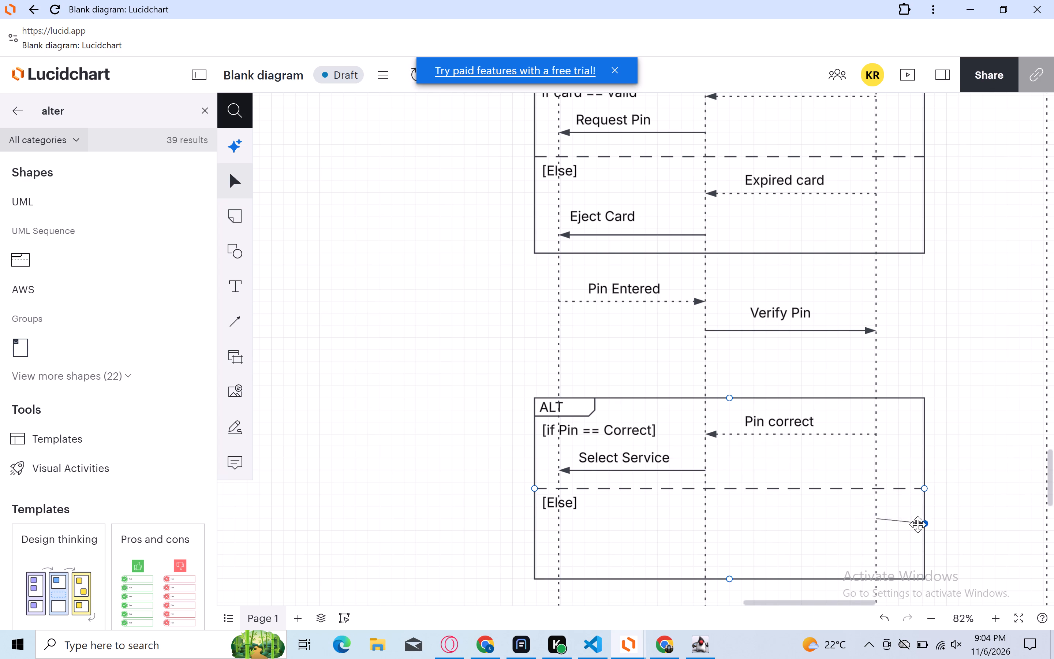
pyautogui.moveTo(917, 524); pyautogui.dragTo(713, 514)
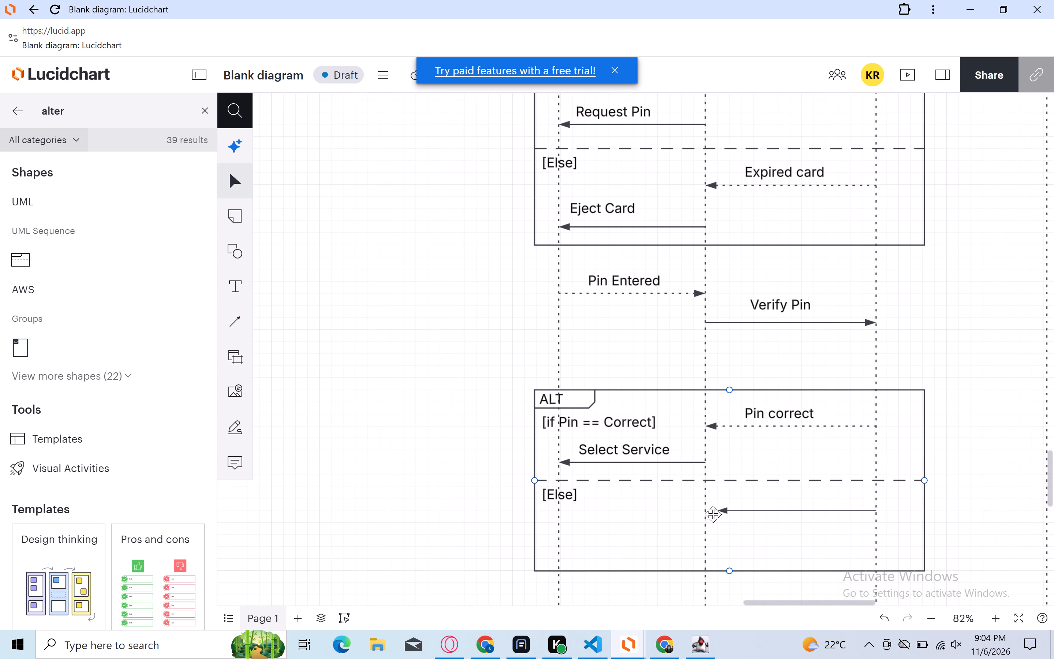
pyautogui.moveTo(713, 514); pyautogui.dragTo(710, 511)
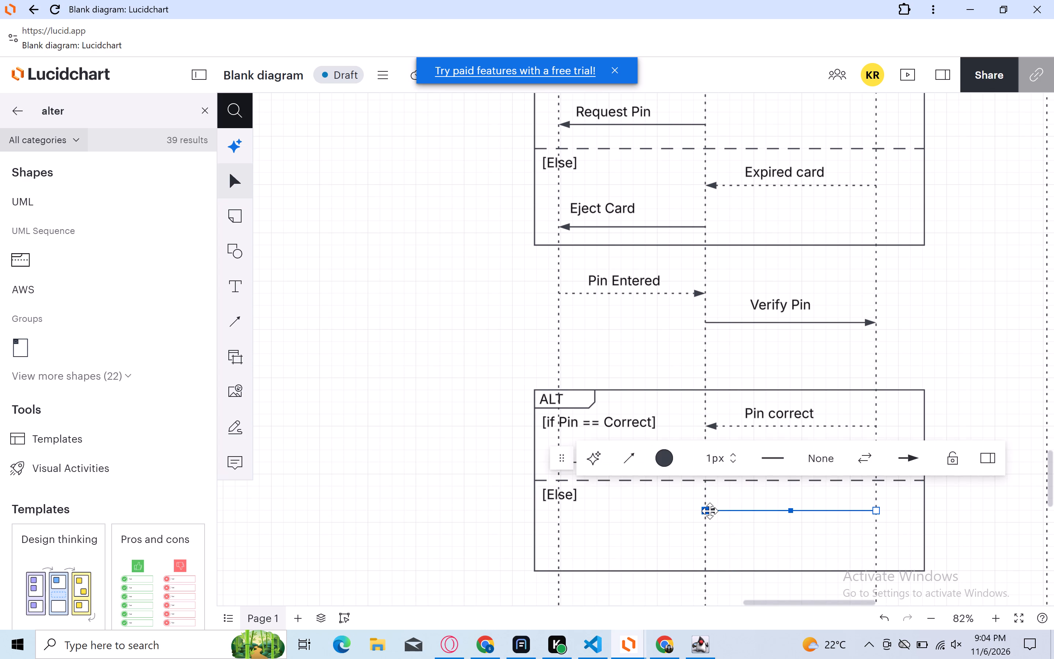
# Give the new [Else] return arrow a 2px thickness and a dotted line style.
pyautogui.click(732, 454)
pyautogui.click(776, 459)
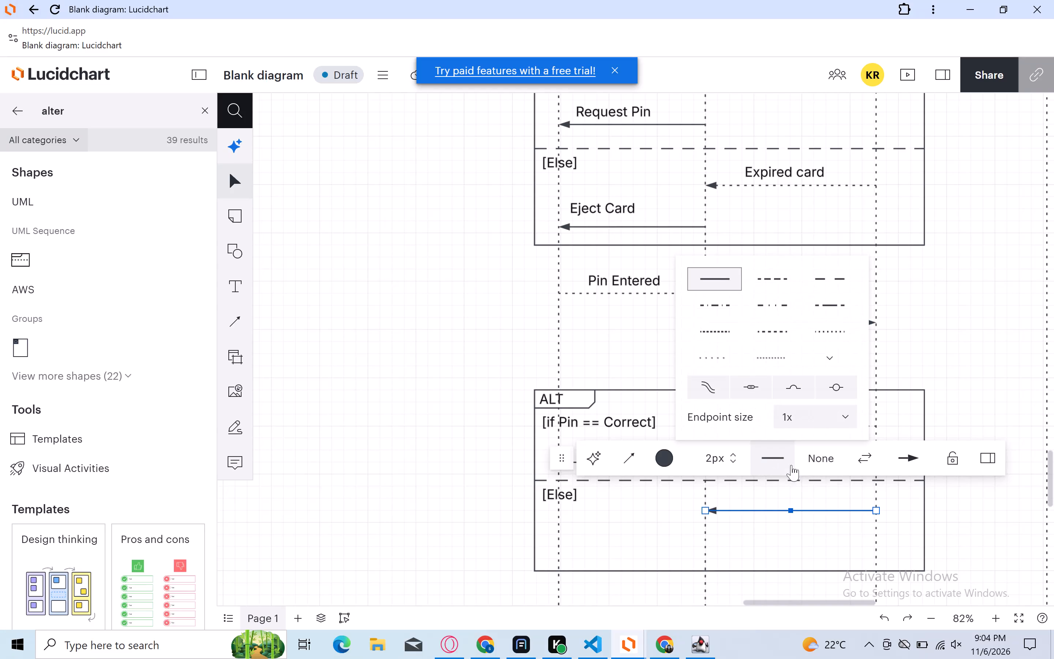
pyautogui.click(845, 331)
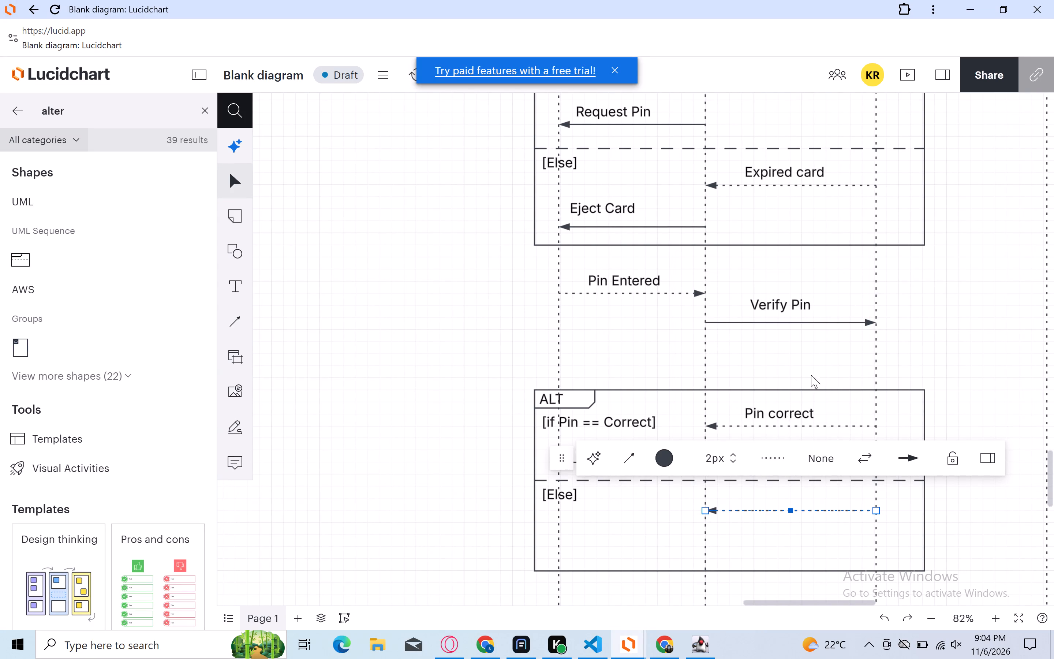
pyautogui.click(446, 449)
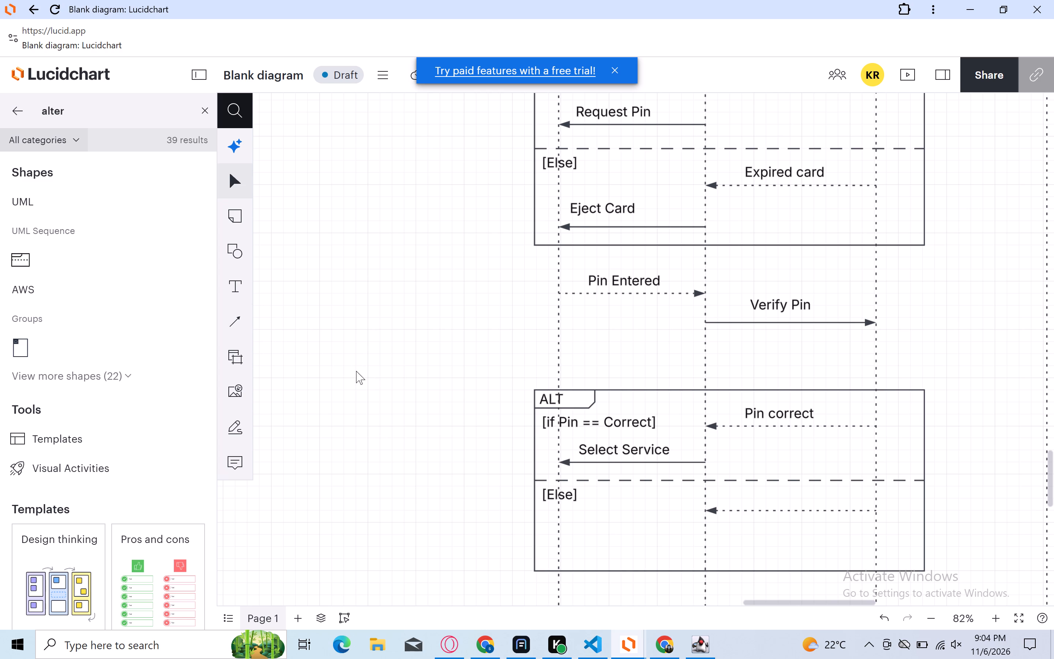
# Add the text label "Pin incorrect" and place it just above the dotted return arrow in the lower ALT fragment's [Else] section.
pyautogui.click(231, 286)
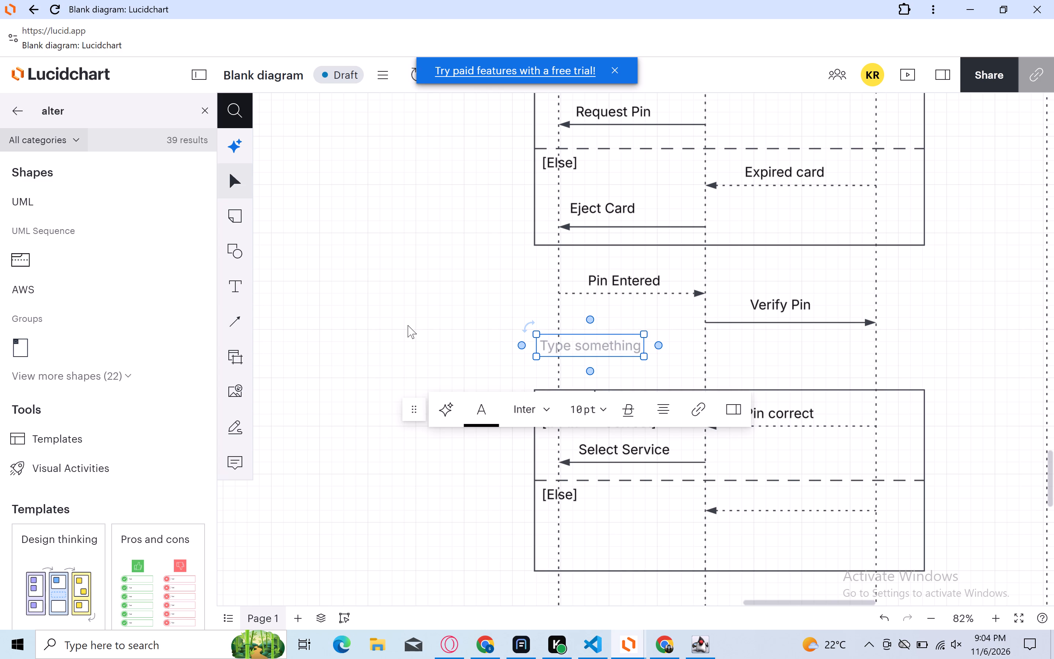
pyautogui.hotkey('shift', 'p')
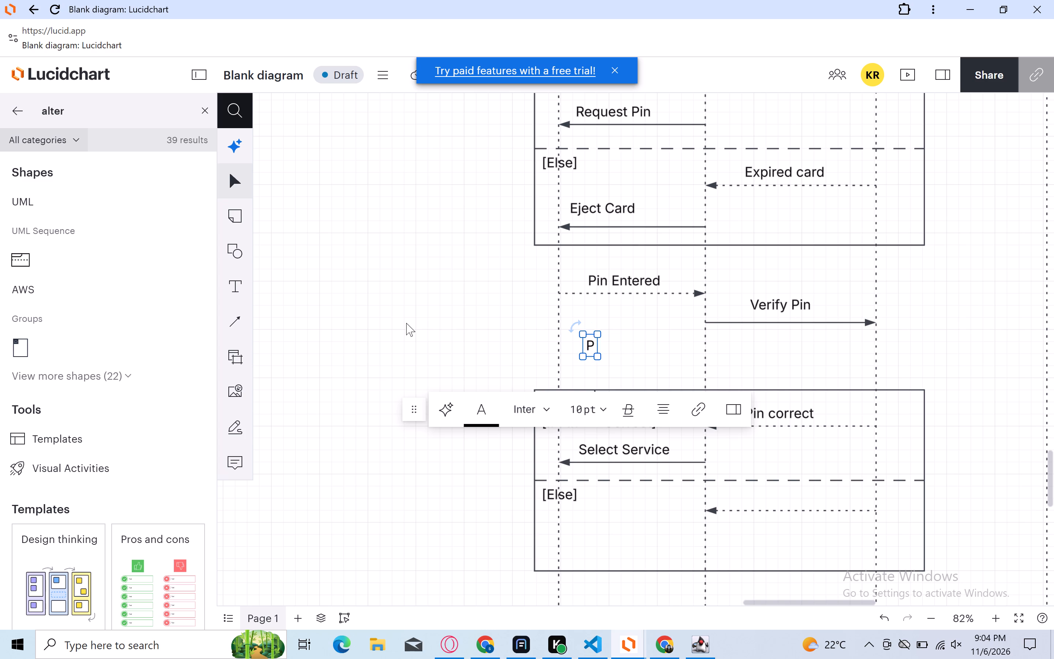
pyautogui.write('in')
pyautogui.press('space')
pyautogui.write('incorrect')
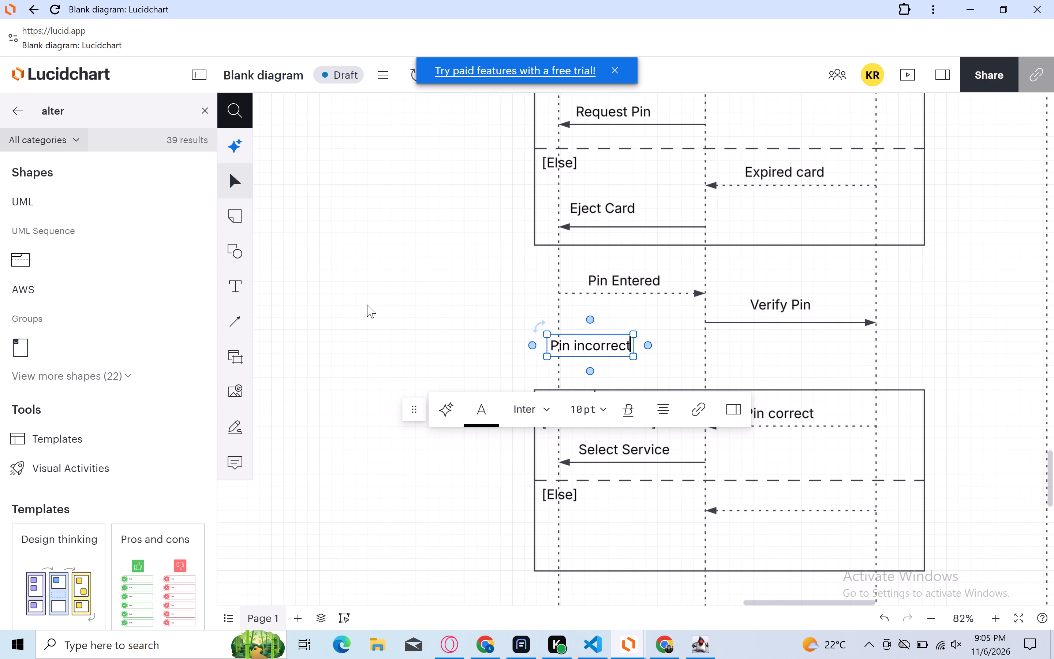
pyautogui.click(401, 316)
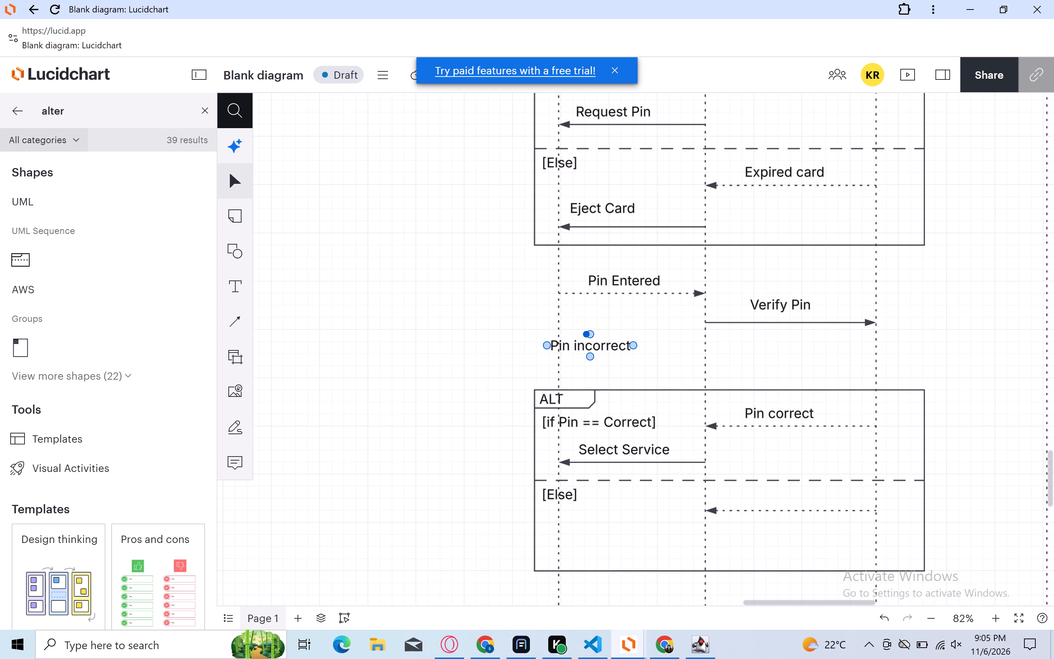
pyautogui.moveTo(597, 346); pyautogui.dragTo(736, 408)
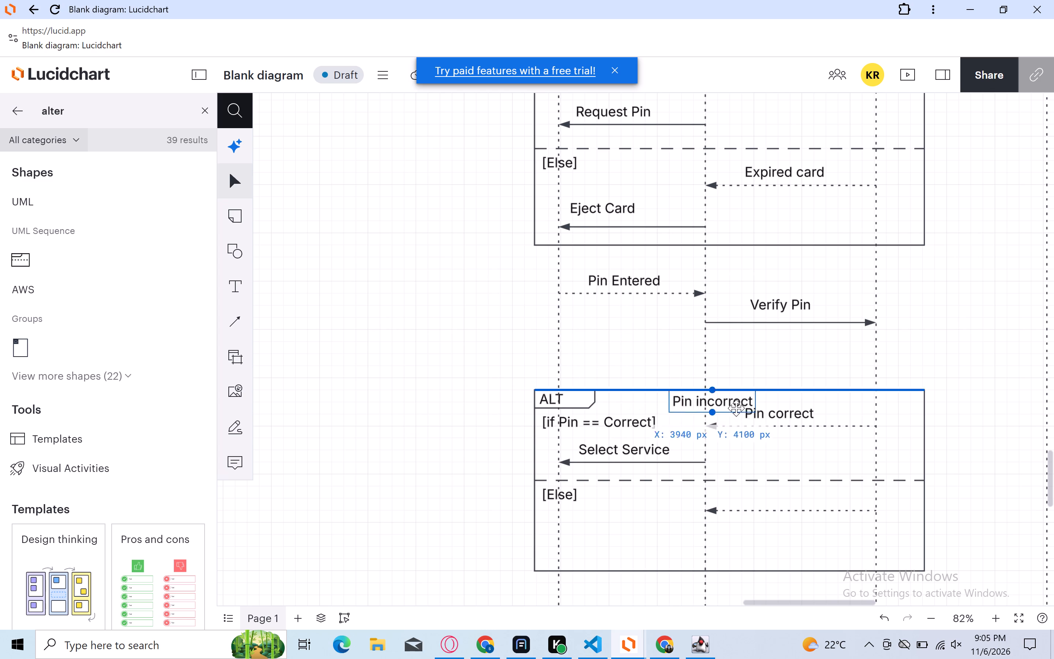
pyautogui.moveTo(736, 408); pyautogui.dragTo(797, 499)
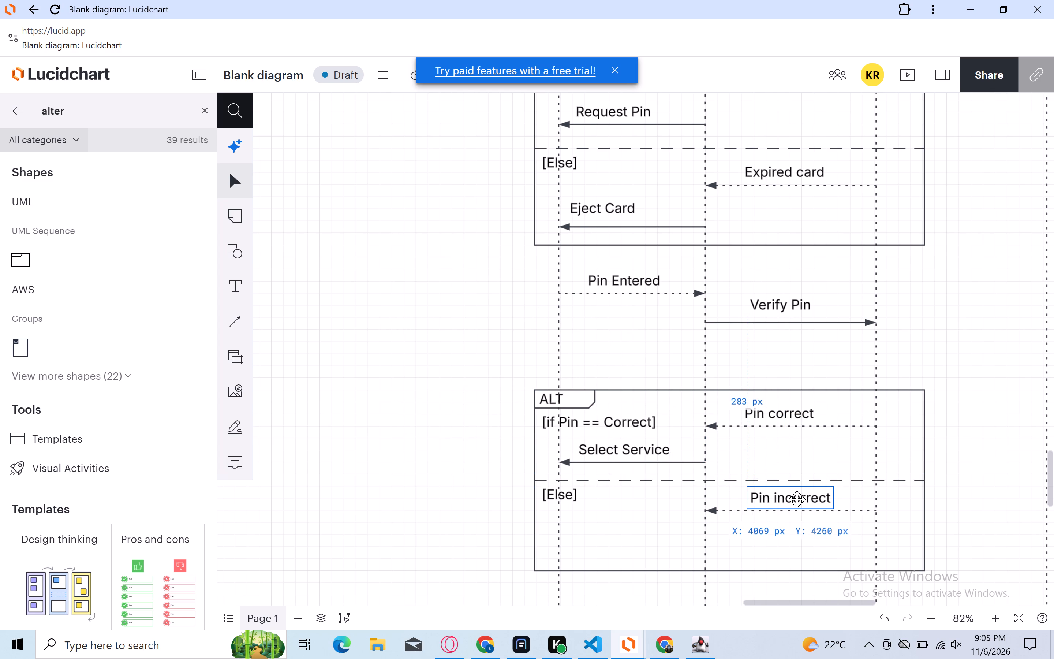
pyautogui.moveTo(797, 499); pyautogui.dragTo(796, 499)
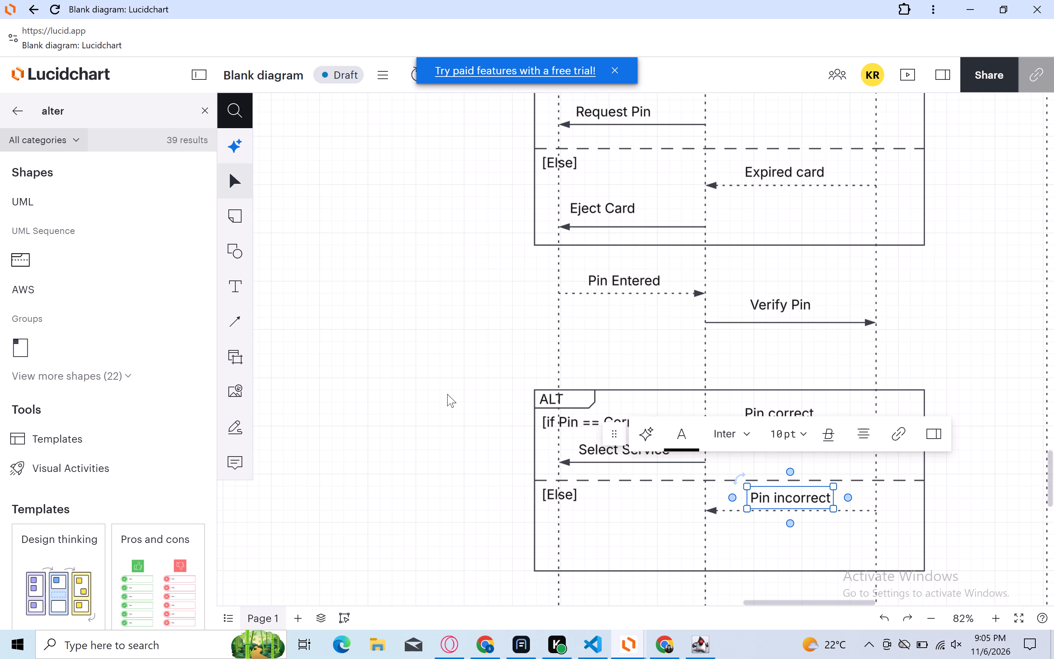
pyautogui.click(446, 393)
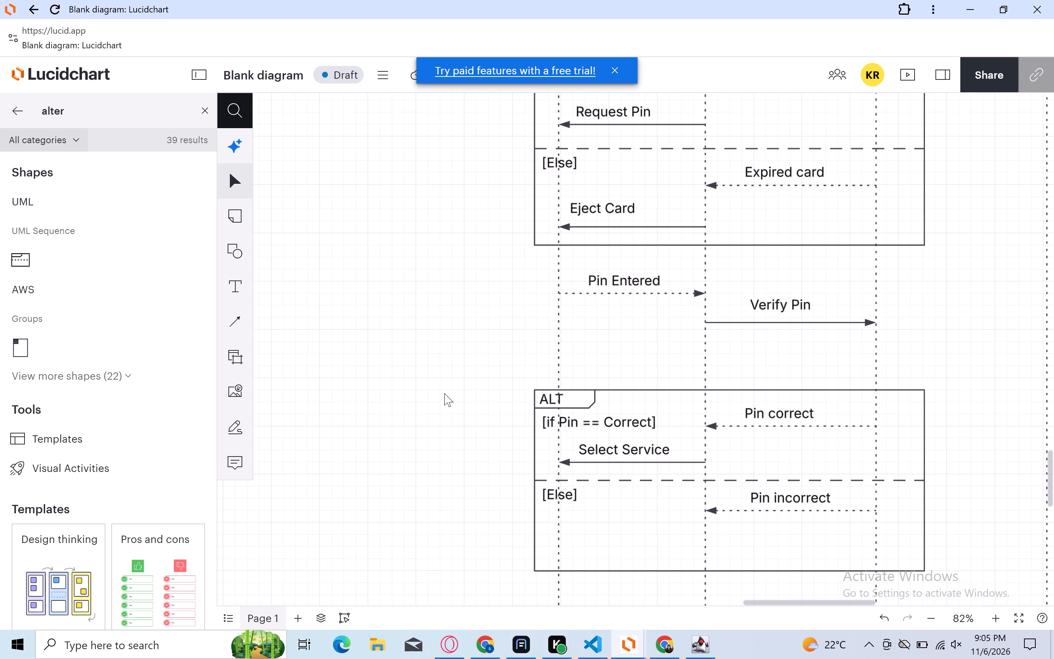
pyautogui.click(412, 372)
pyautogui.click(359, 360)
# Insert a new straight arrow line into the Withdraw cash diagram, just beneath the :ATM box.
pyautogui.scroll(-5, 590, 580)
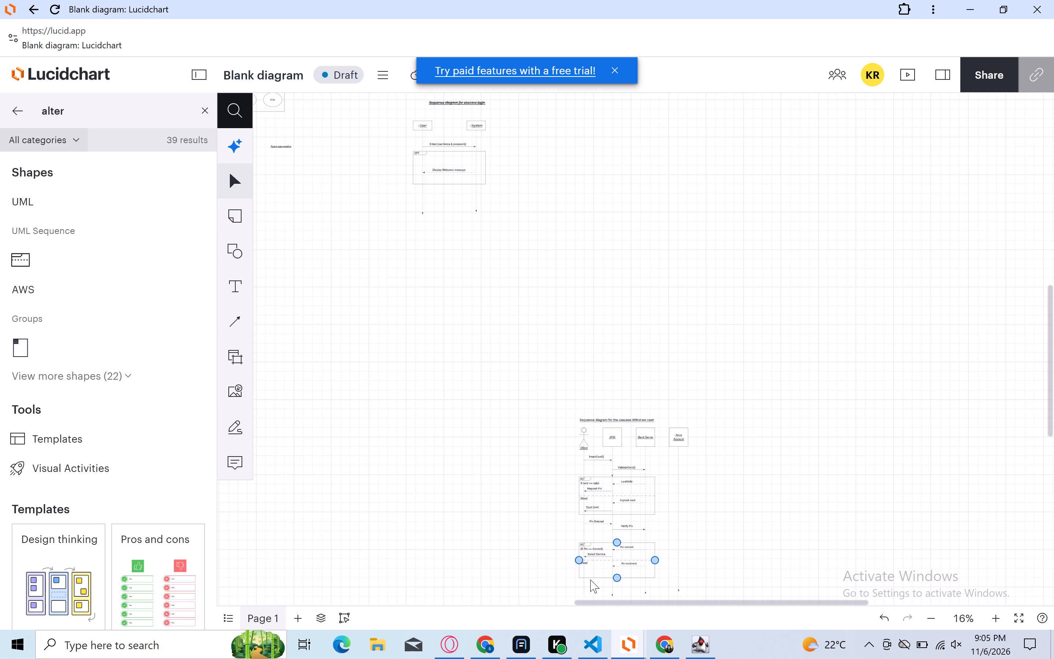
pyautogui.scroll(2, 590, 580)
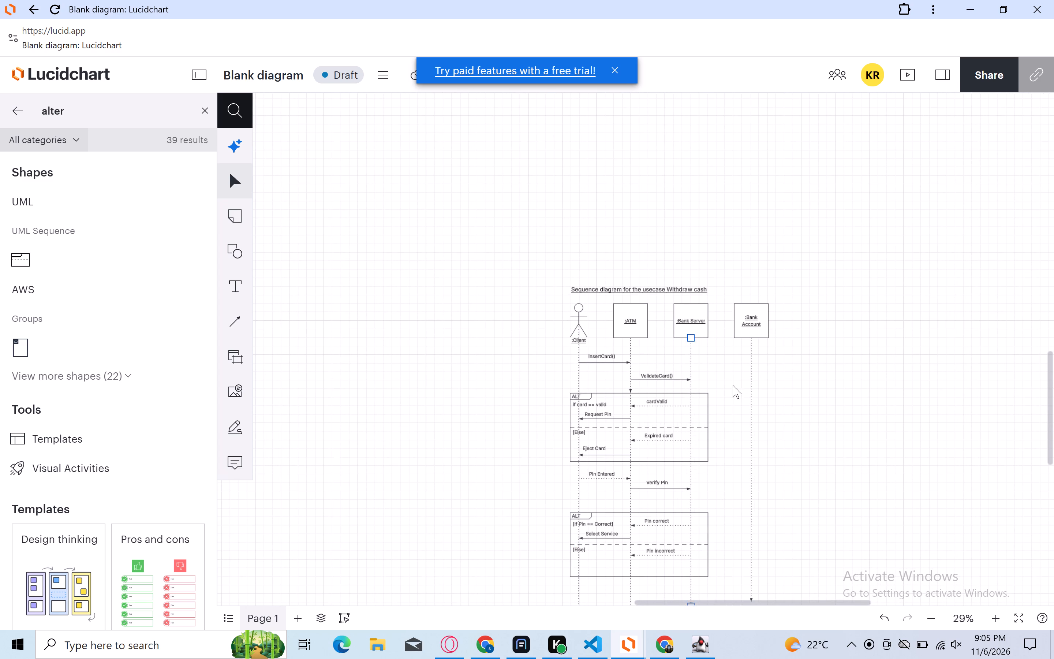
pyautogui.scroll(-3, 630, 163)
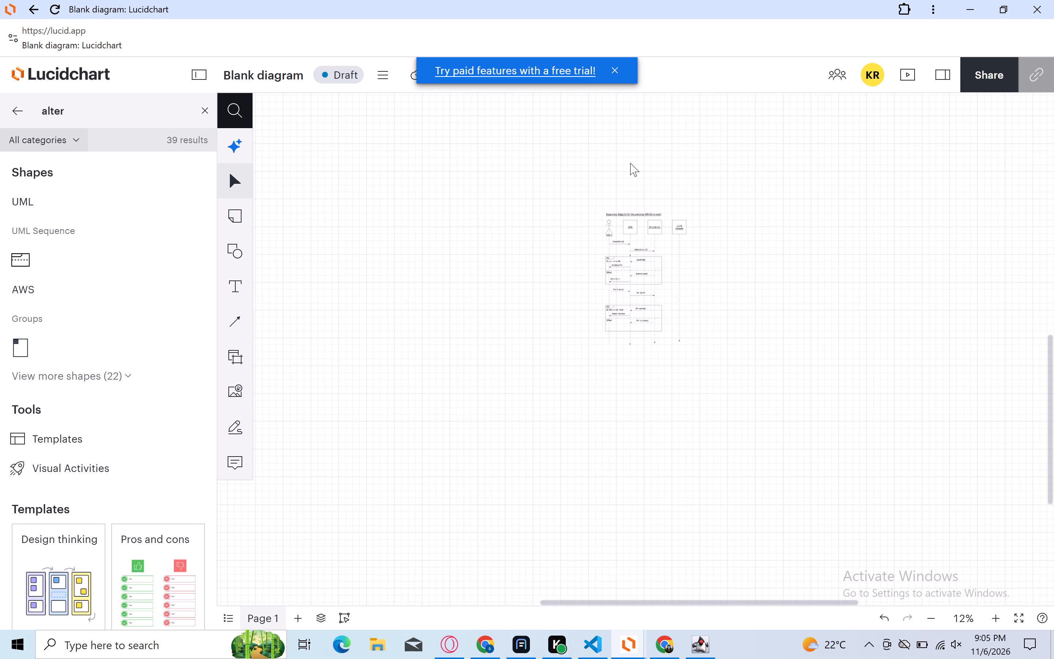
pyautogui.scroll(3, 630, 163)
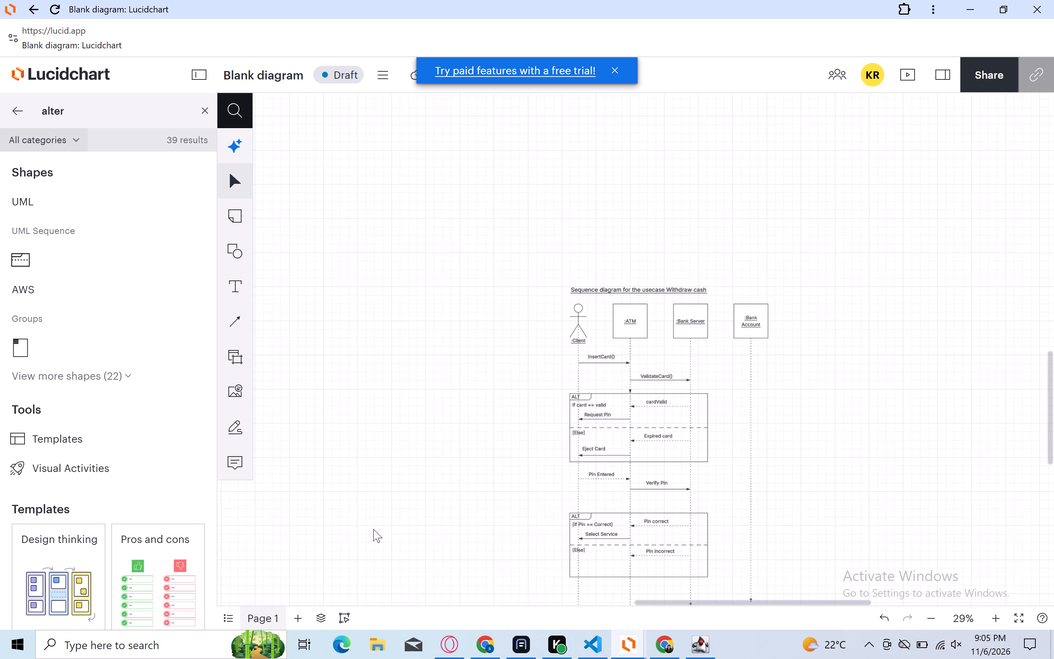
pyautogui.click(233, 321)
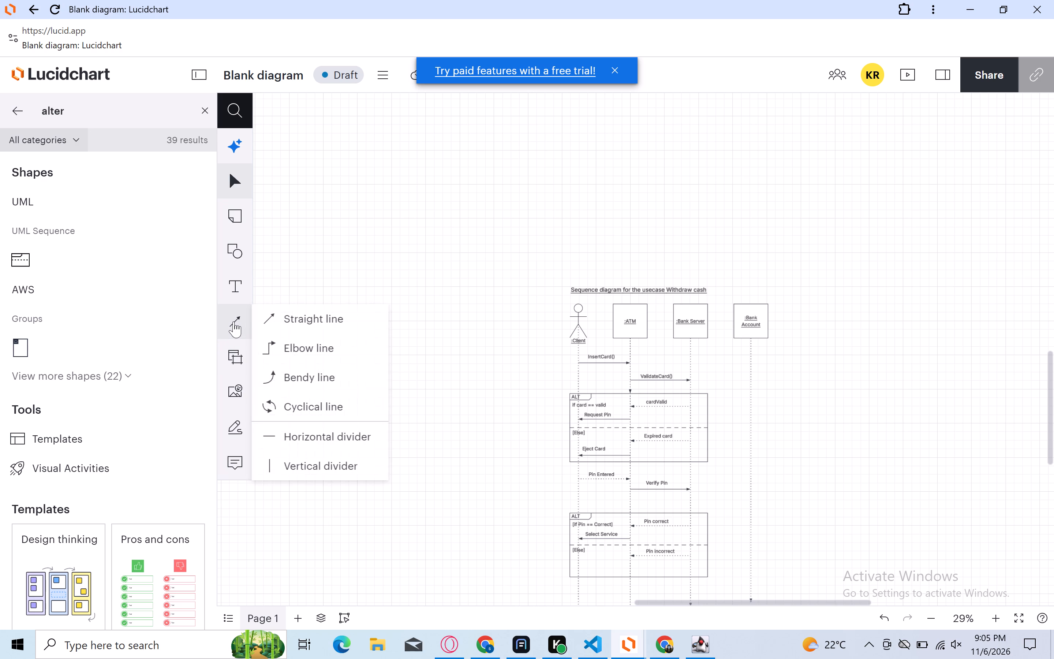
pyautogui.click(273, 317)
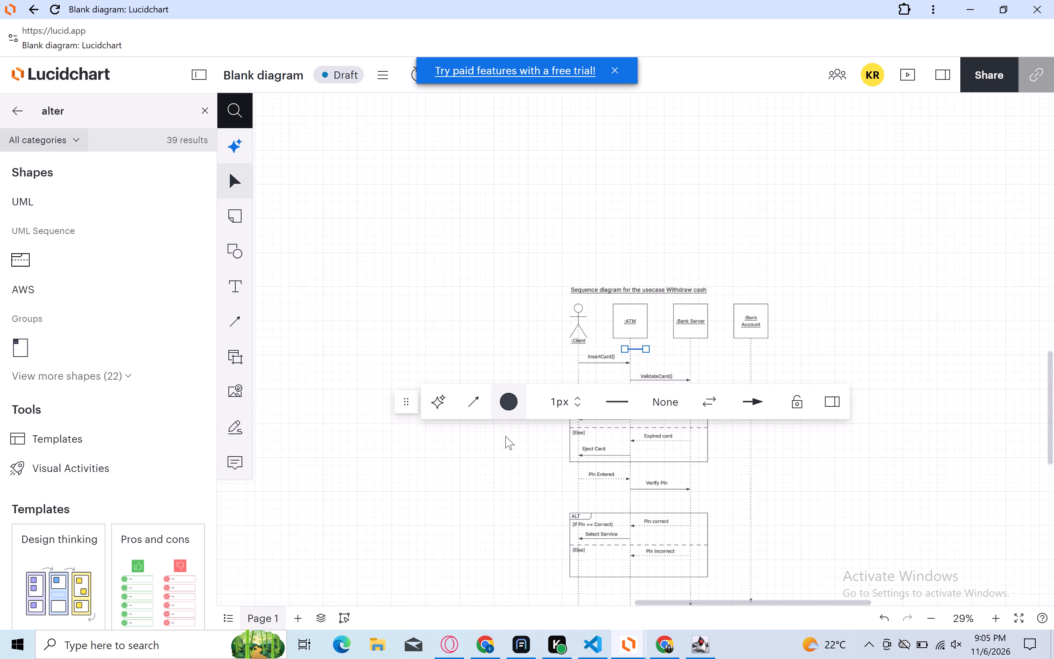
pyautogui.click(506, 445)
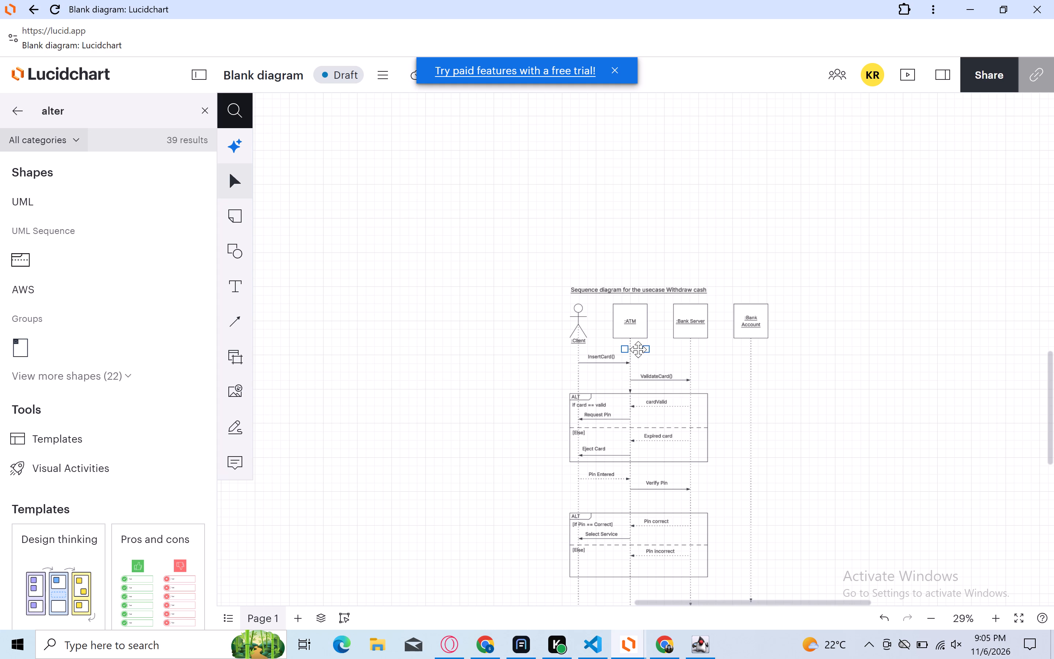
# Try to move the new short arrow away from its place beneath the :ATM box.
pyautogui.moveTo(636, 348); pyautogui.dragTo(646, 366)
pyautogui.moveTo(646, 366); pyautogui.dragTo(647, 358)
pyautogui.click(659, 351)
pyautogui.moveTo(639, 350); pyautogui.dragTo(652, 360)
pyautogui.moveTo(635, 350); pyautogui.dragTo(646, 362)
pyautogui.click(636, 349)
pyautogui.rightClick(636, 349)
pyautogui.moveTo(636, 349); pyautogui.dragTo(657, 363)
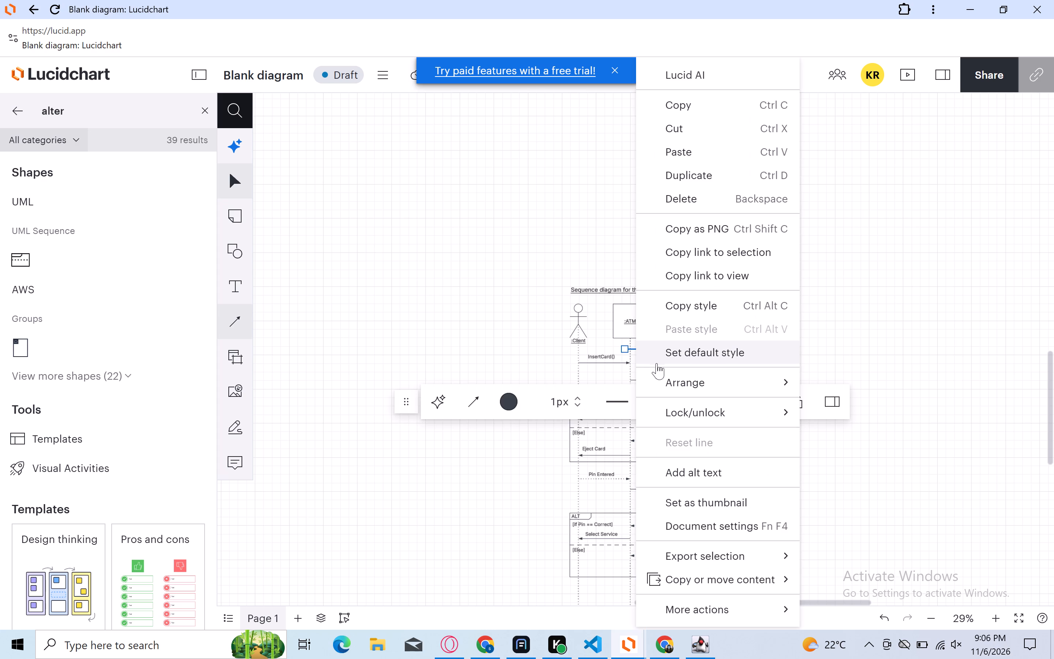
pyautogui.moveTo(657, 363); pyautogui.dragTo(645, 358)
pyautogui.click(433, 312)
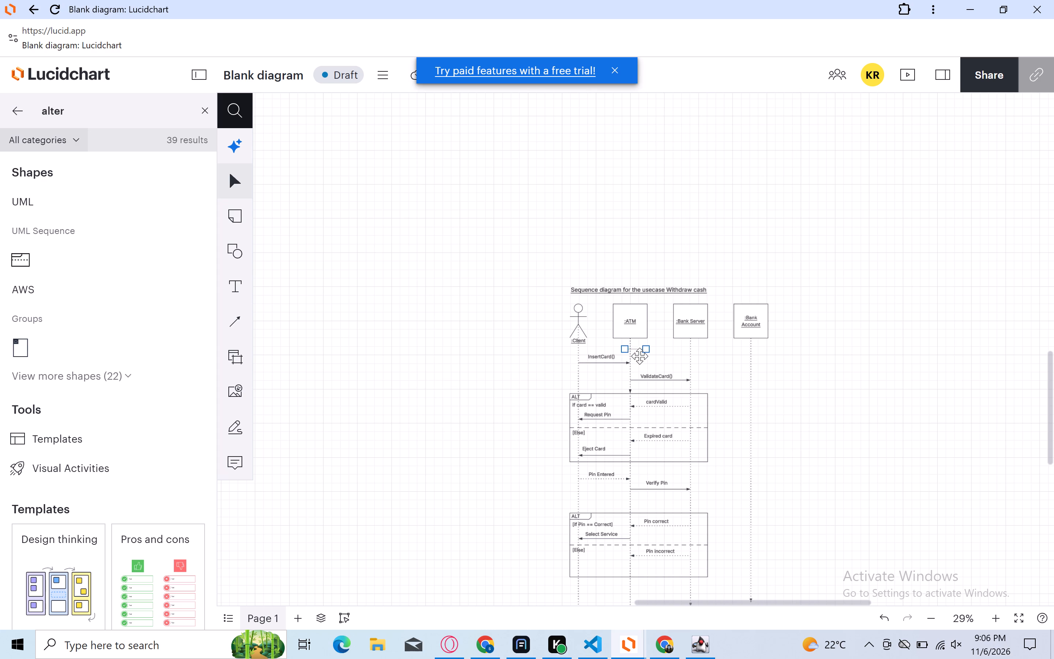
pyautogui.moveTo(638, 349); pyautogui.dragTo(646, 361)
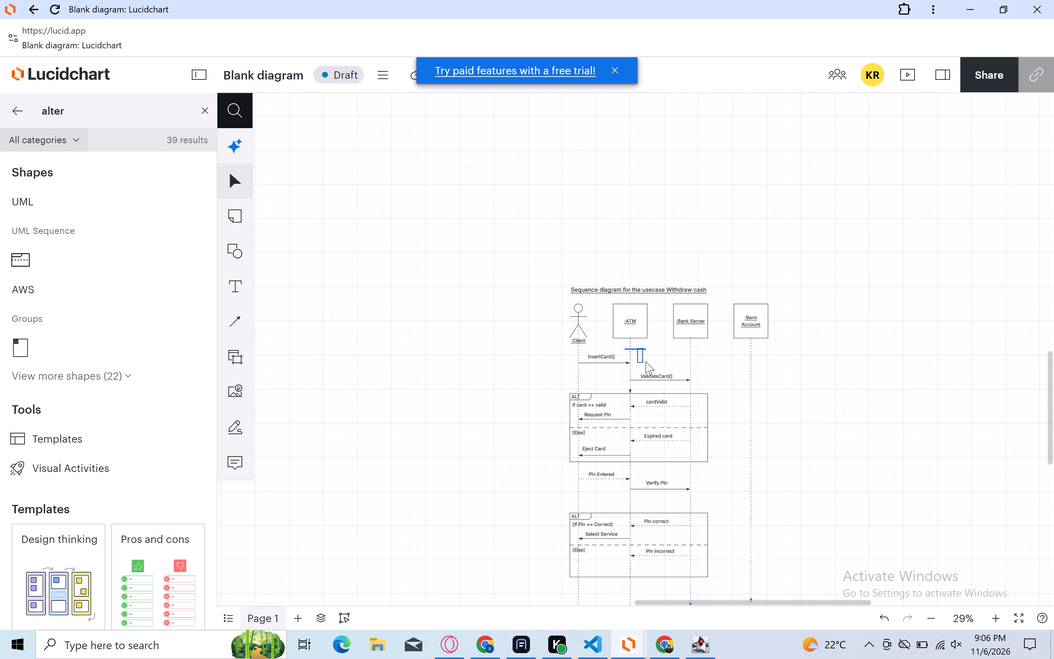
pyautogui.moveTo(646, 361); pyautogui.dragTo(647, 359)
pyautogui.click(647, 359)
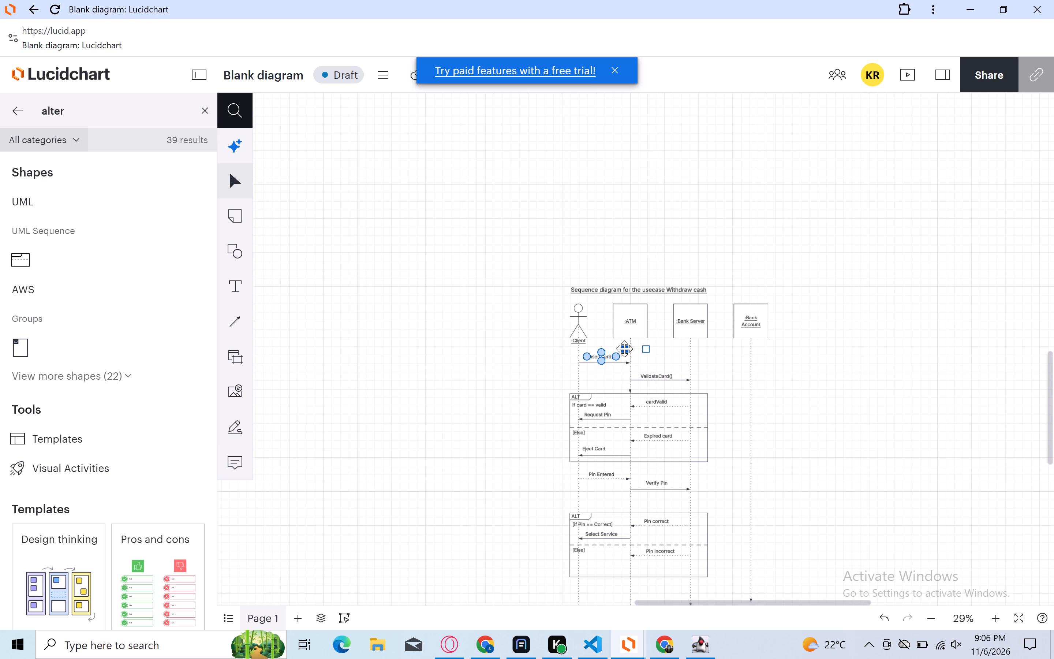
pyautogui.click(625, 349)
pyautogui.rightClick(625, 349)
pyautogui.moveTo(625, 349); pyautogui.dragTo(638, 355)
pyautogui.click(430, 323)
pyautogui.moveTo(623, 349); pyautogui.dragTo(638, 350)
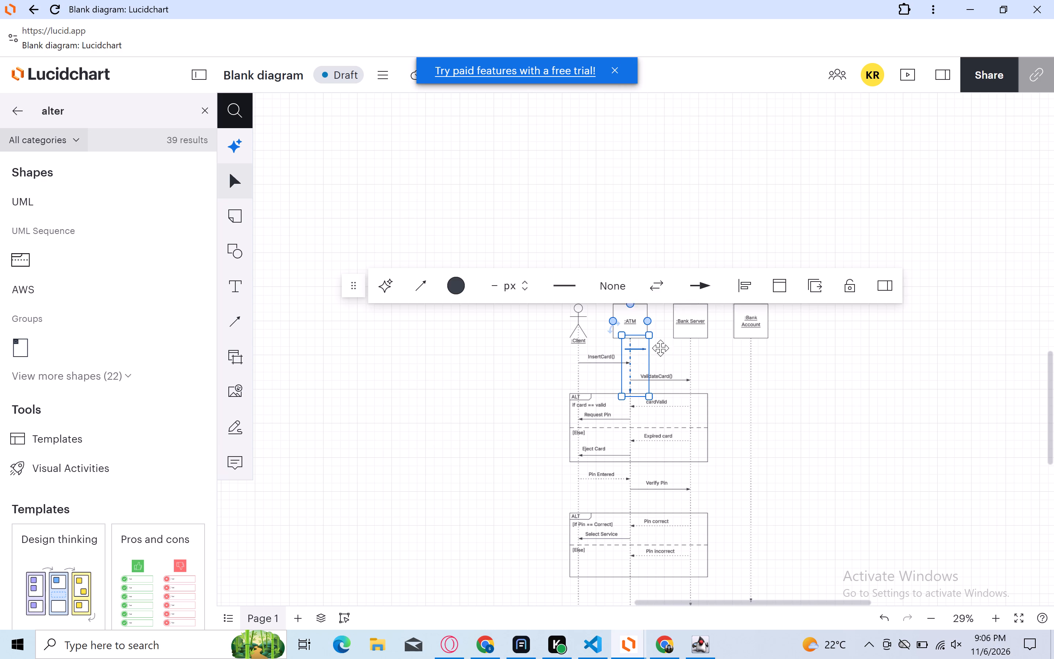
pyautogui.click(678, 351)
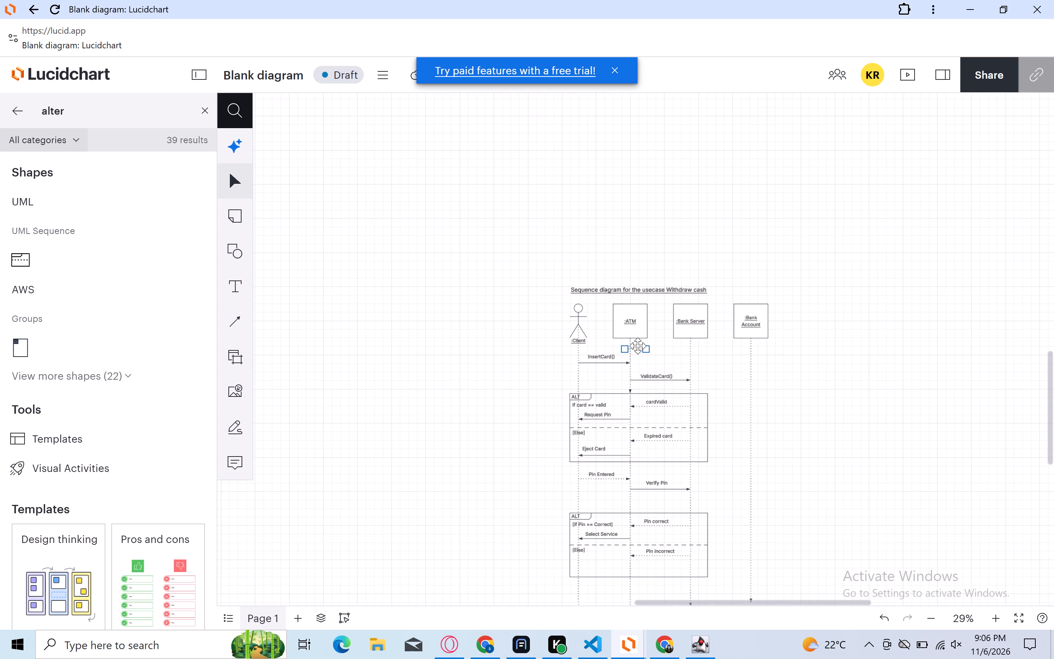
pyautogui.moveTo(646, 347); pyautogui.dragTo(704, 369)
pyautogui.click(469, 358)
# Reposition the new arrow's ends so it runs horizontally from the ATM lifeline to the Client lifeline, below "Pin incorrect" in the [Else] section.
pyautogui.moveTo(646, 350); pyautogui.dragTo(661, 362)
pyautogui.moveTo(661, 362); pyautogui.dragTo(643, 555)
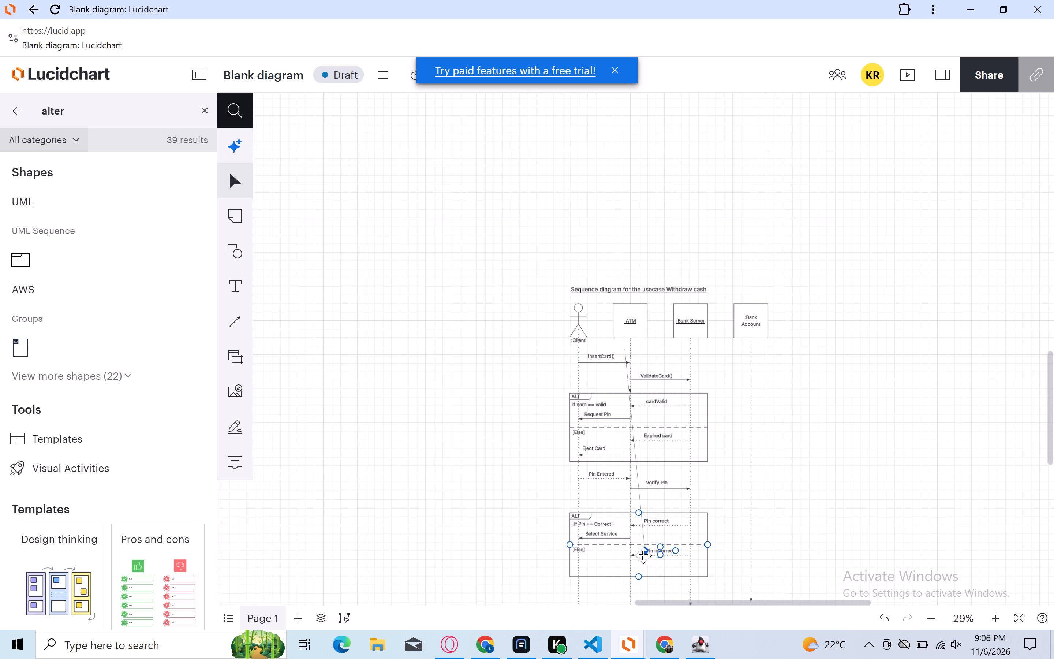
pyautogui.moveTo(643, 555); pyautogui.dragTo(591, 514)
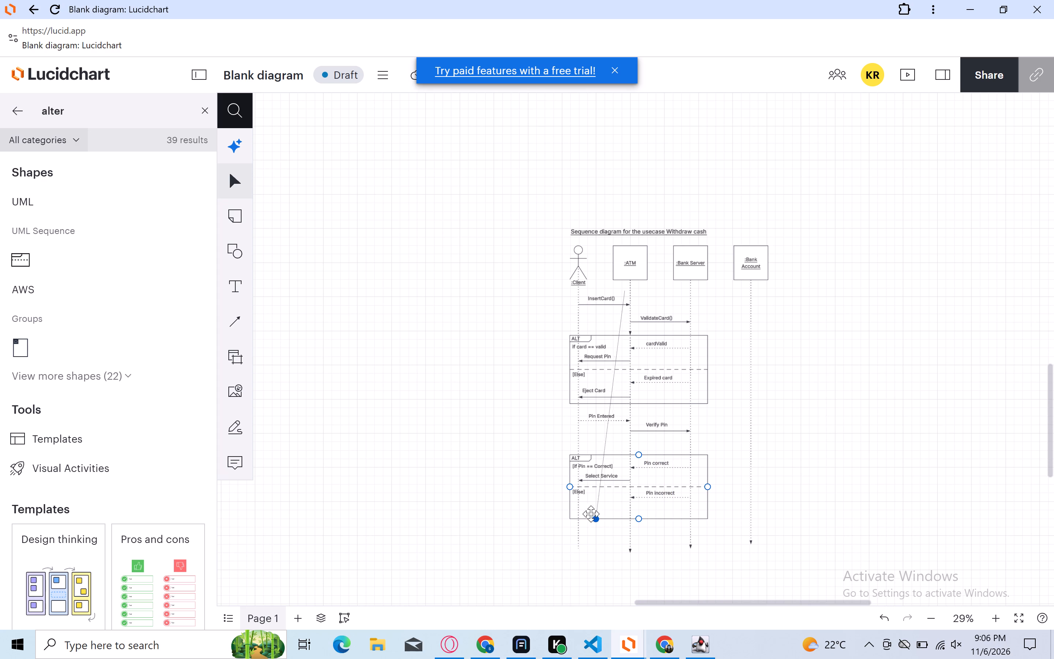
pyautogui.moveTo(591, 514); pyautogui.dragTo(584, 511)
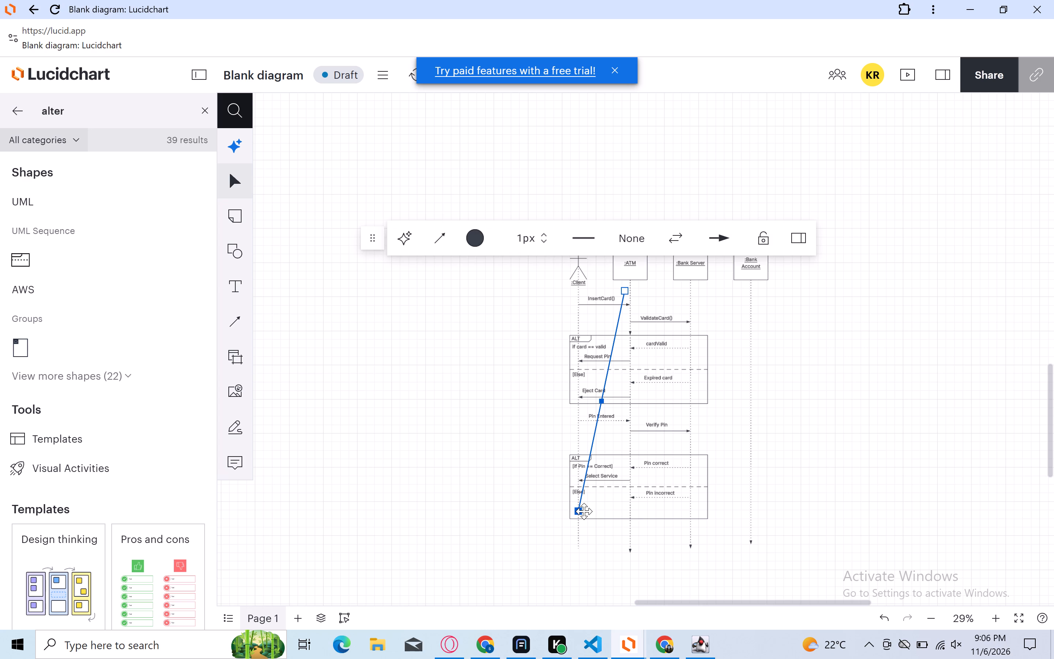
pyautogui.moveTo(626, 291); pyautogui.dragTo(626, 328)
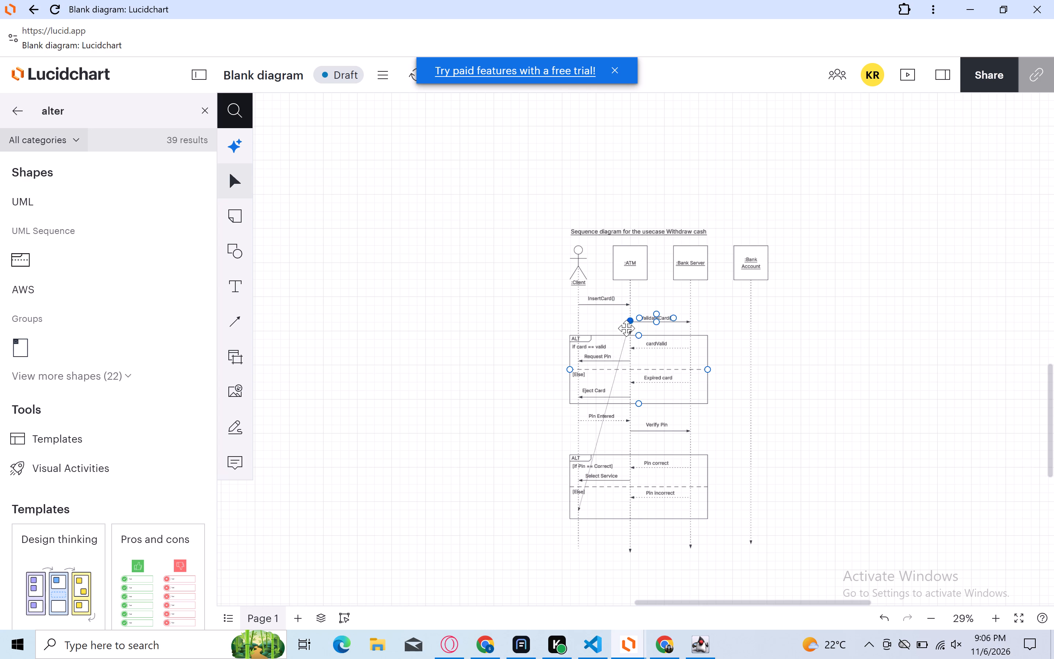
pyautogui.moveTo(626, 328); pyautogui.dragTo(627, 516)
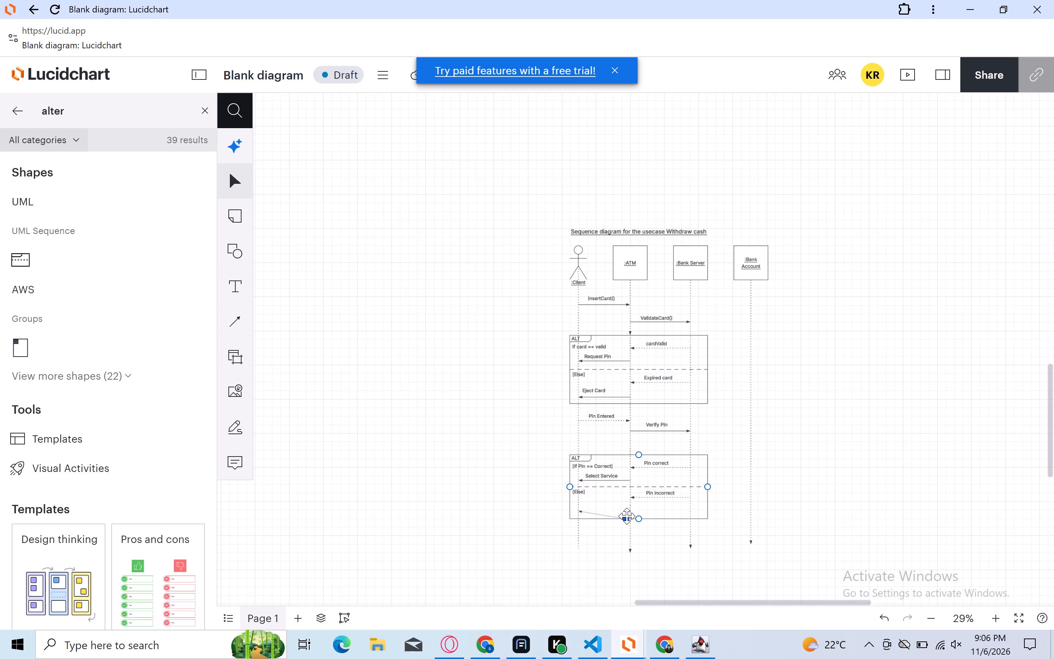
pyautogui.moveTo(627, 516); pyautogui.dragTo(628, 510)
# Fine-adjust the unlabelled arrow below "Pin incorrect" so that it spans the ATM and Client lifelines.
pyautogui.moveTo(628, 510); pyautogui.dragTo(627, 510)
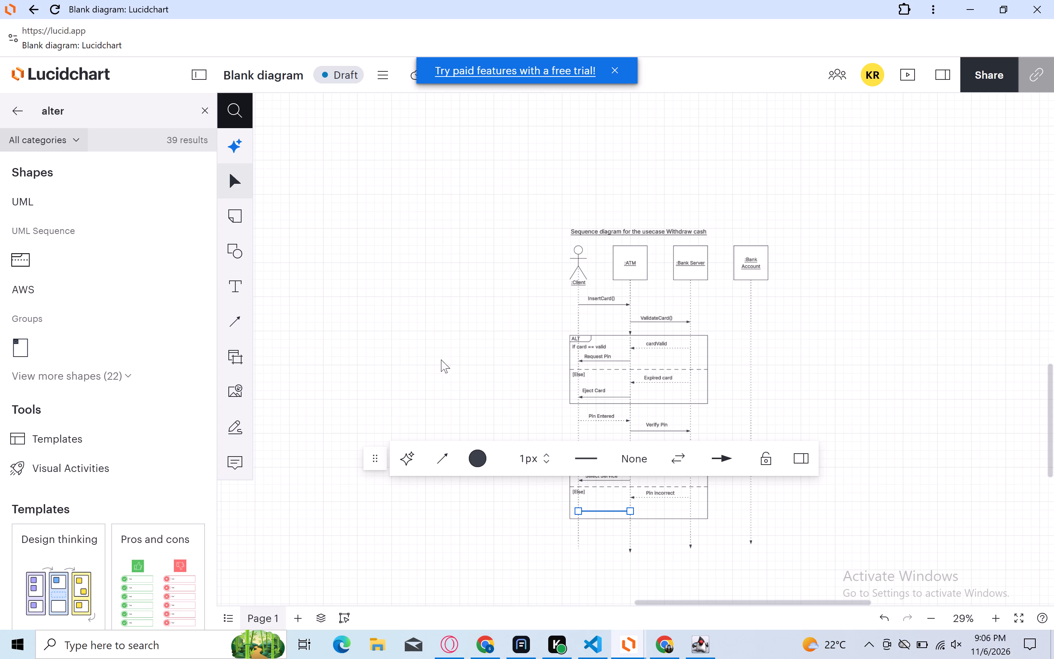
pyautogui.click(436, 351)
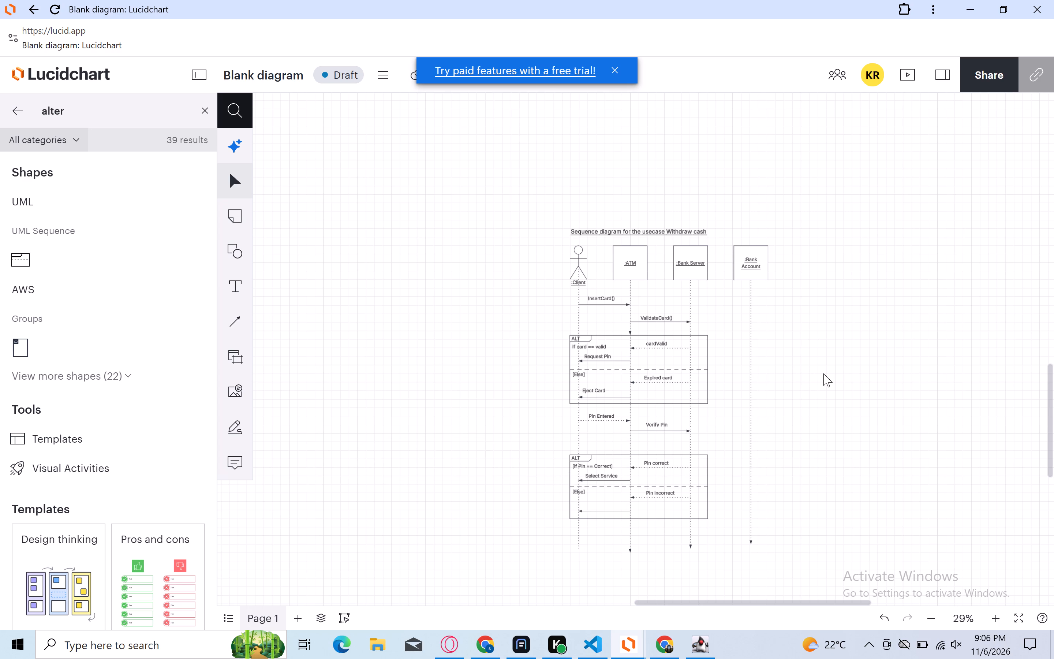
# Add the text label "Eject Card" and place it just above the lowest arrow in the lower ALT fragment's [Else] section.
pyautogui.hscroll(7, 824, 375)
pyautogui.hscroll(-3, 824, 375)
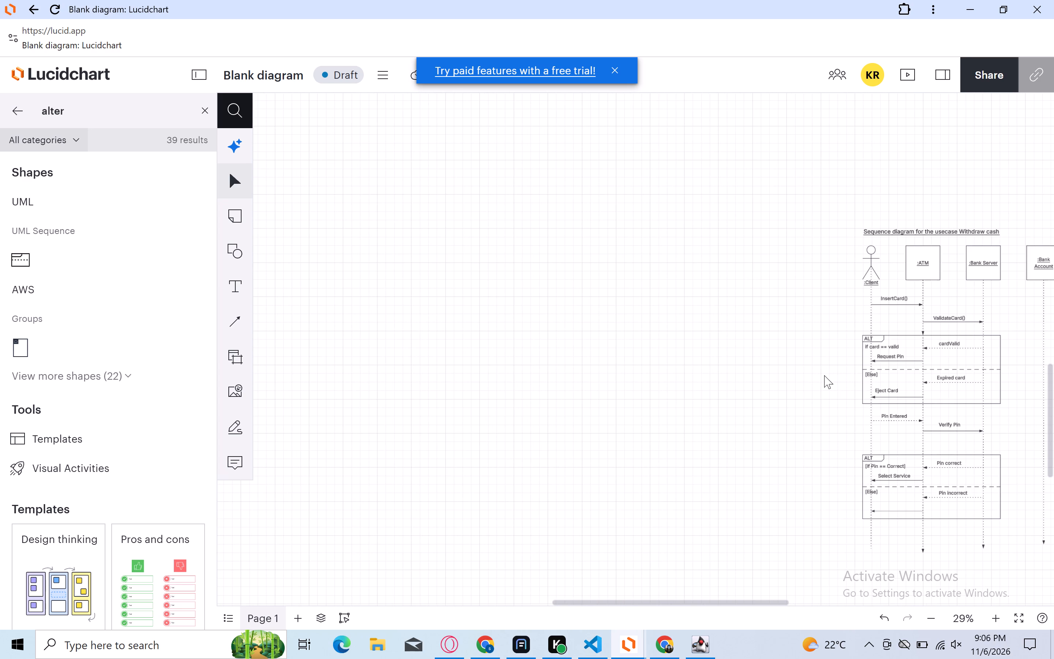
pyautogui.click(240, 295)
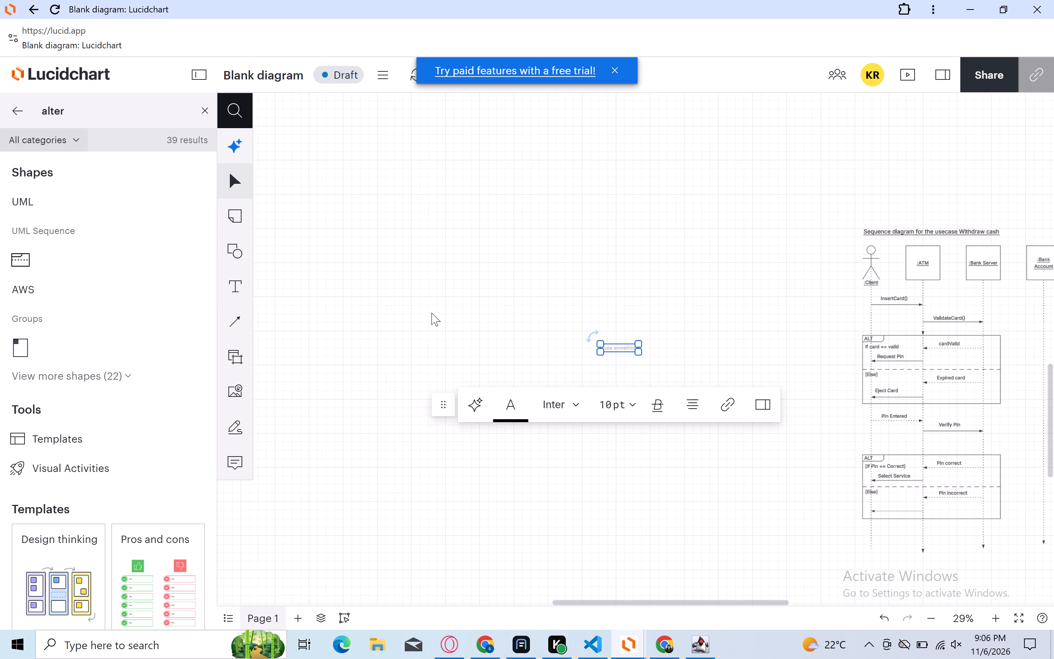
pyautogui.hotkey('shift', 'e')
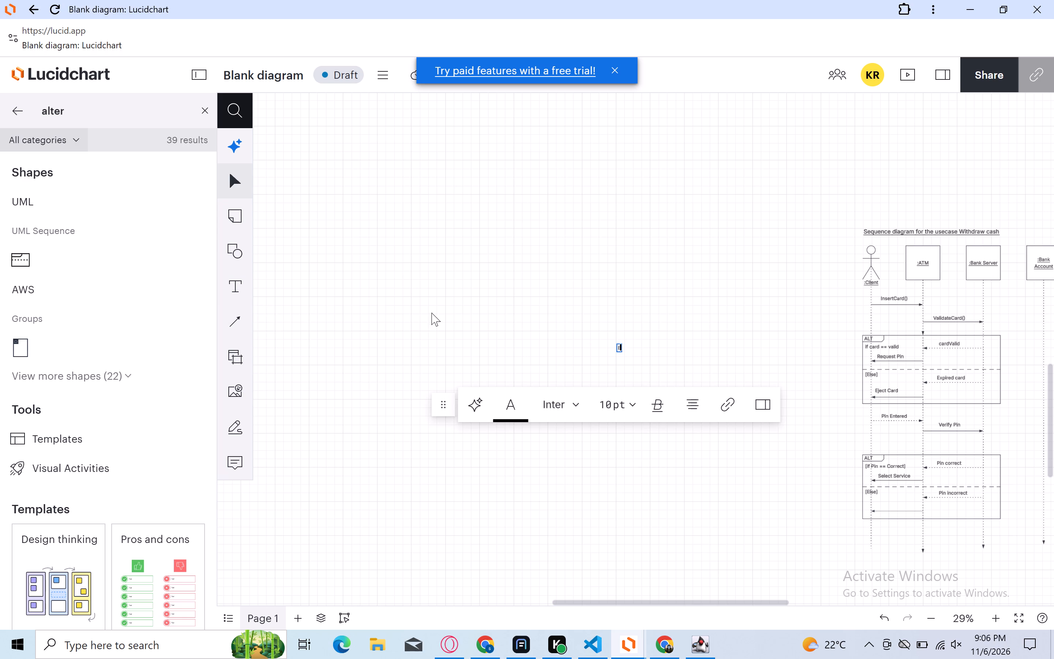
pyautogui.write('ject')
pyautogui.press('space')
pyautogui.write('Card')
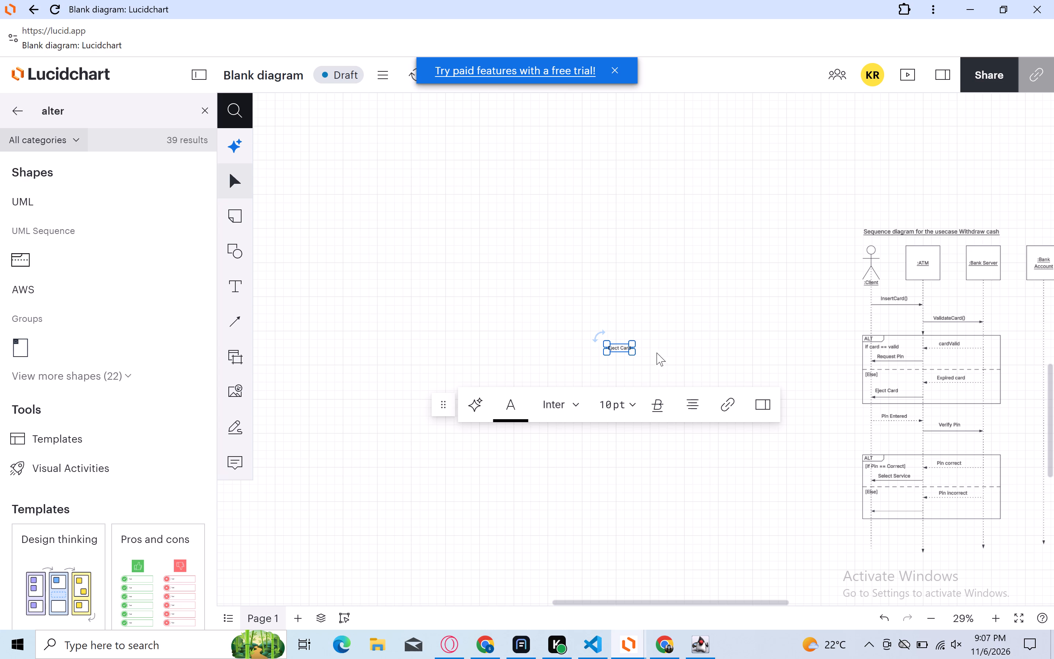
pyautogui.click(665, 359)
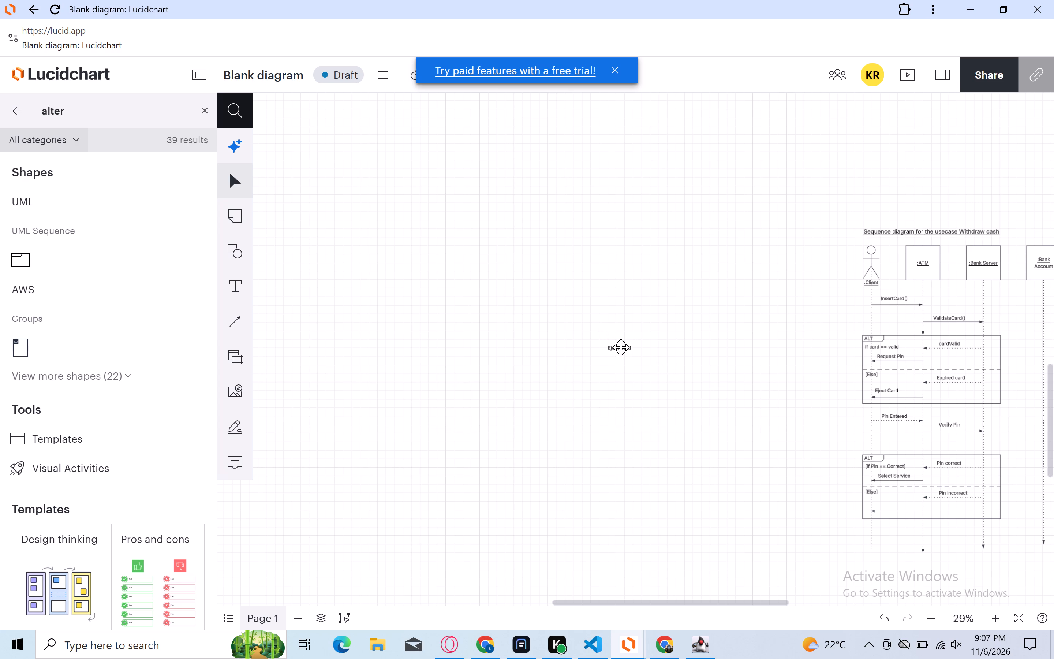
pyautogui.moveTo(620, 347); pyautogui.dragTo(927, 498)
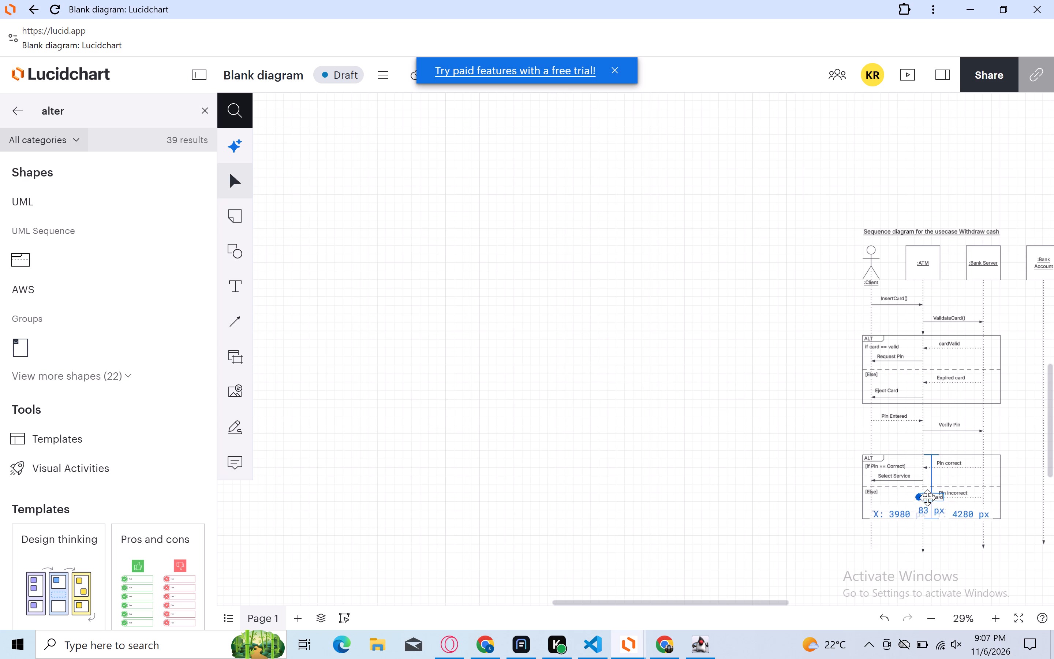
pyautogui.moveTo(927, 498); pyautogui.dragTo(904, 505)
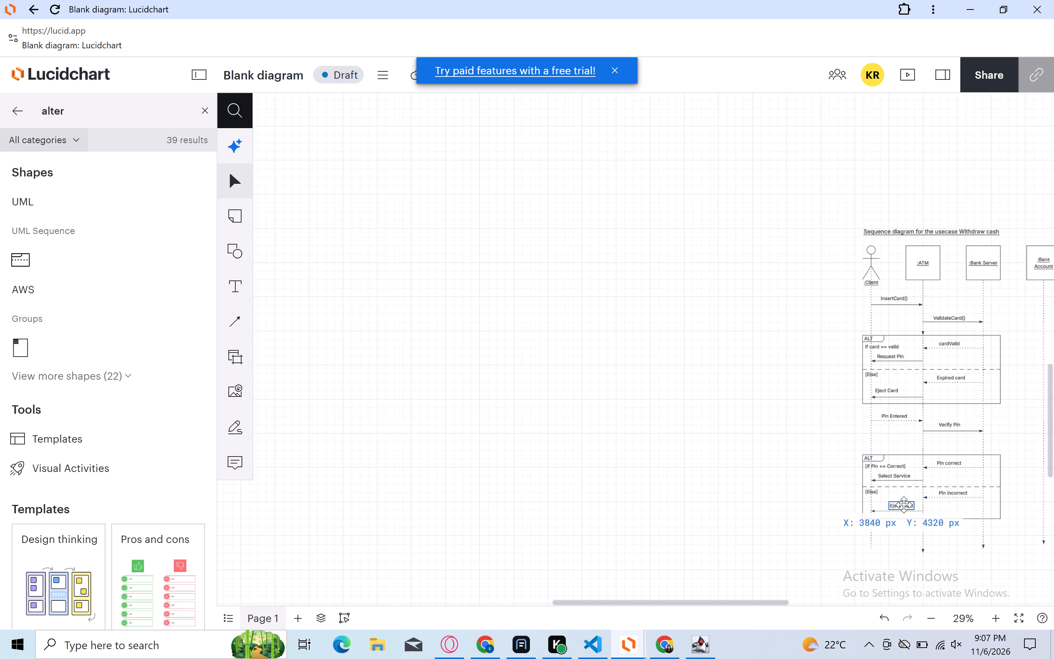
pyautogui.moveTo(904, 505); pyautogui.dragTo(898, 503)
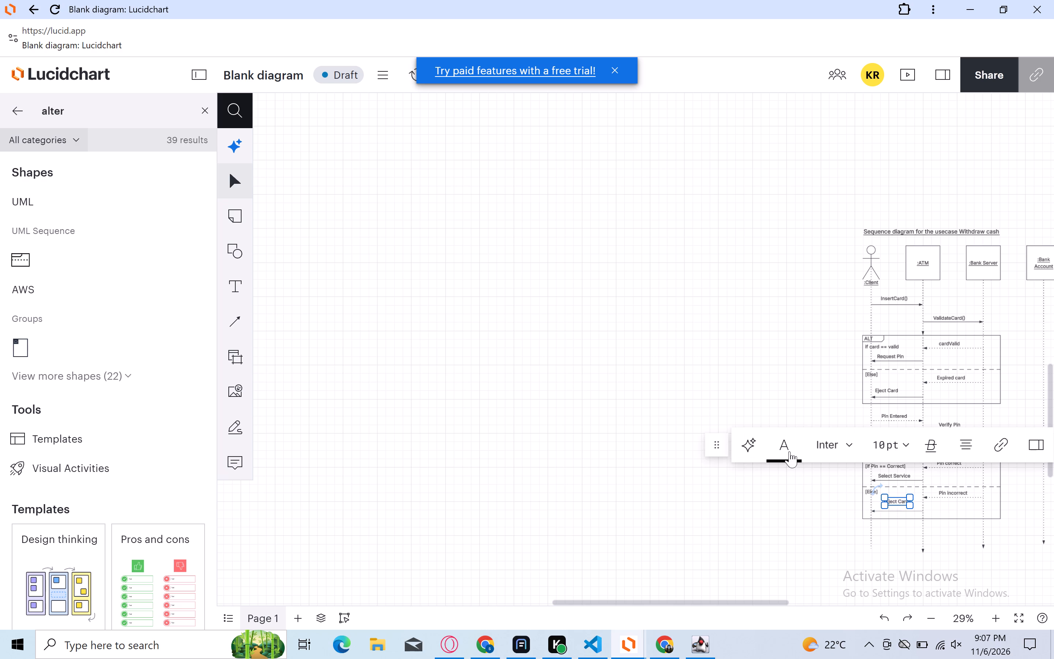
pyautogui.click(672, 347)
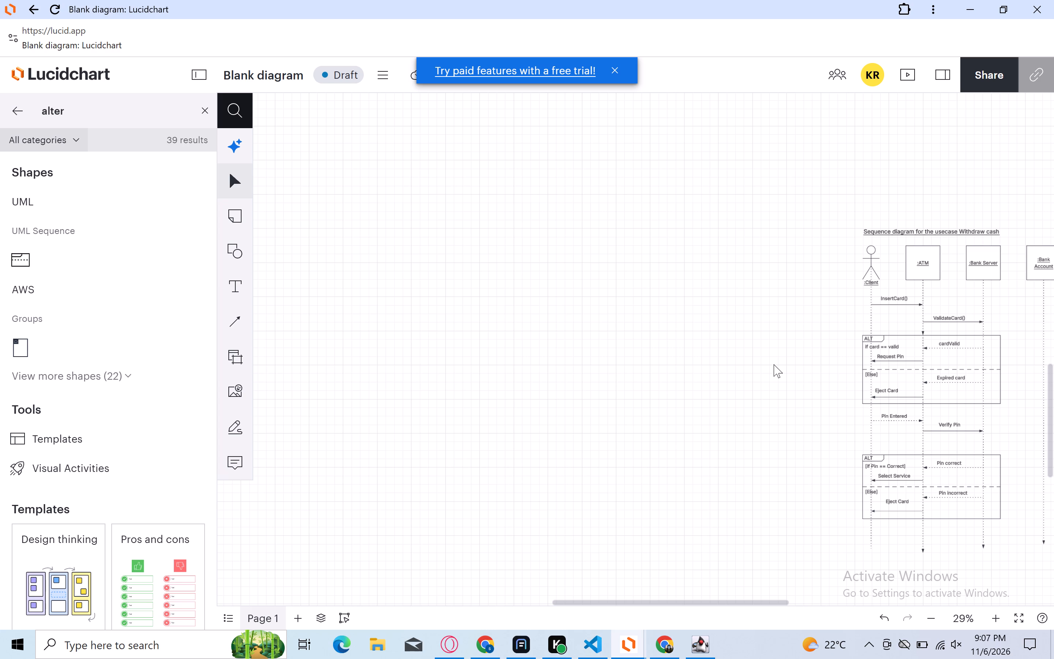
pyautogui.hscroll(-4, 832, 375)
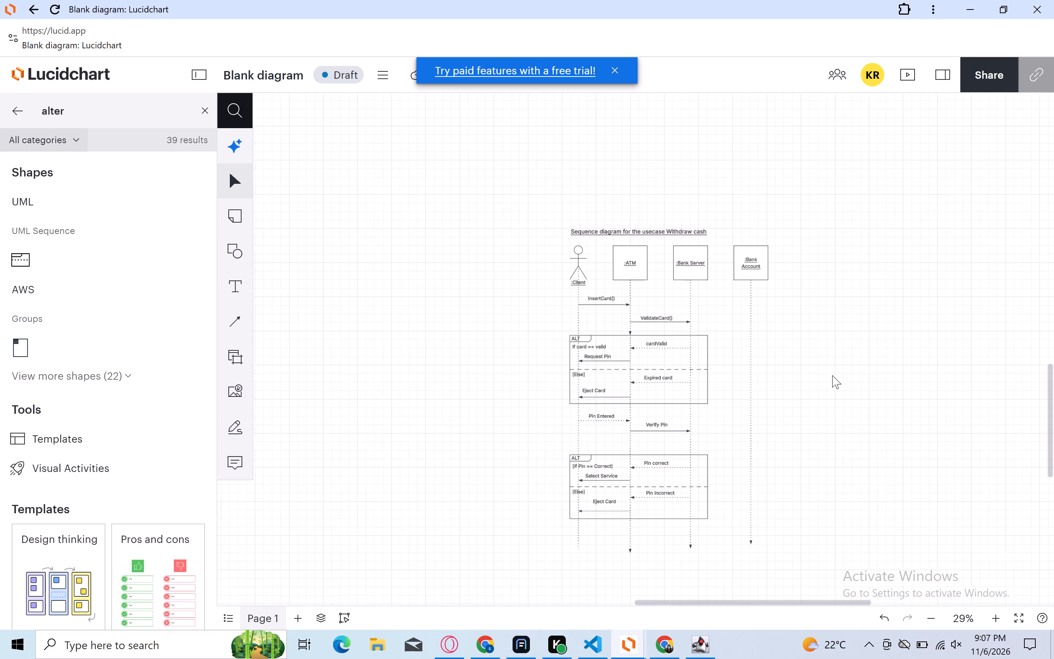